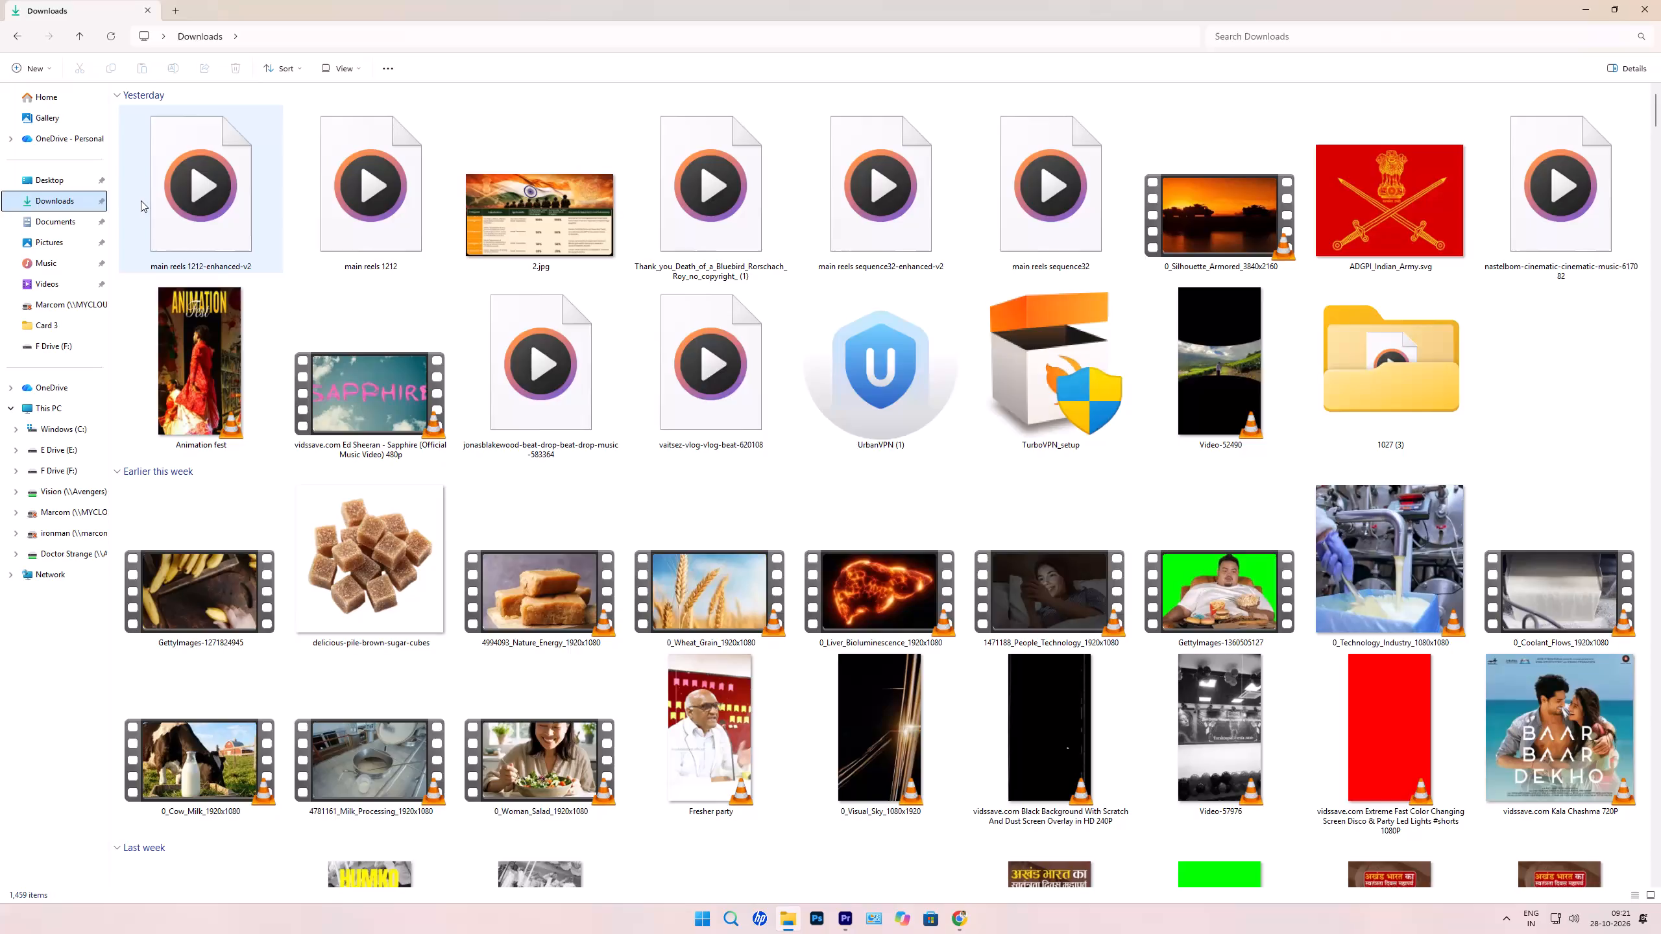
# Switch to Premiere and review the Horizontal Video footage under the "Faculty of Fine Arts" captions between about 40 and 45 seconds.
pyautogui.hotkey('alt', 'Tab')
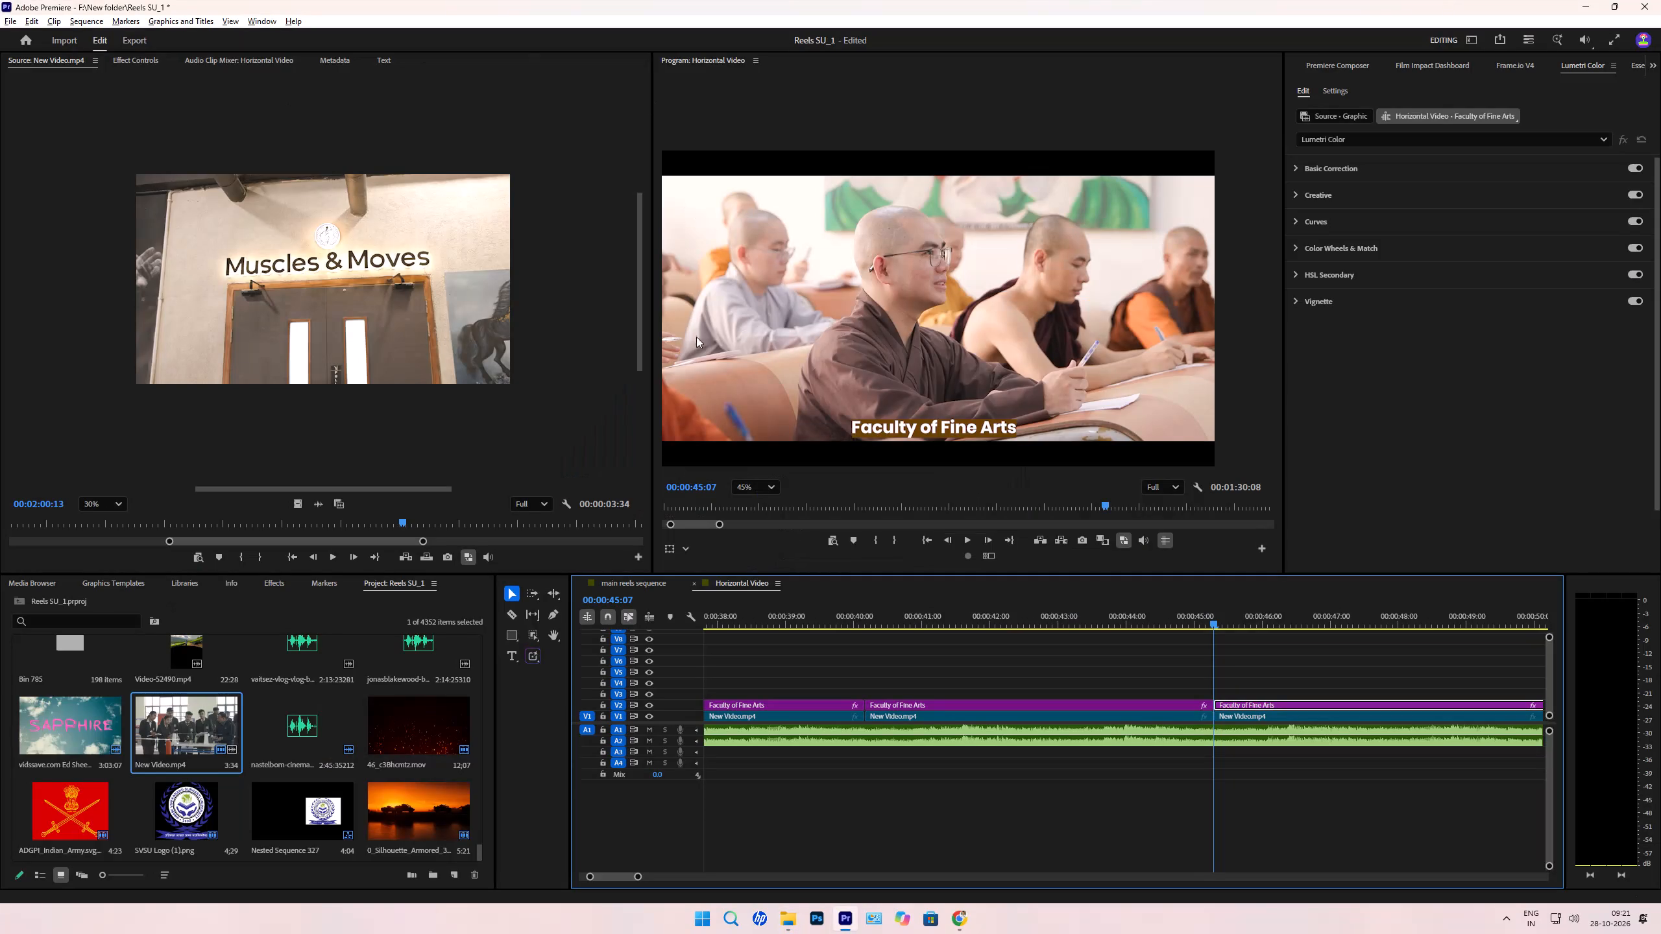
pyautogui.moveTo(933, 612); pyautogui.dragTo(1090, 668)
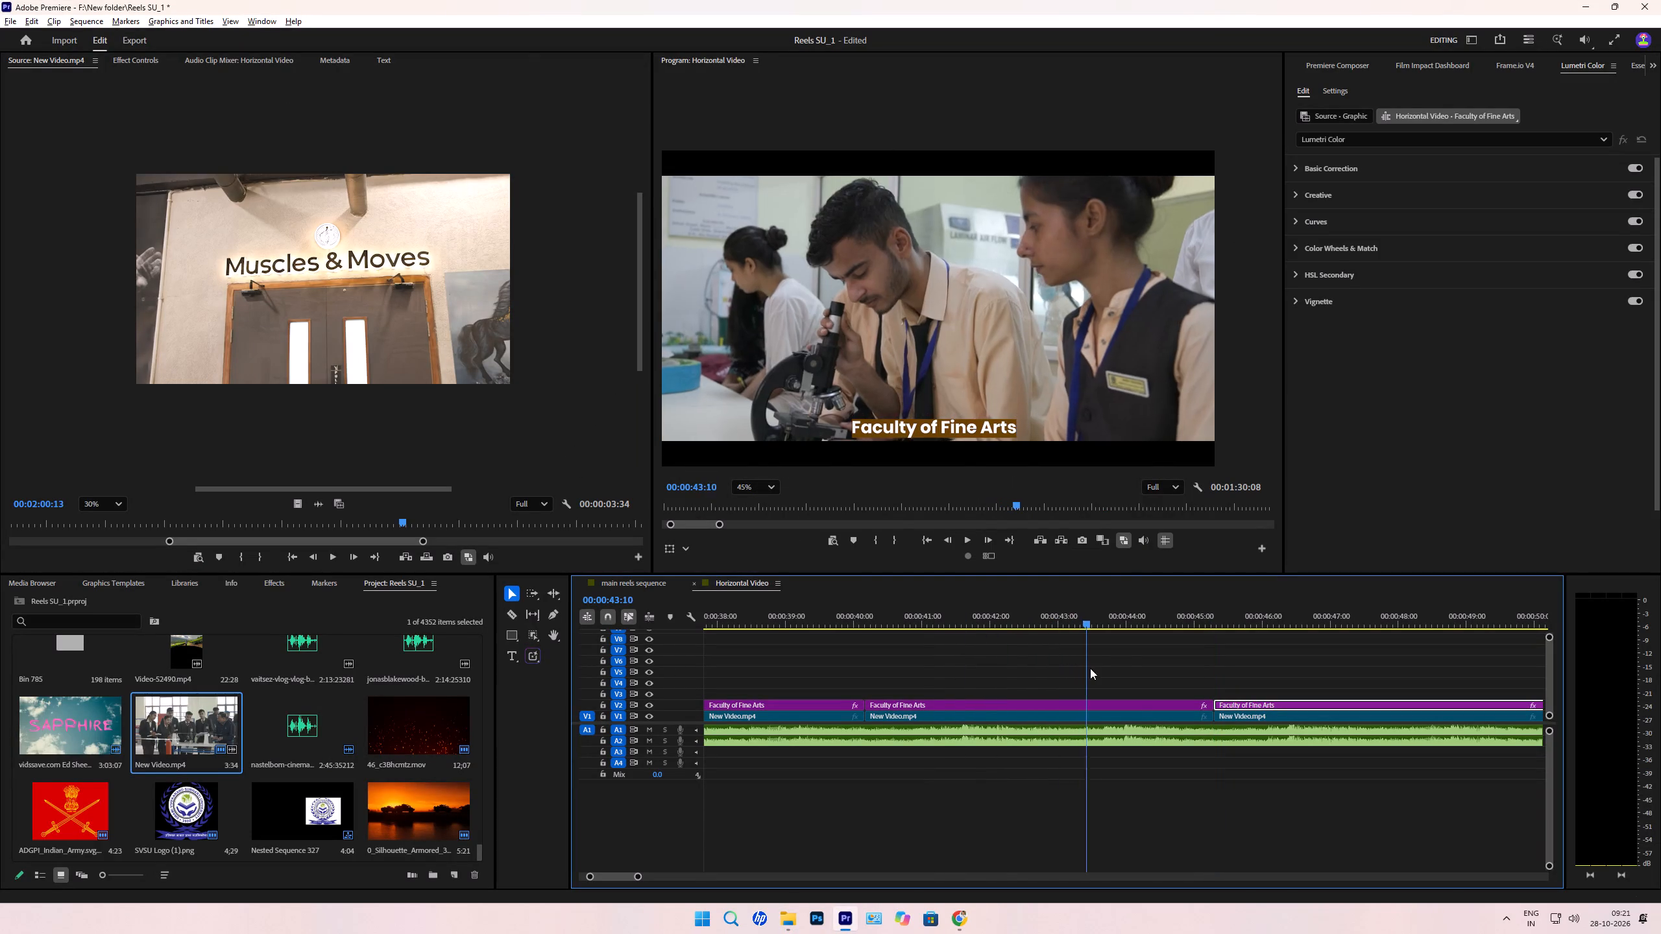
pyautogui.moveTo(1090, 668); pyautogui.dragTo(1139, 700)
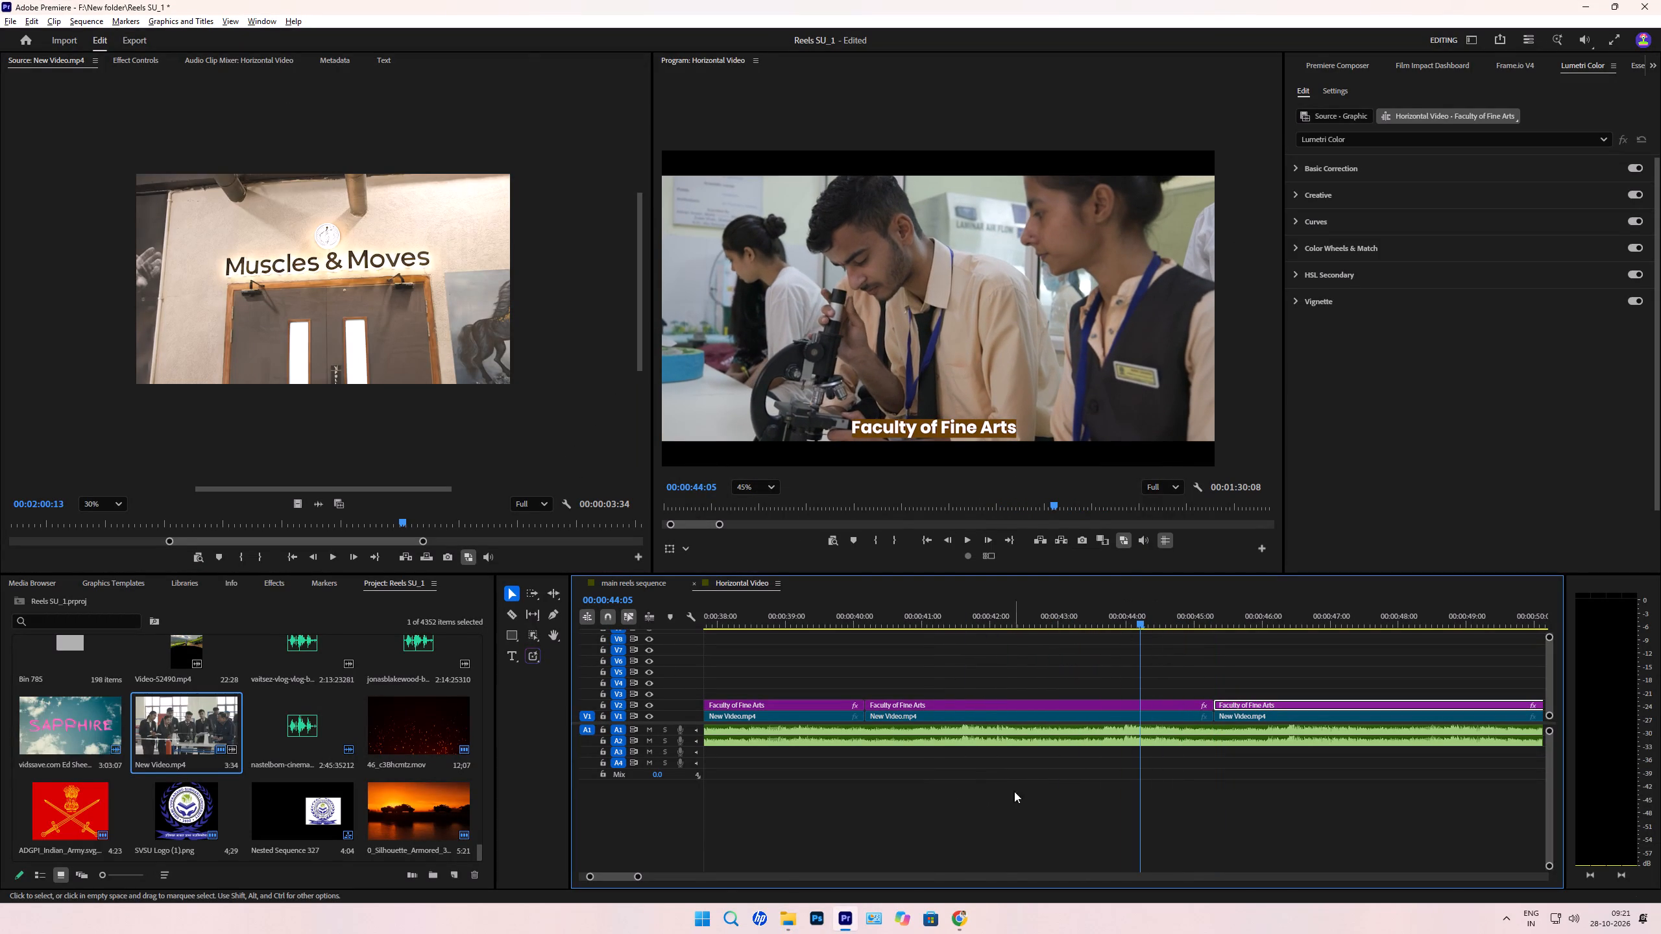
pyautogui.moveTo(590, 876); pyautogui.dragTo(589, 876)
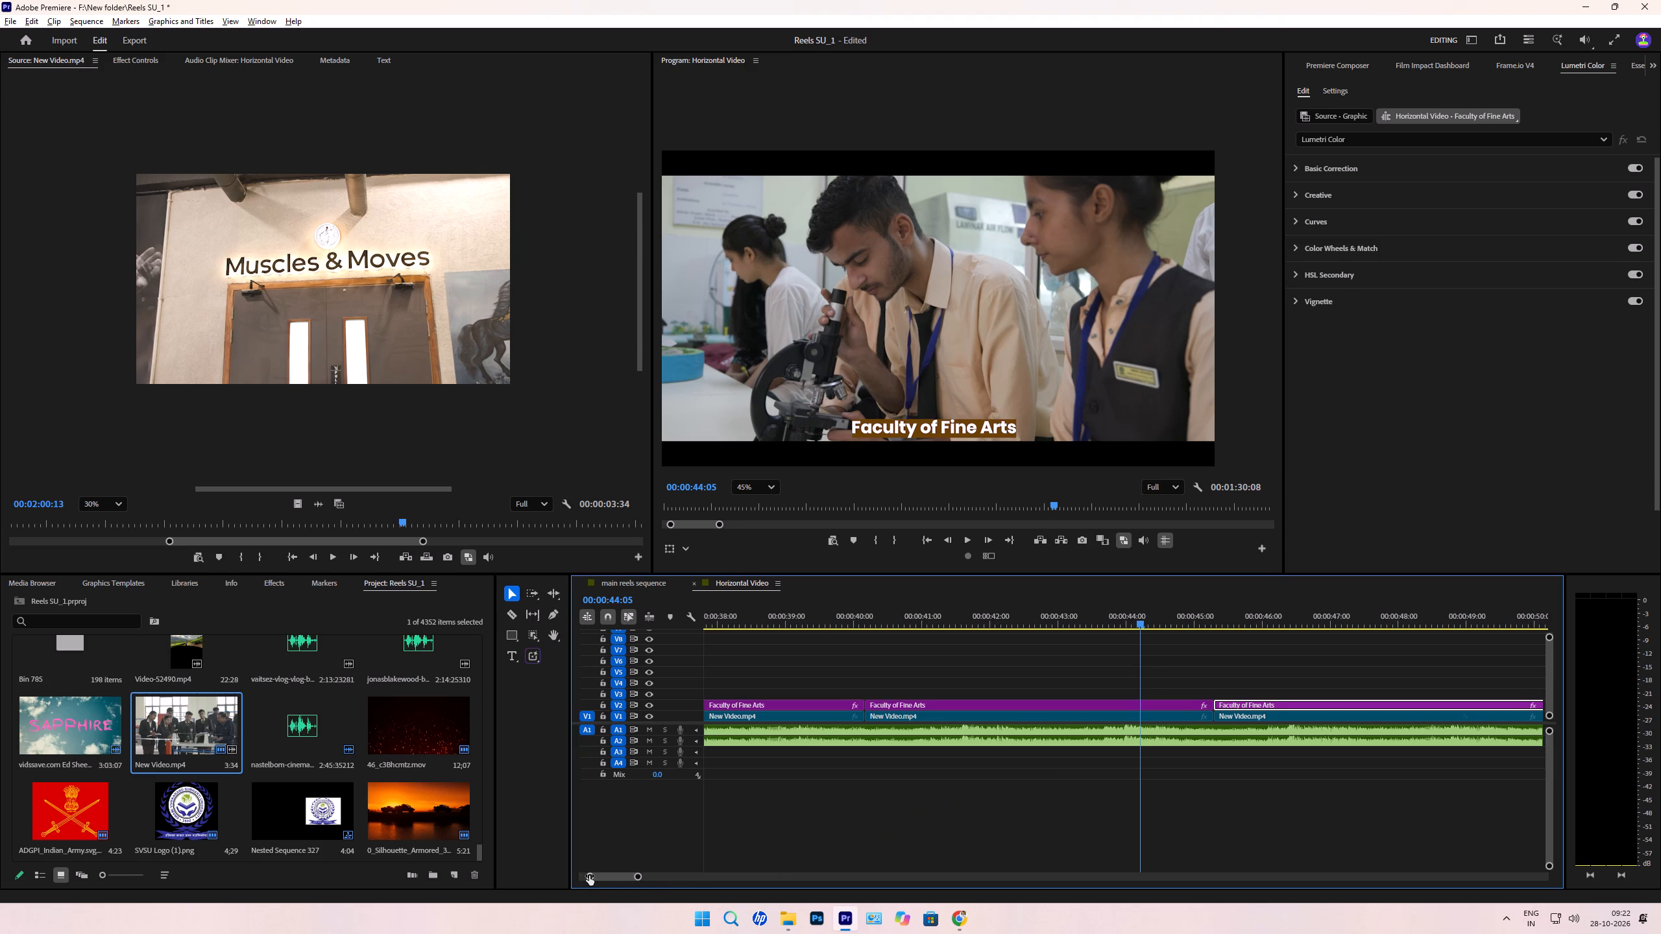
pyautogui.moveTo(589, 876); pyautogui.dragTo(546, 869)
pyautogui.moveTo(679, 879); pyautogui.dragTo(915, 915)
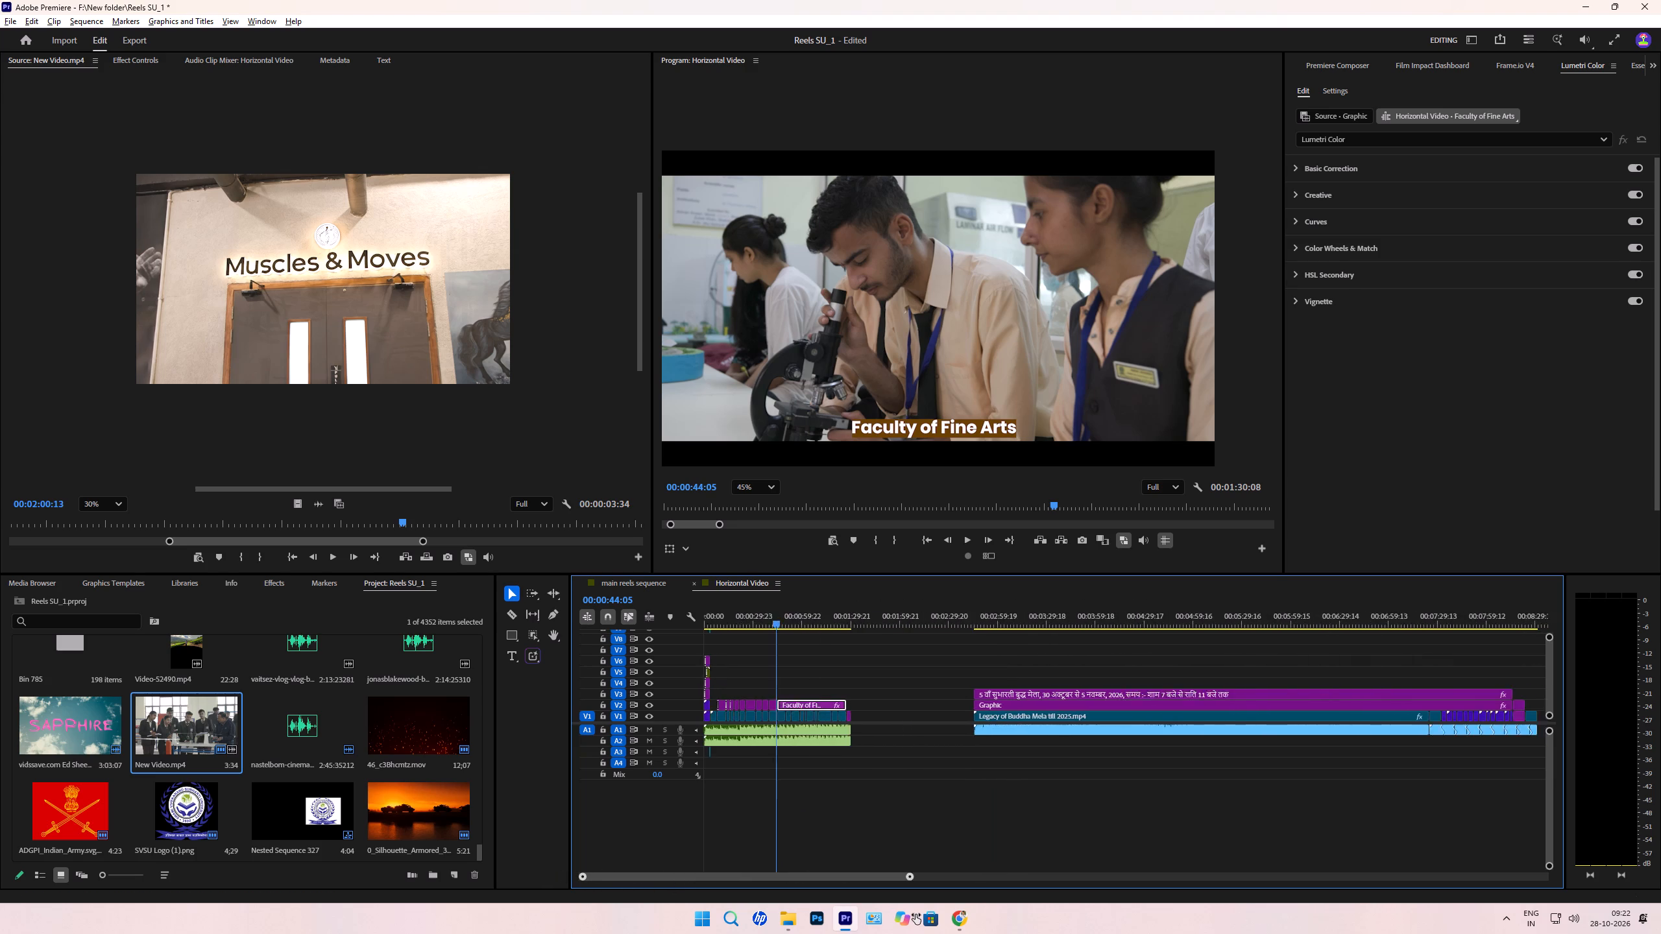
pyautogui.moveTo(915, 915); pyautogui.dragTo(716, 905)
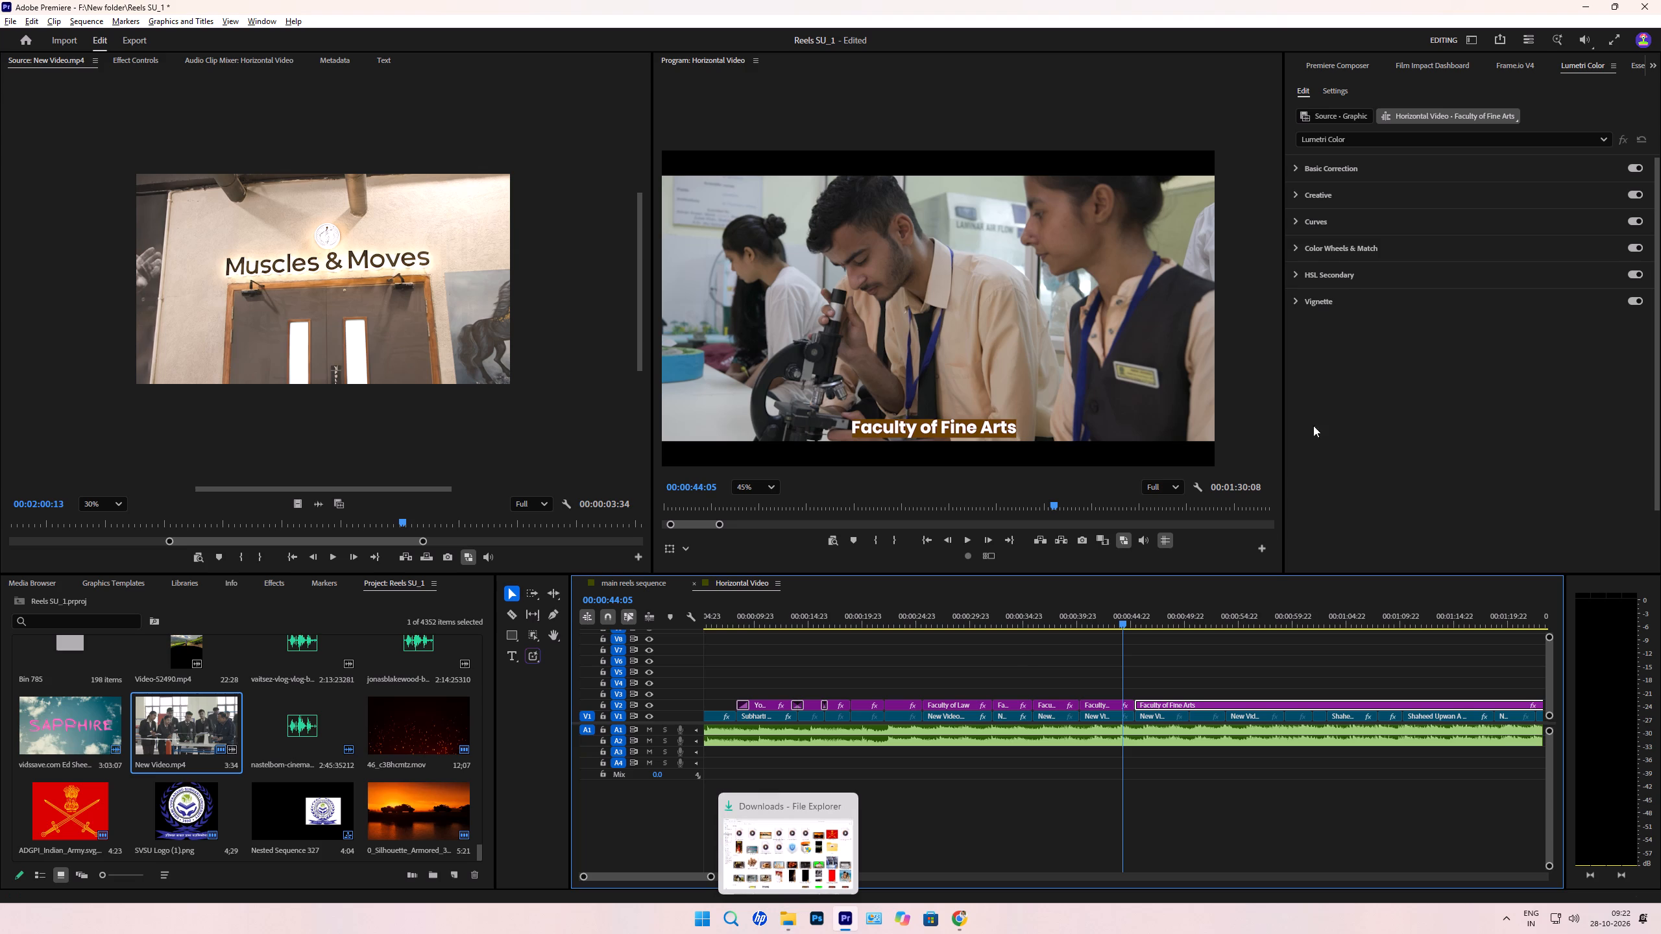
pyautogui.moveTo(1091, 619); pyautogui.dragTo(1093, 636)
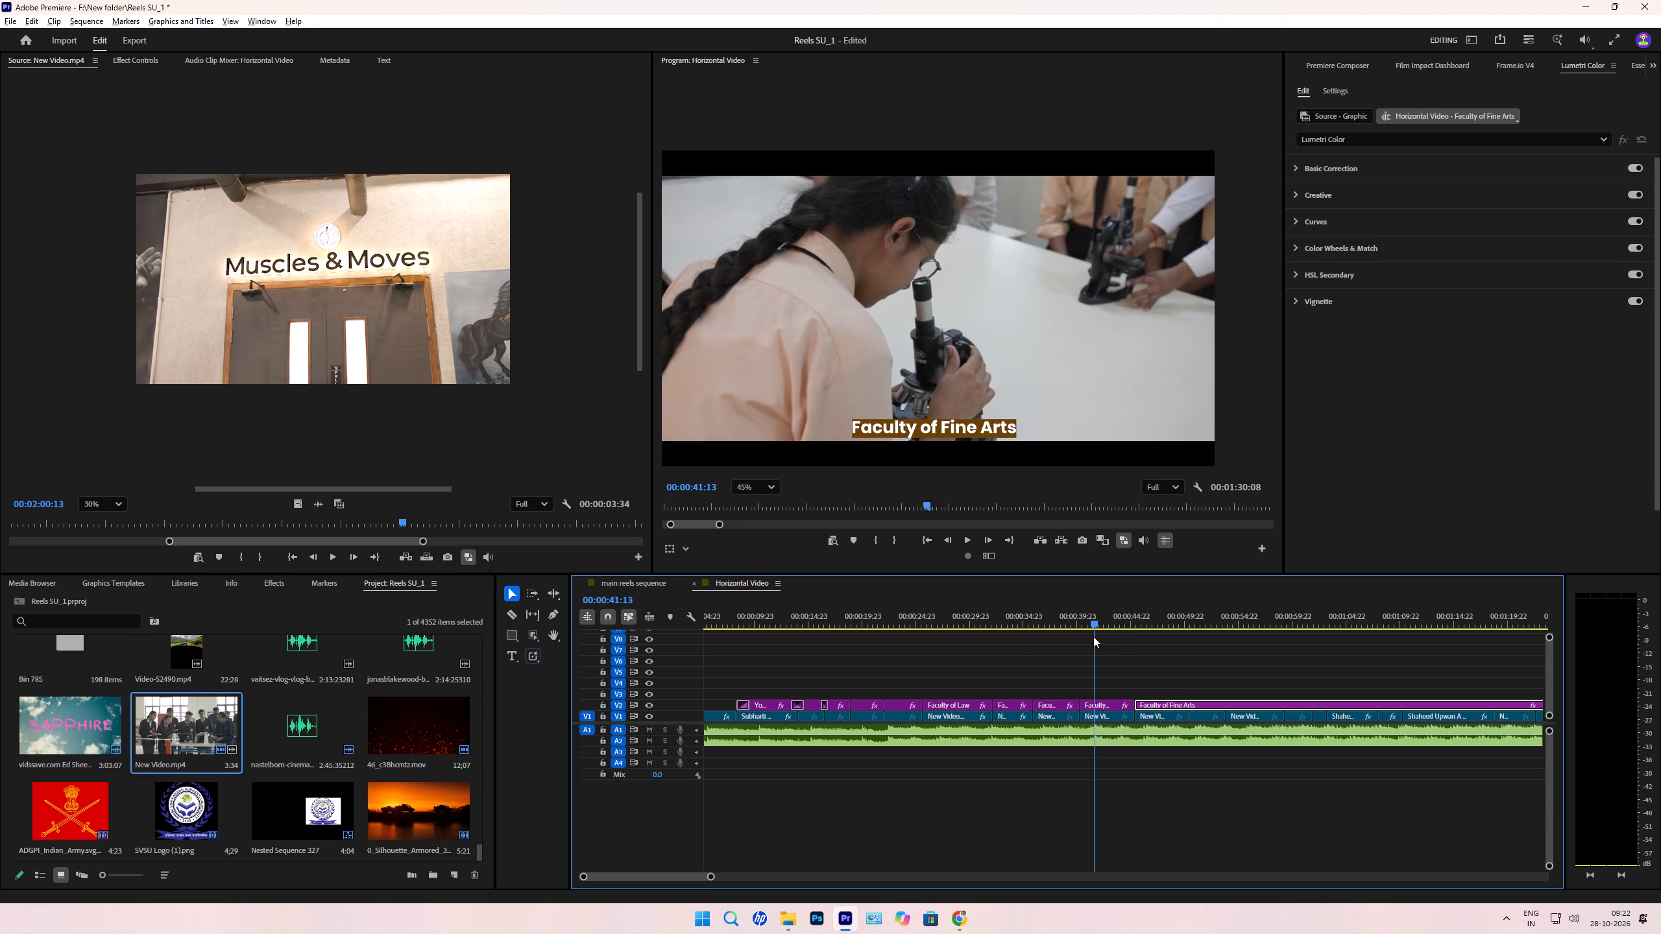
pyautogui.moveTo(1093, 636); pyautogui.dragTo(1087, 638)
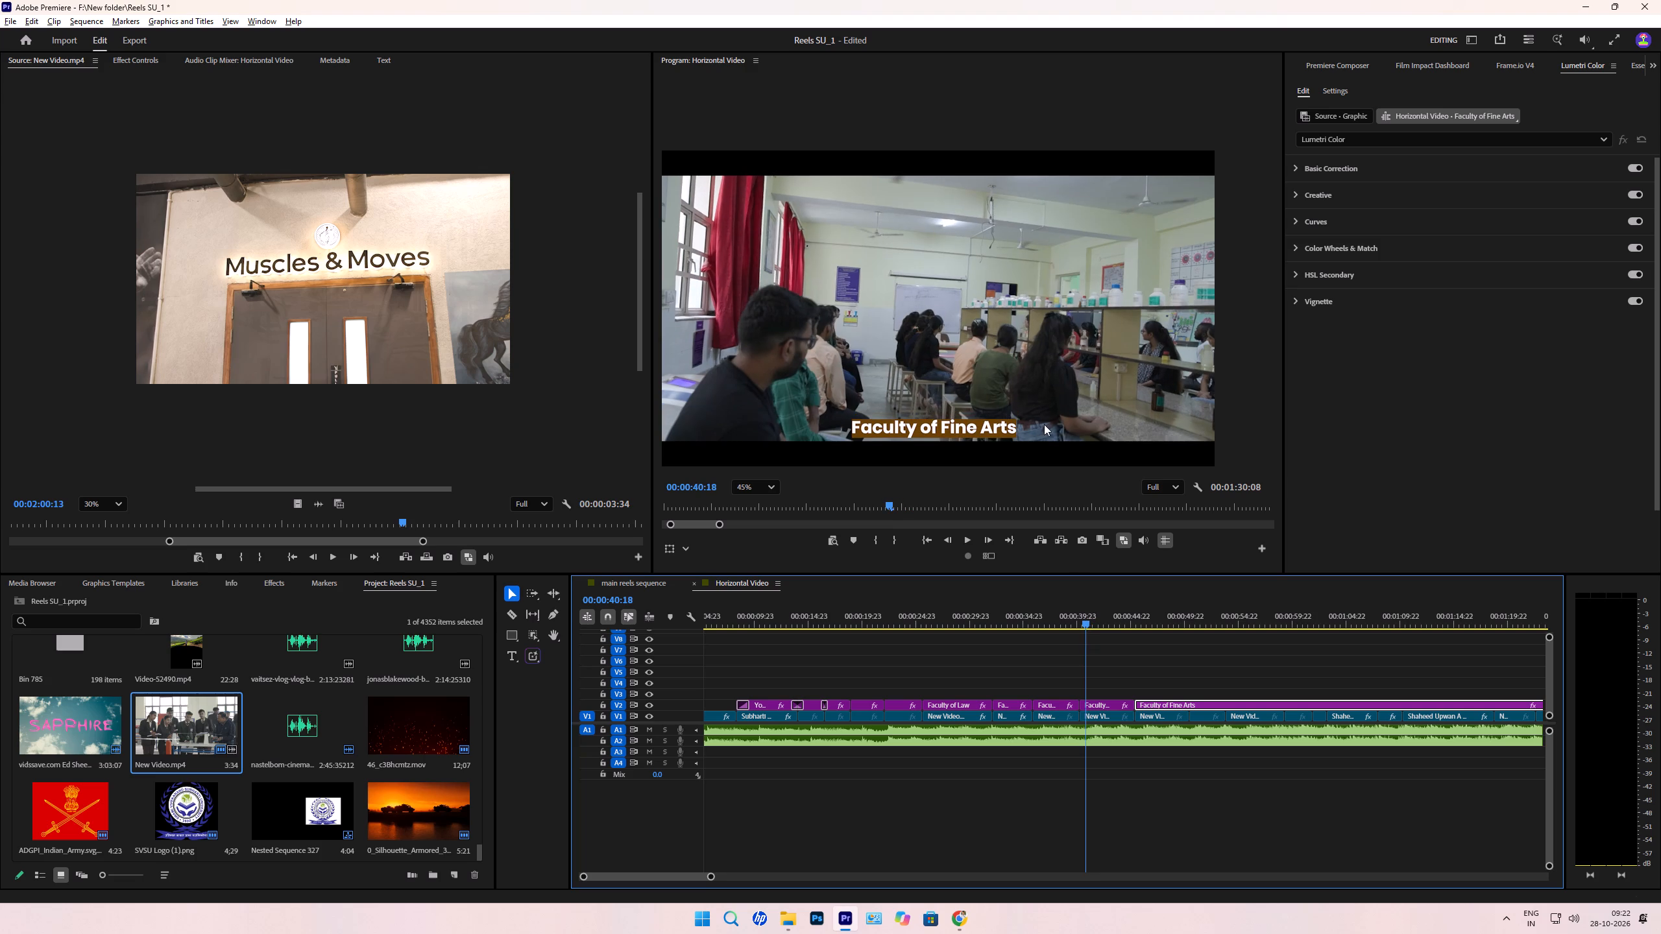
pyautogui.scroll(4, 941, 381)
pyautogui.scroll(-4, 941, 381)
pyautogui.moveTo(1101, 624); pyautogui.dragTo(1103, 626)
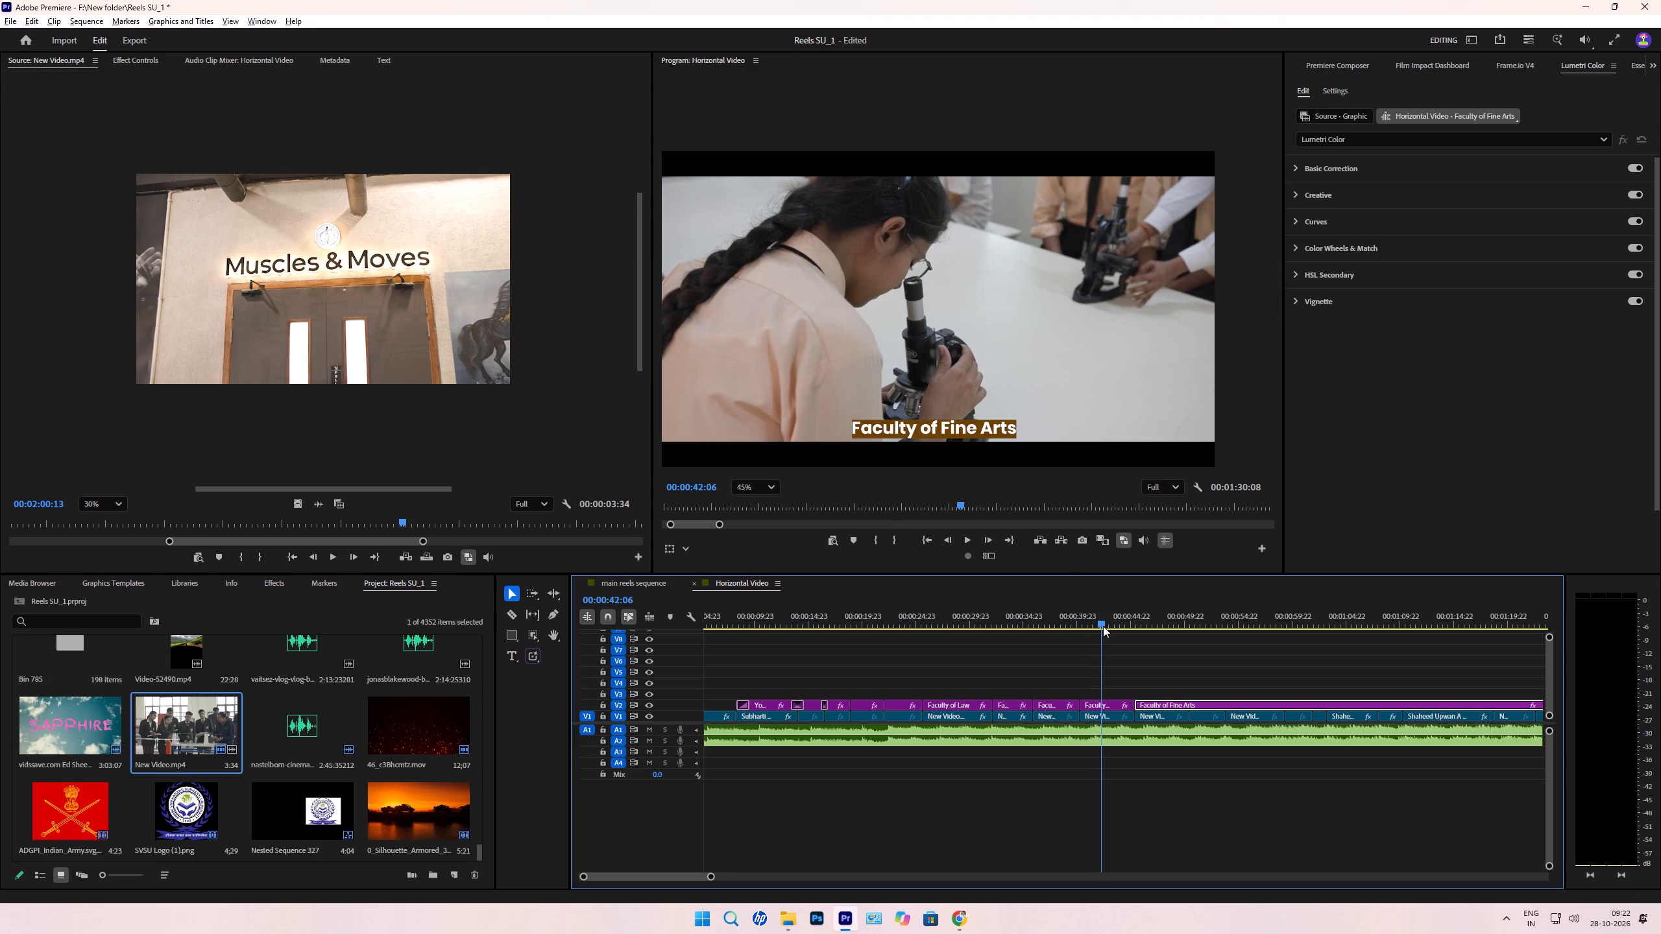
pyautogui.moveTo(1103, 626); pyautogui.dragTo(1089, 623)
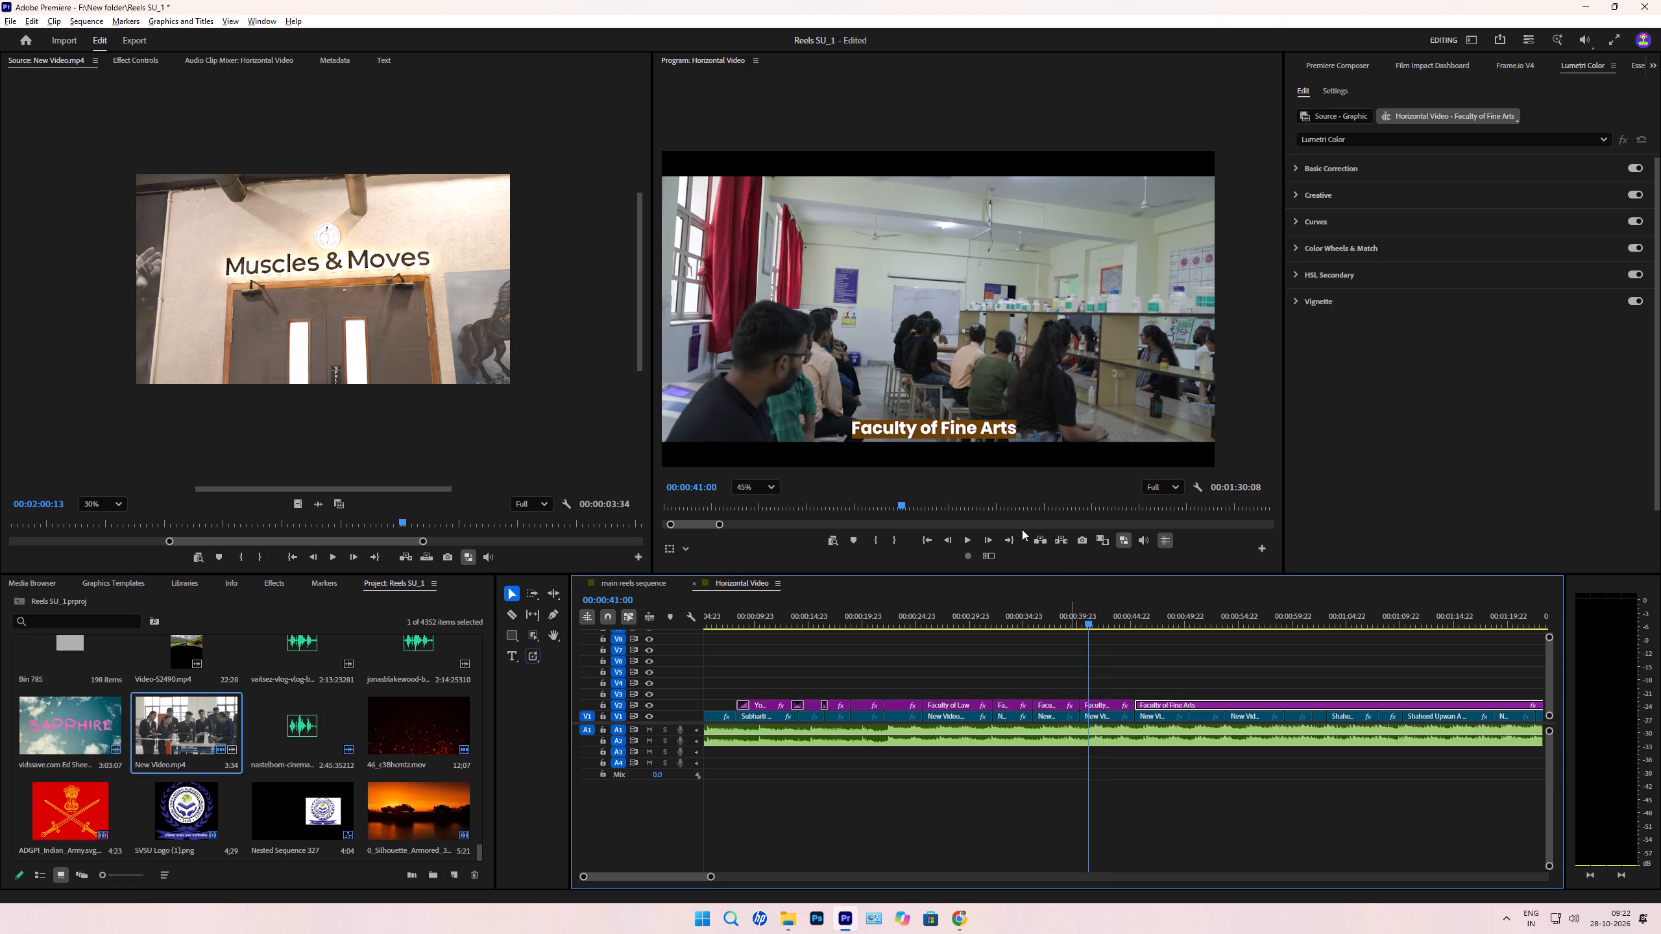
# Change the caption over the laboratory footage at 00:00:41:00 to read "Faculty of Science".
pyautogui.click(964, 434)
pyautogui.click(1087, 702)
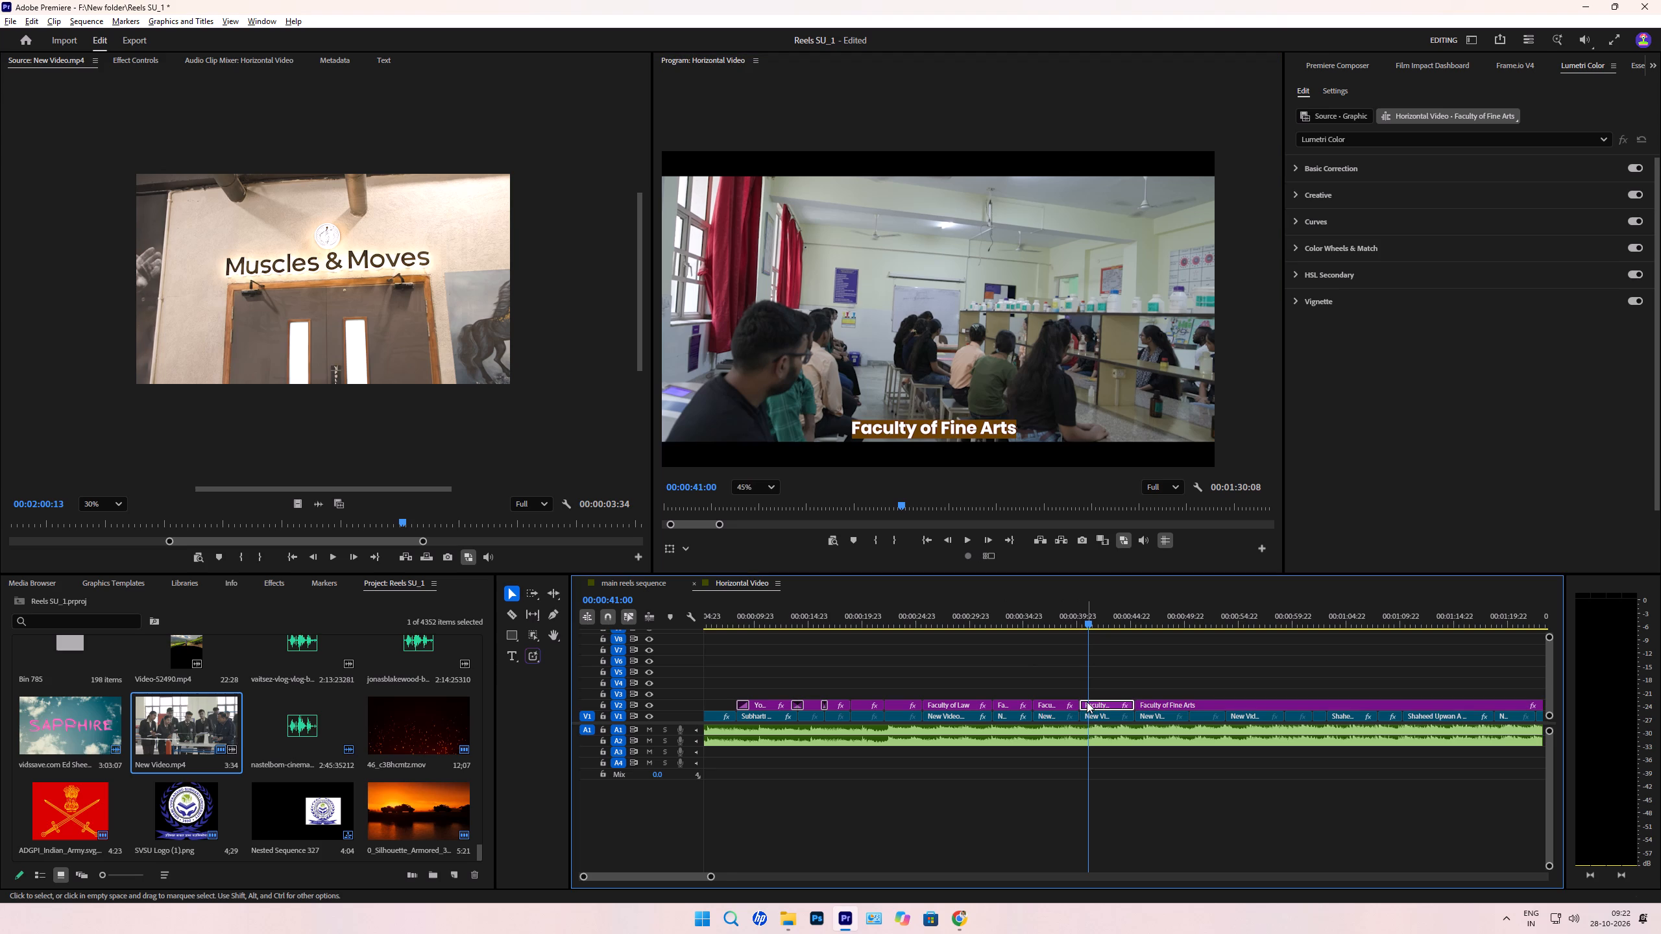
pyautogui.click(933, 435)
pyautogui.doubleClick(929, 426)
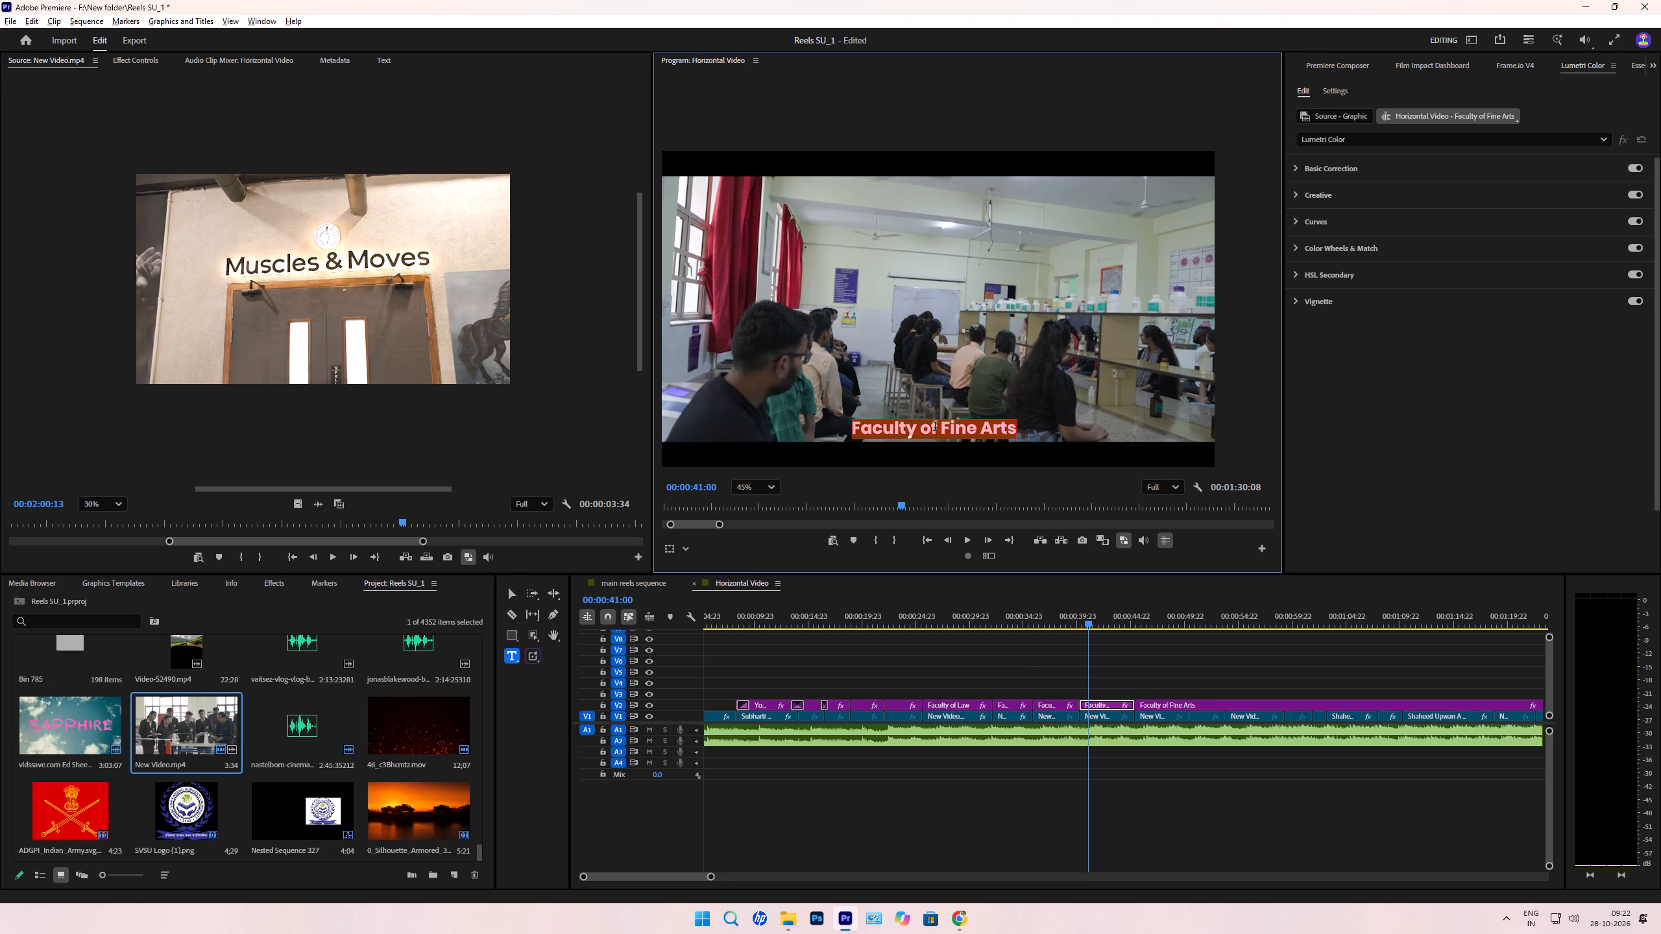
pyautogui.moveTo(940, 427); pyautogui.dragTo(1017, 428)
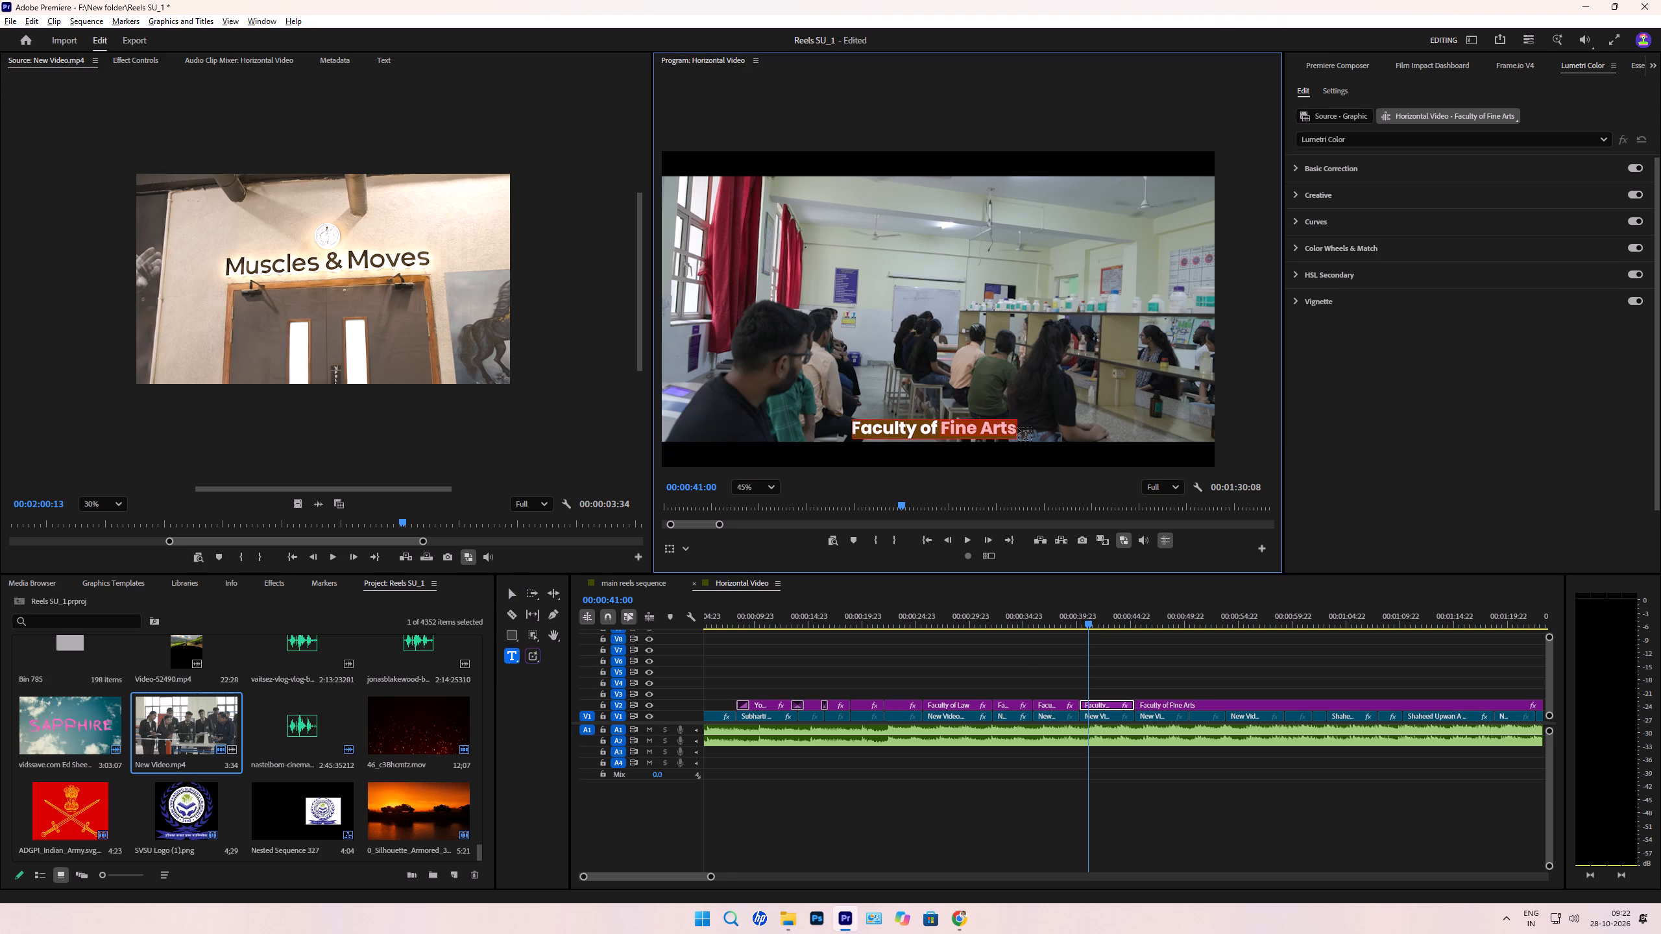
pyautogui.write('Sci')
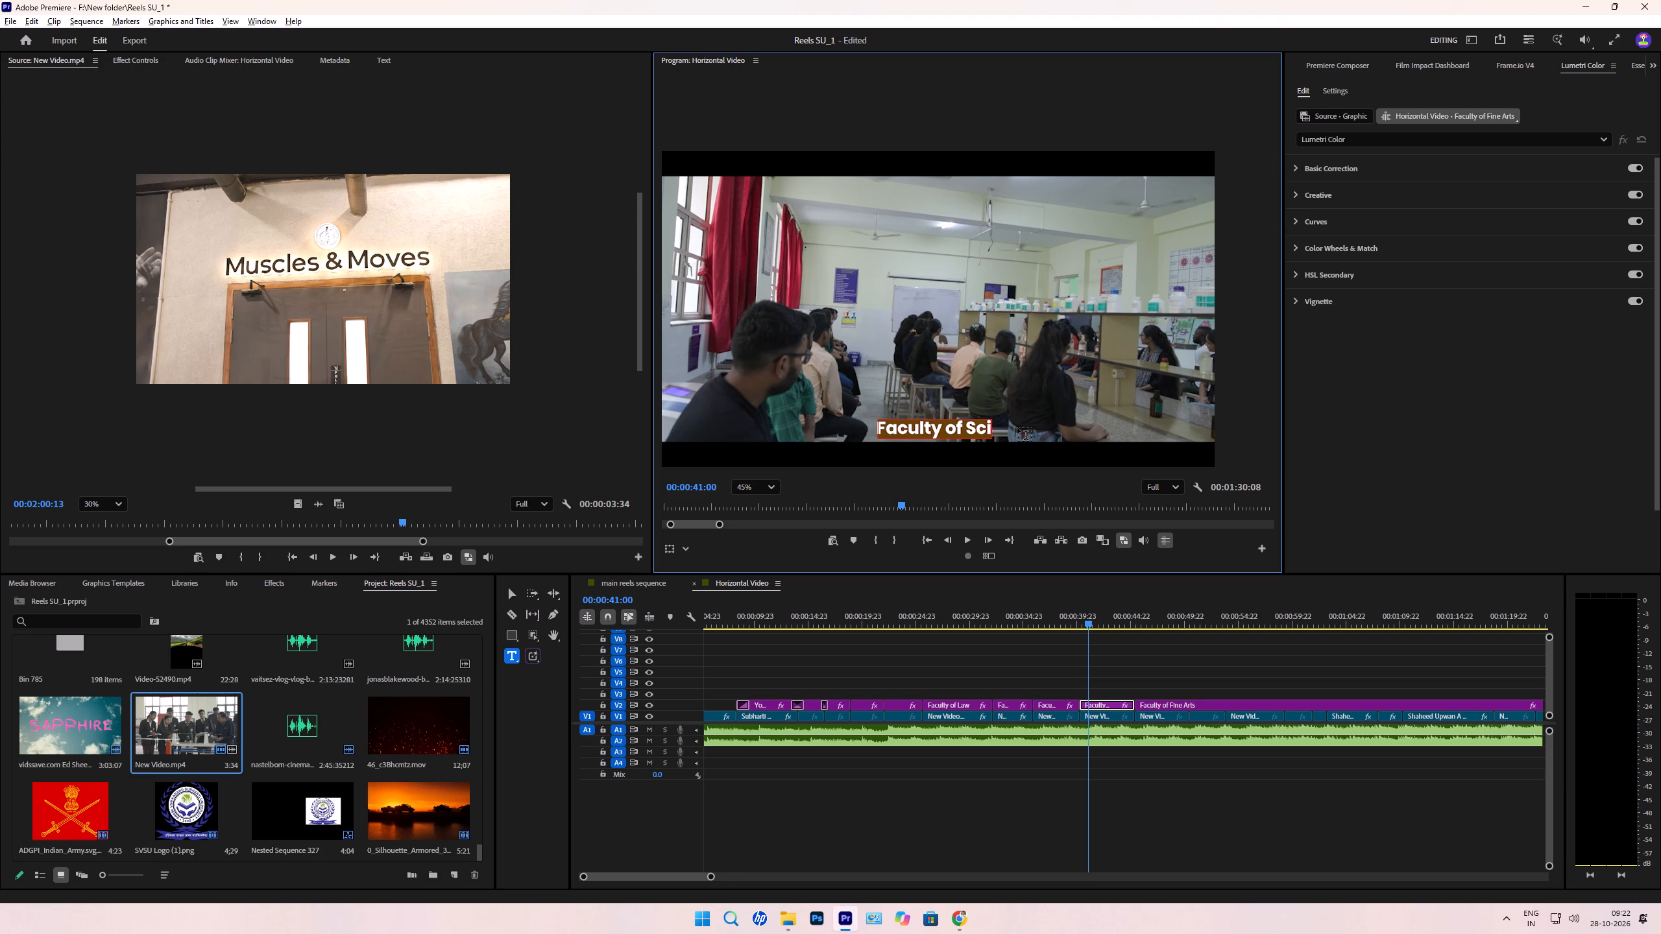
pyautogui.write('ence')
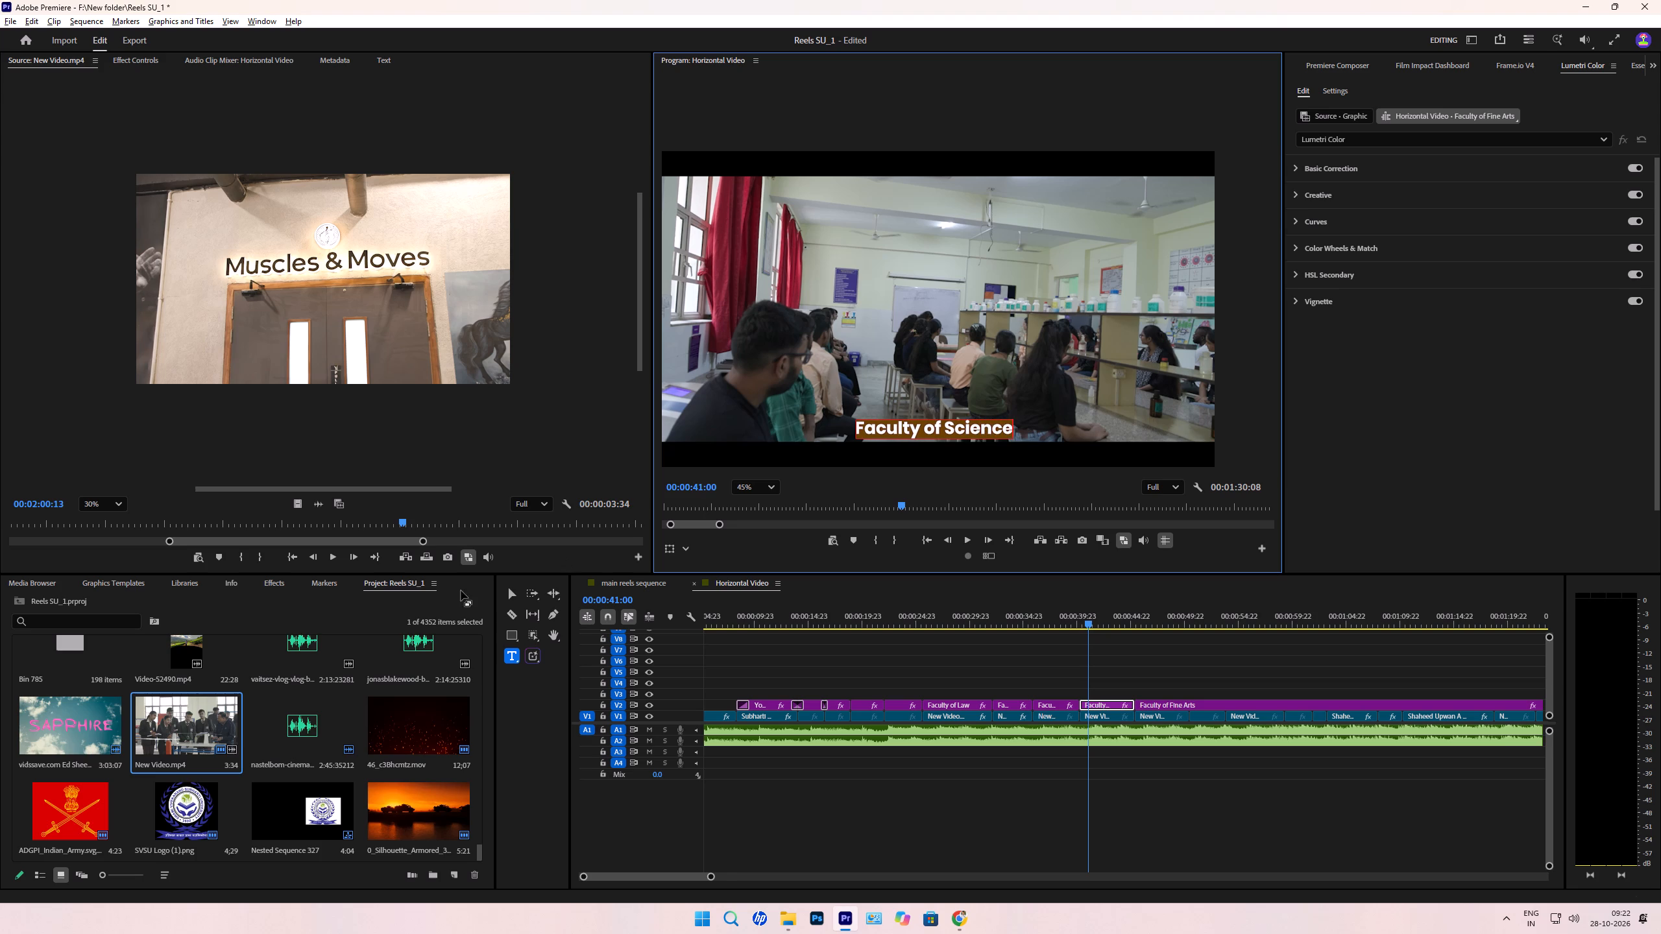
pyautogui.click(508, 593)
pyautogui.click(980, 427)
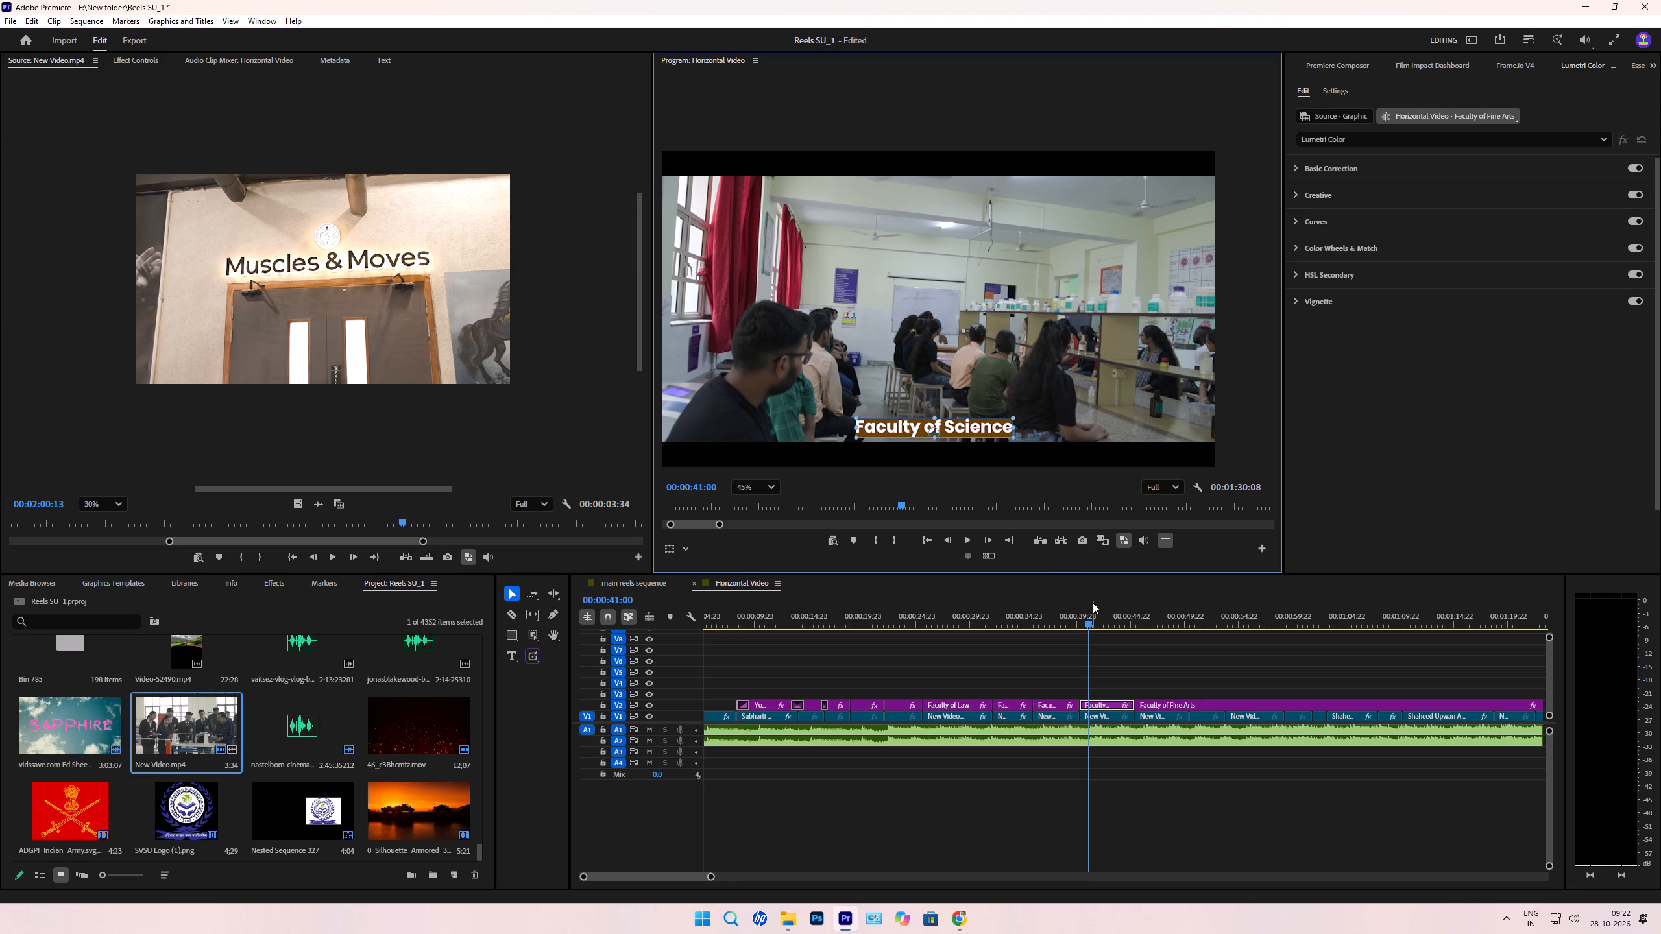
# Split the long "Faculty of Fine Arts" caption on V2 at 00:00:50:09, where the chefs' shot begins.
pyautogui.moveTo(1093, 603); pyautogui.dragTo(1156, 630)
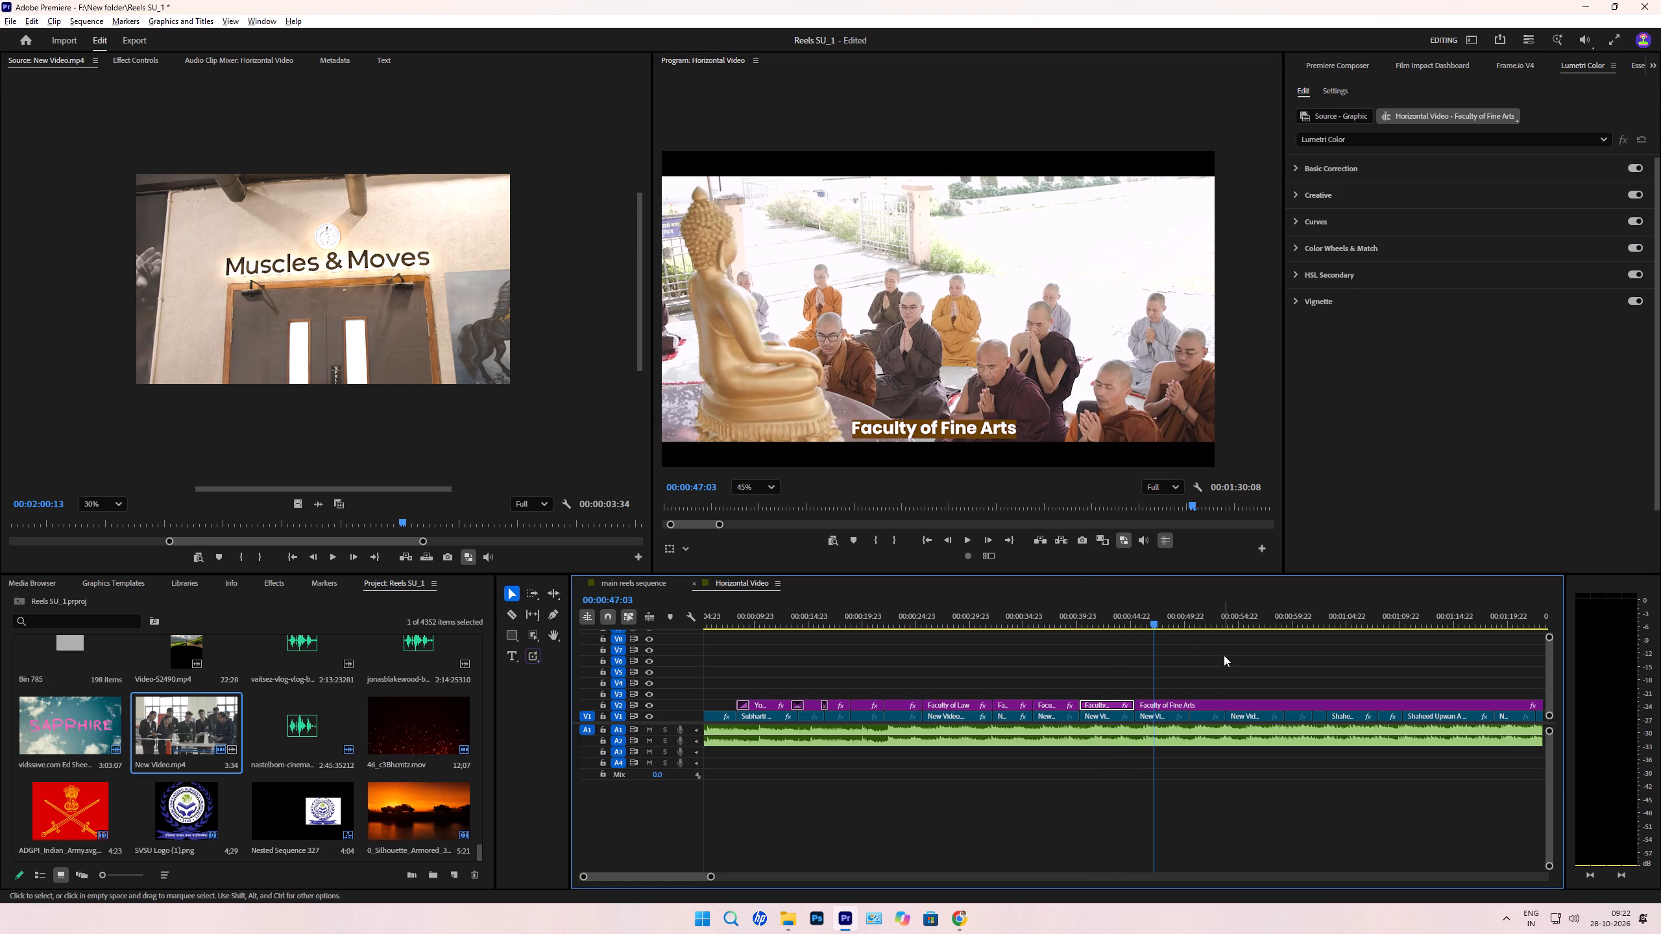
pyautogui.press('Up')
pyautogui.click(1214, 701)
pyautogui.press('Down')
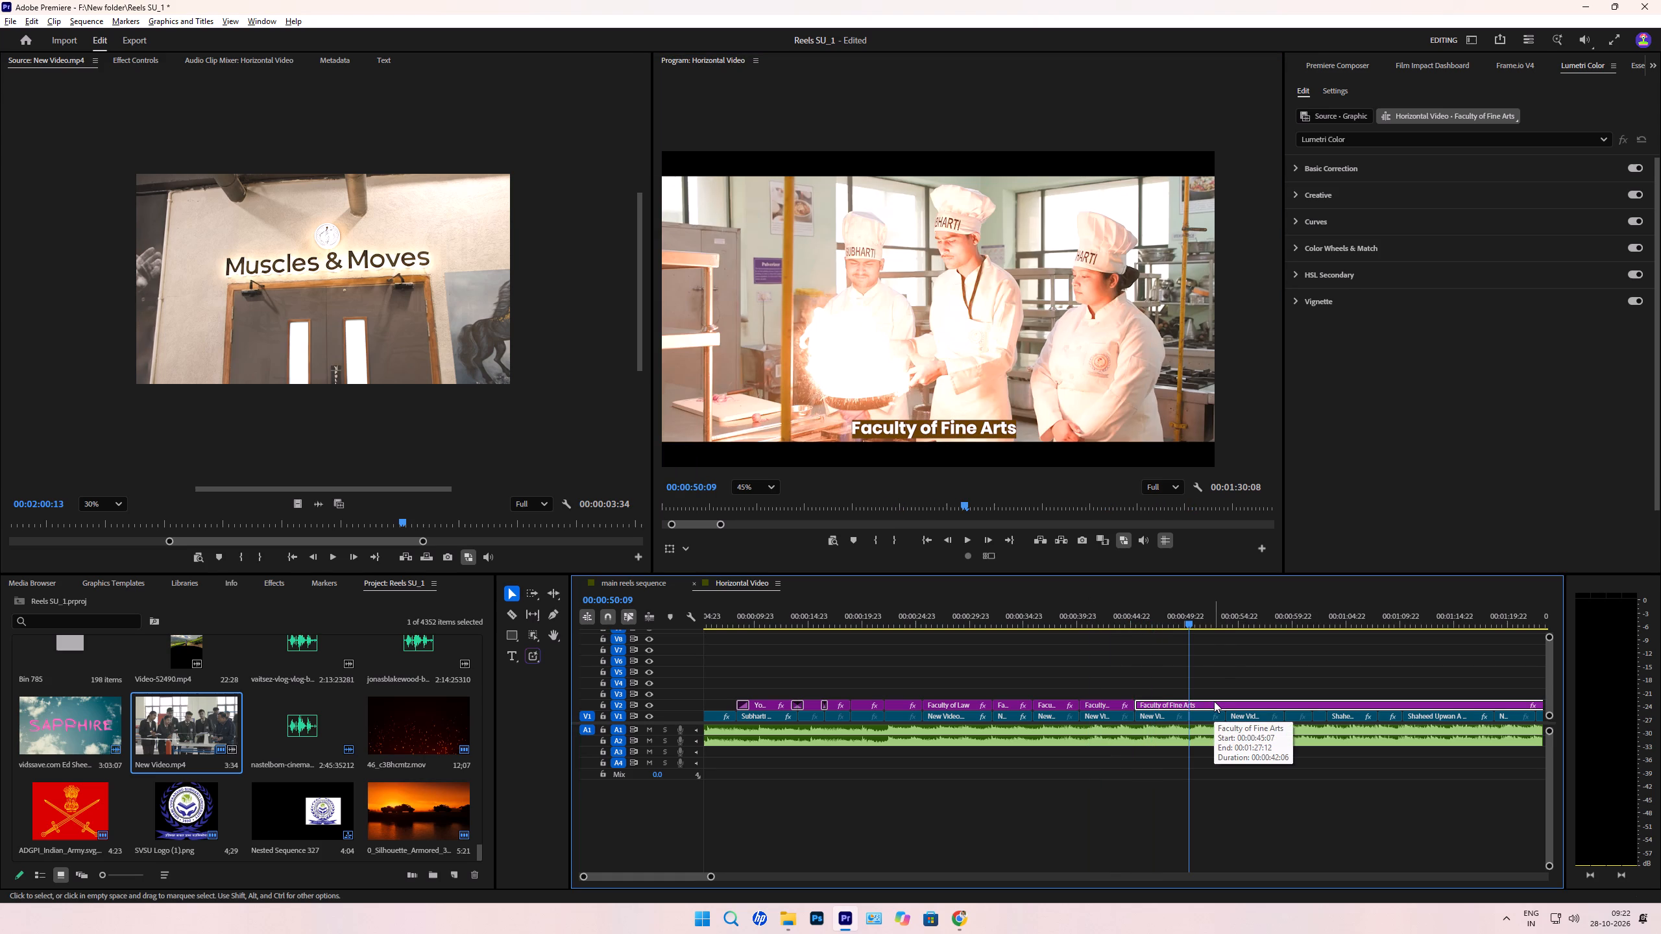
pyautogui.press('Up')
pyautogui.press('space')
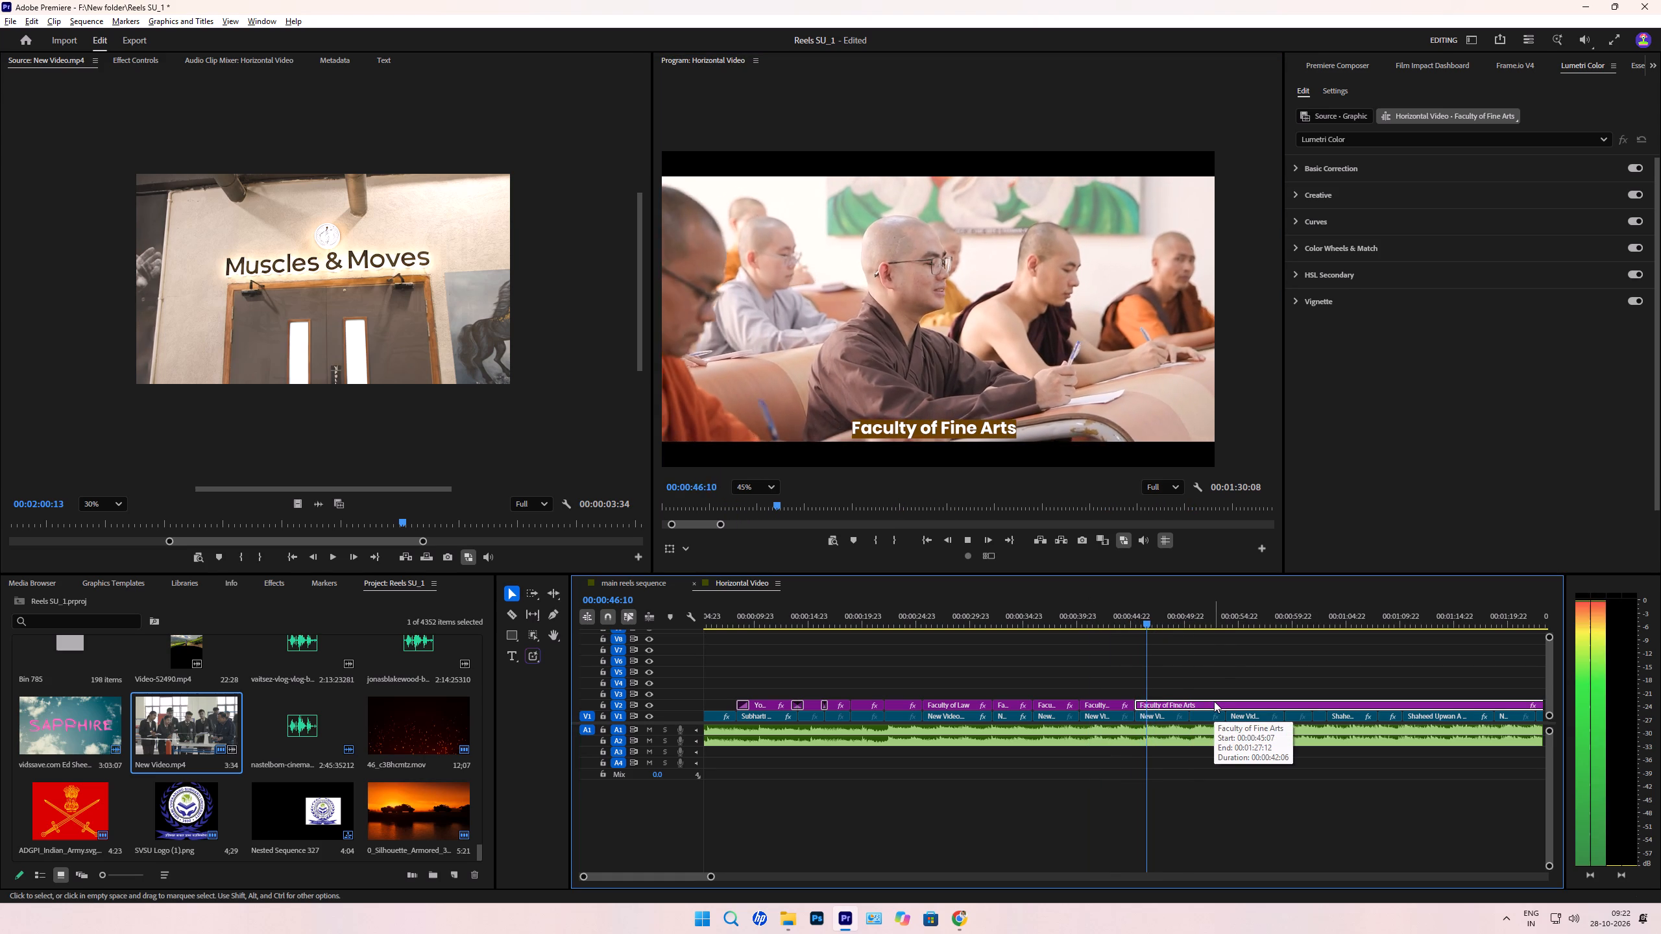
pyautogui.press('Down')
pyautogui.hotkey('ctrl', 'k')
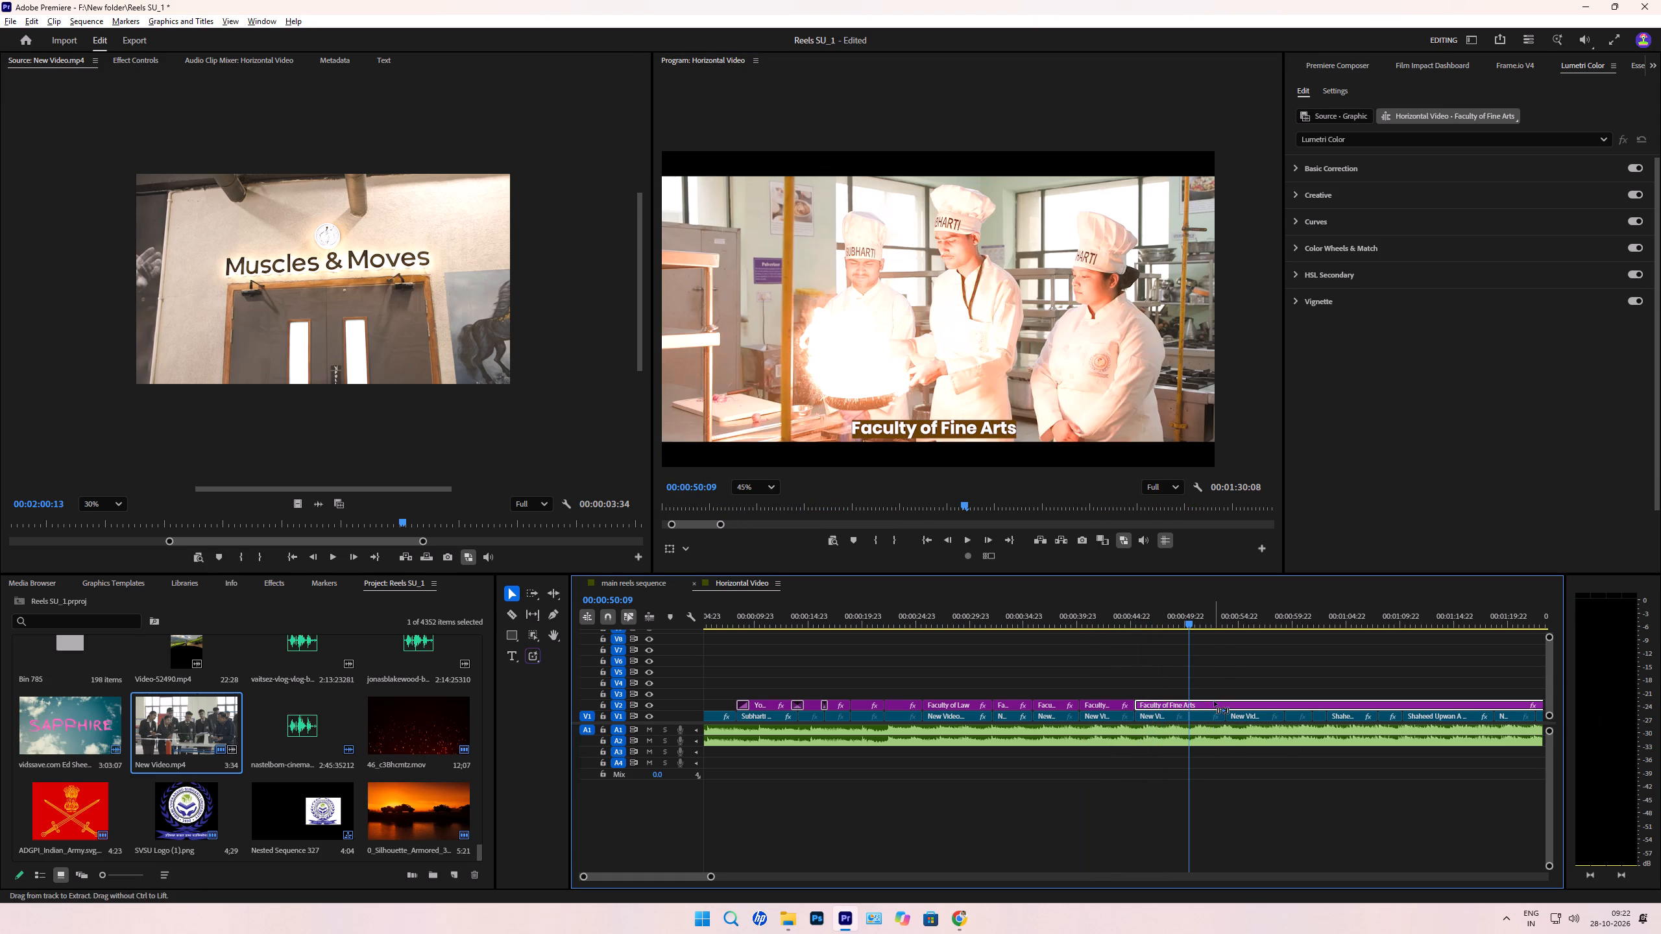
# Select the split caption segment over the monks' footage, with the playhead at its start, 00:00:45:07.
pyautogui.press('Up')
pyautogui.click(1171, 707)
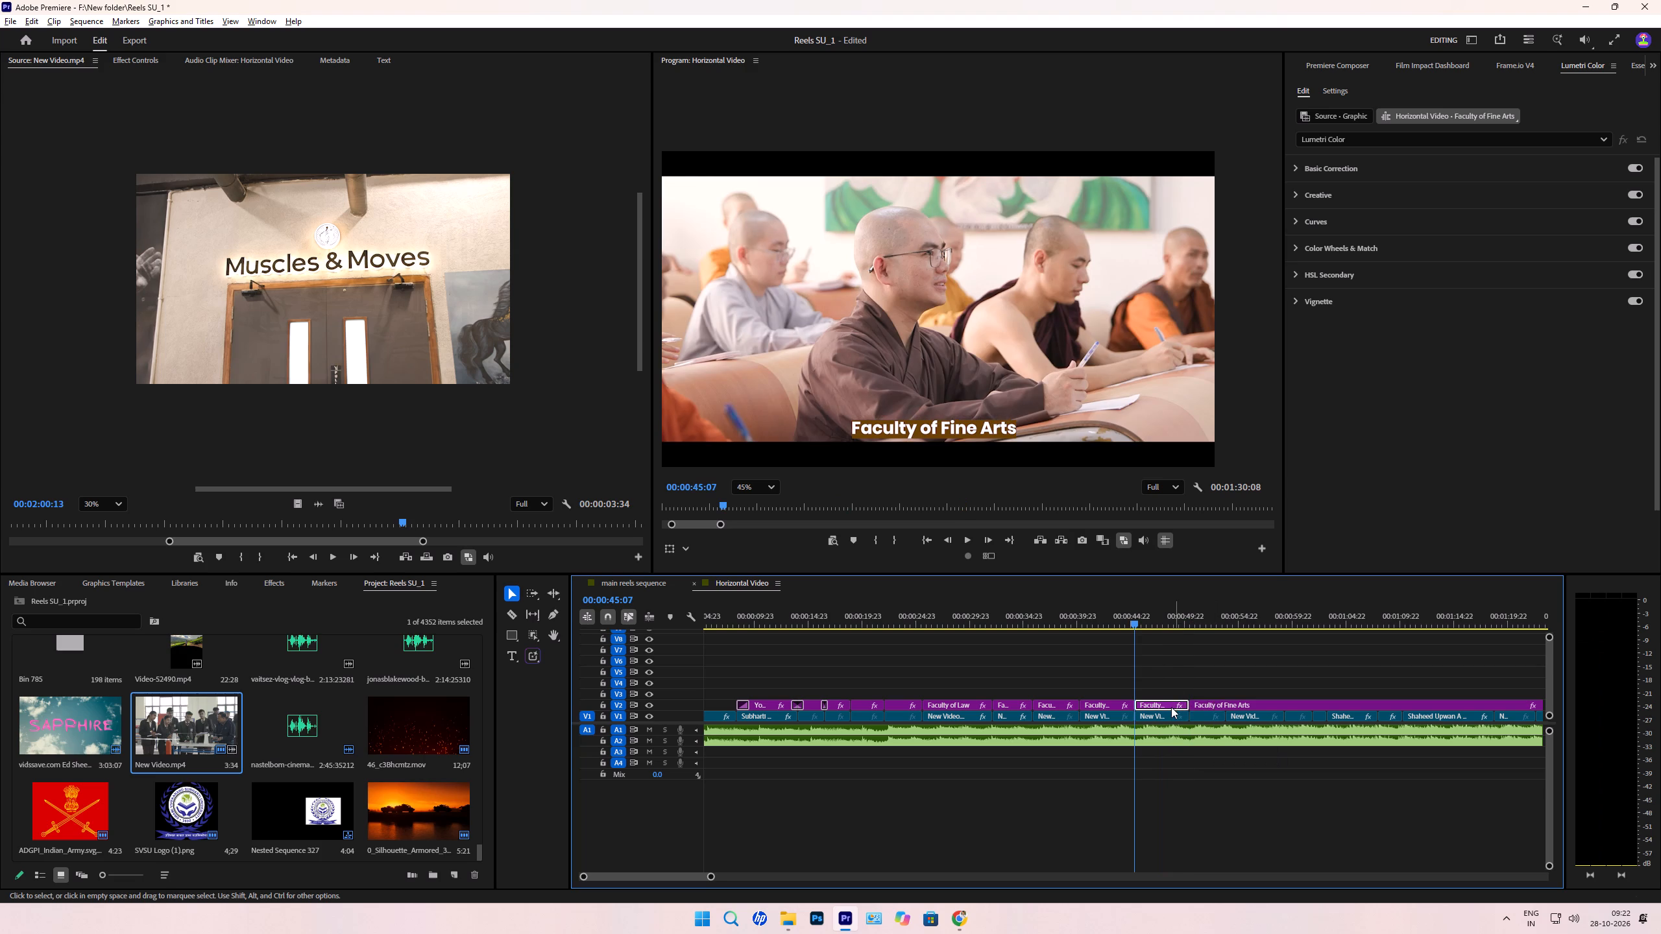
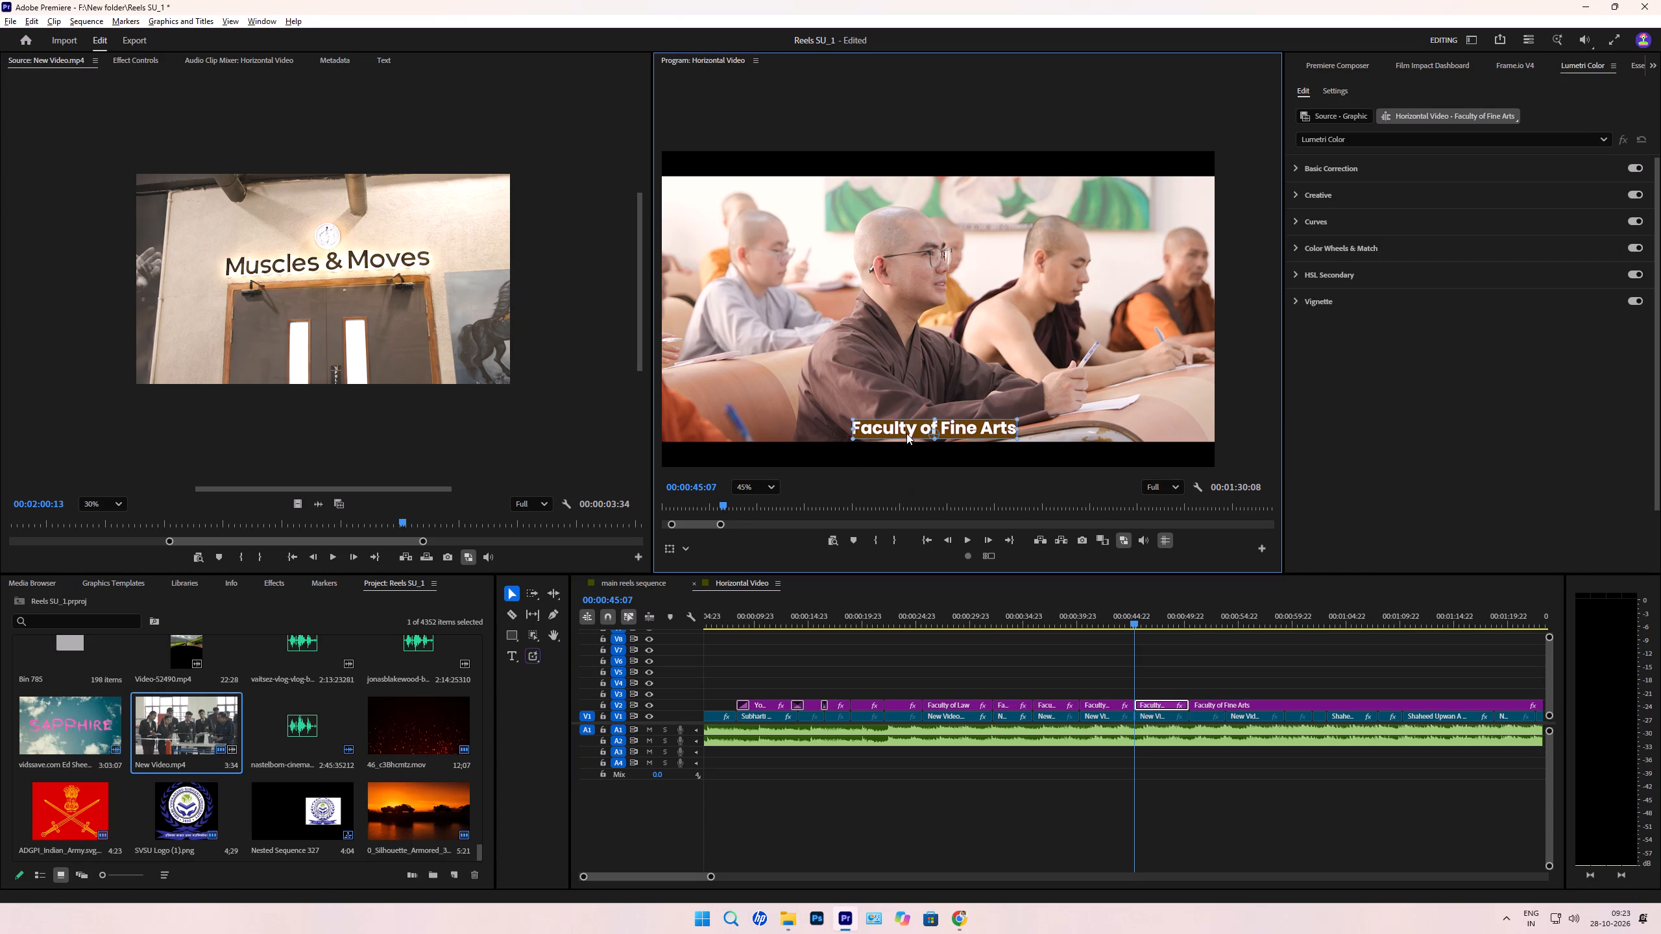
# Change the caption over the monks' footage to read "Faculty of Bhuddhist Studies".
pyautogui.moveTo(942, 428); pyautogui.dragTo(1071, 429)
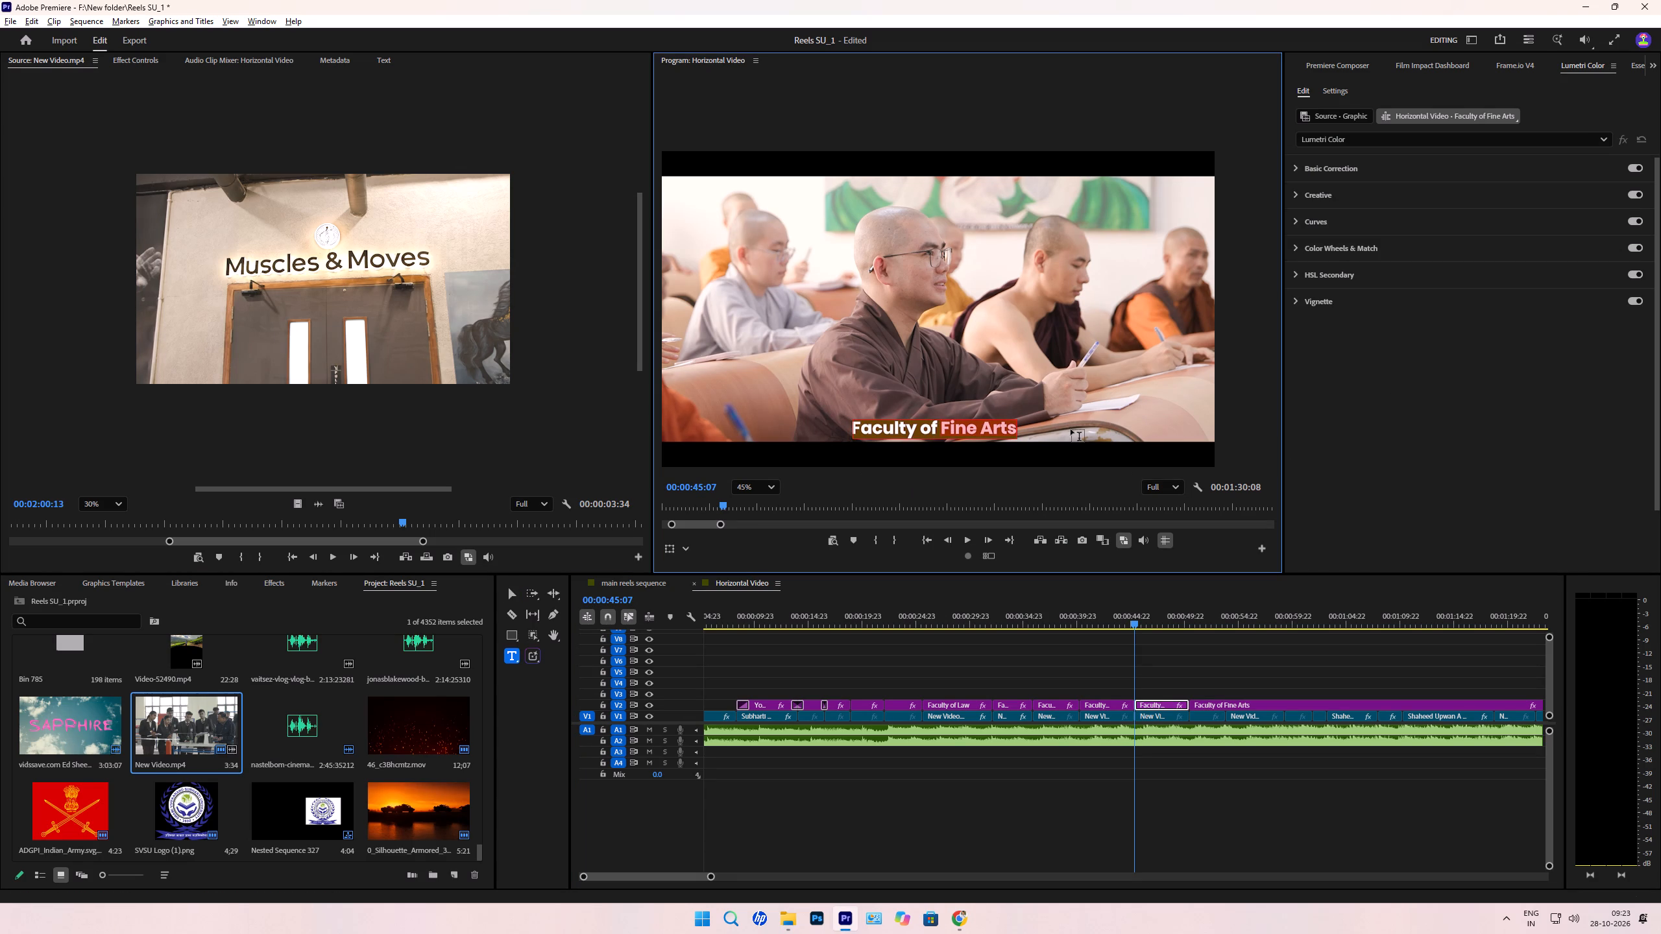
pyautogui.write('Bhuddhist')
pyautogui.press('space')
pyautogui.write('Studies')
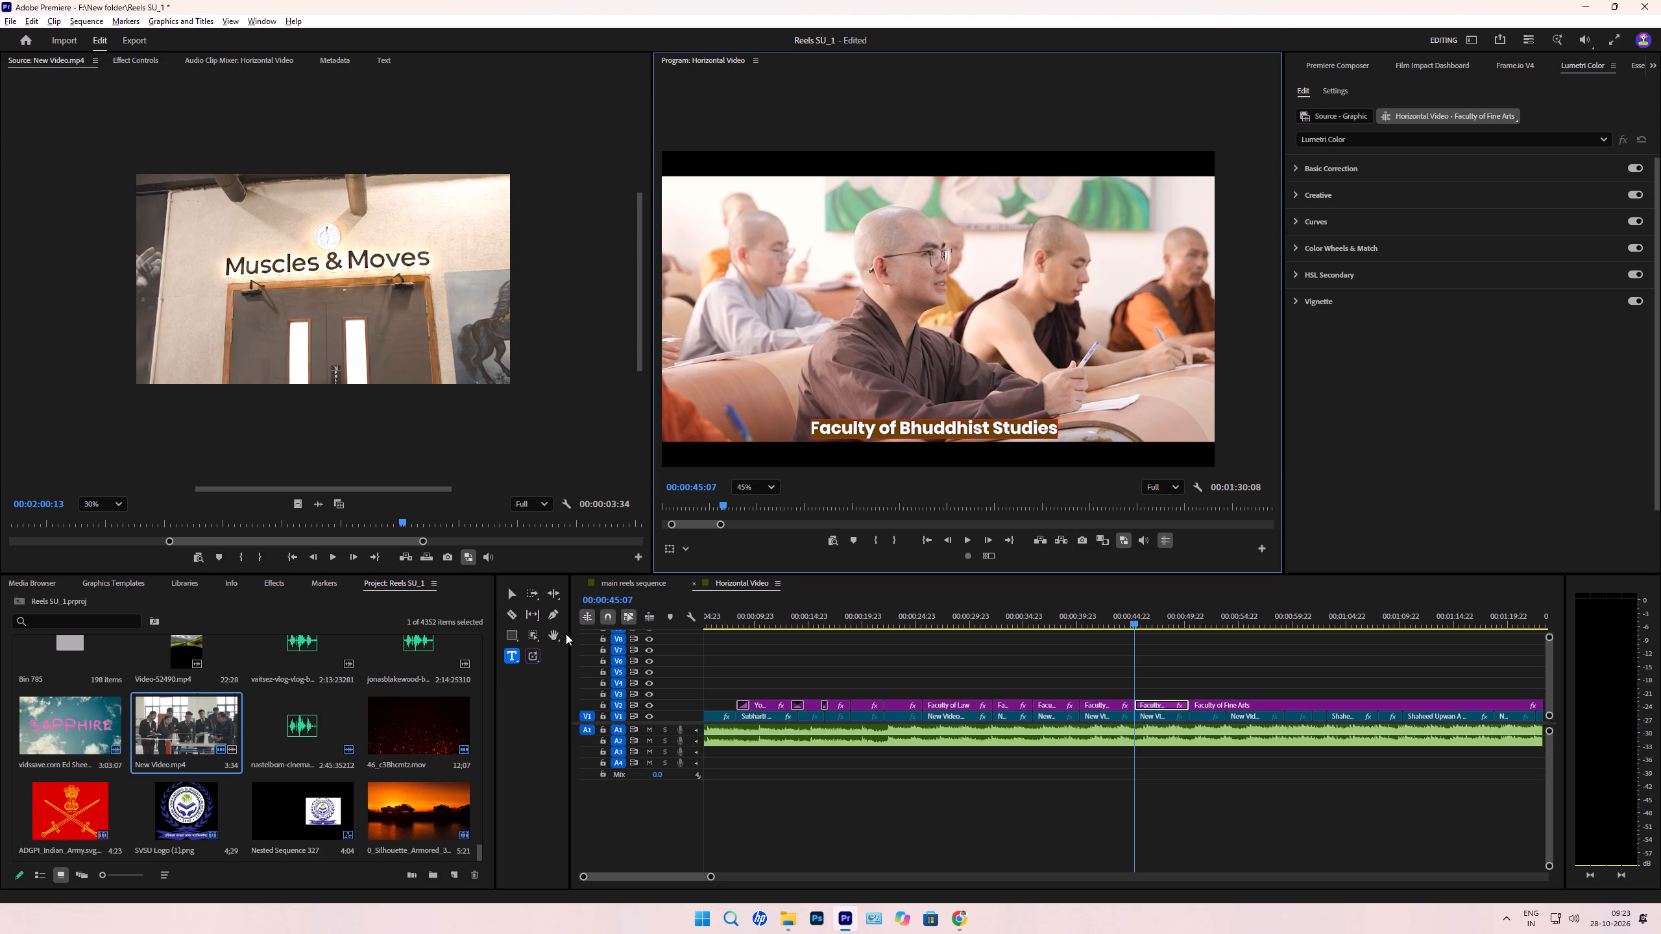
pyautogui.click(511, 594)
# Set the "Faculty of Bhuddhist Studies" caption's background to black at about 62% opacity.
pyautogui.click(131, 54)
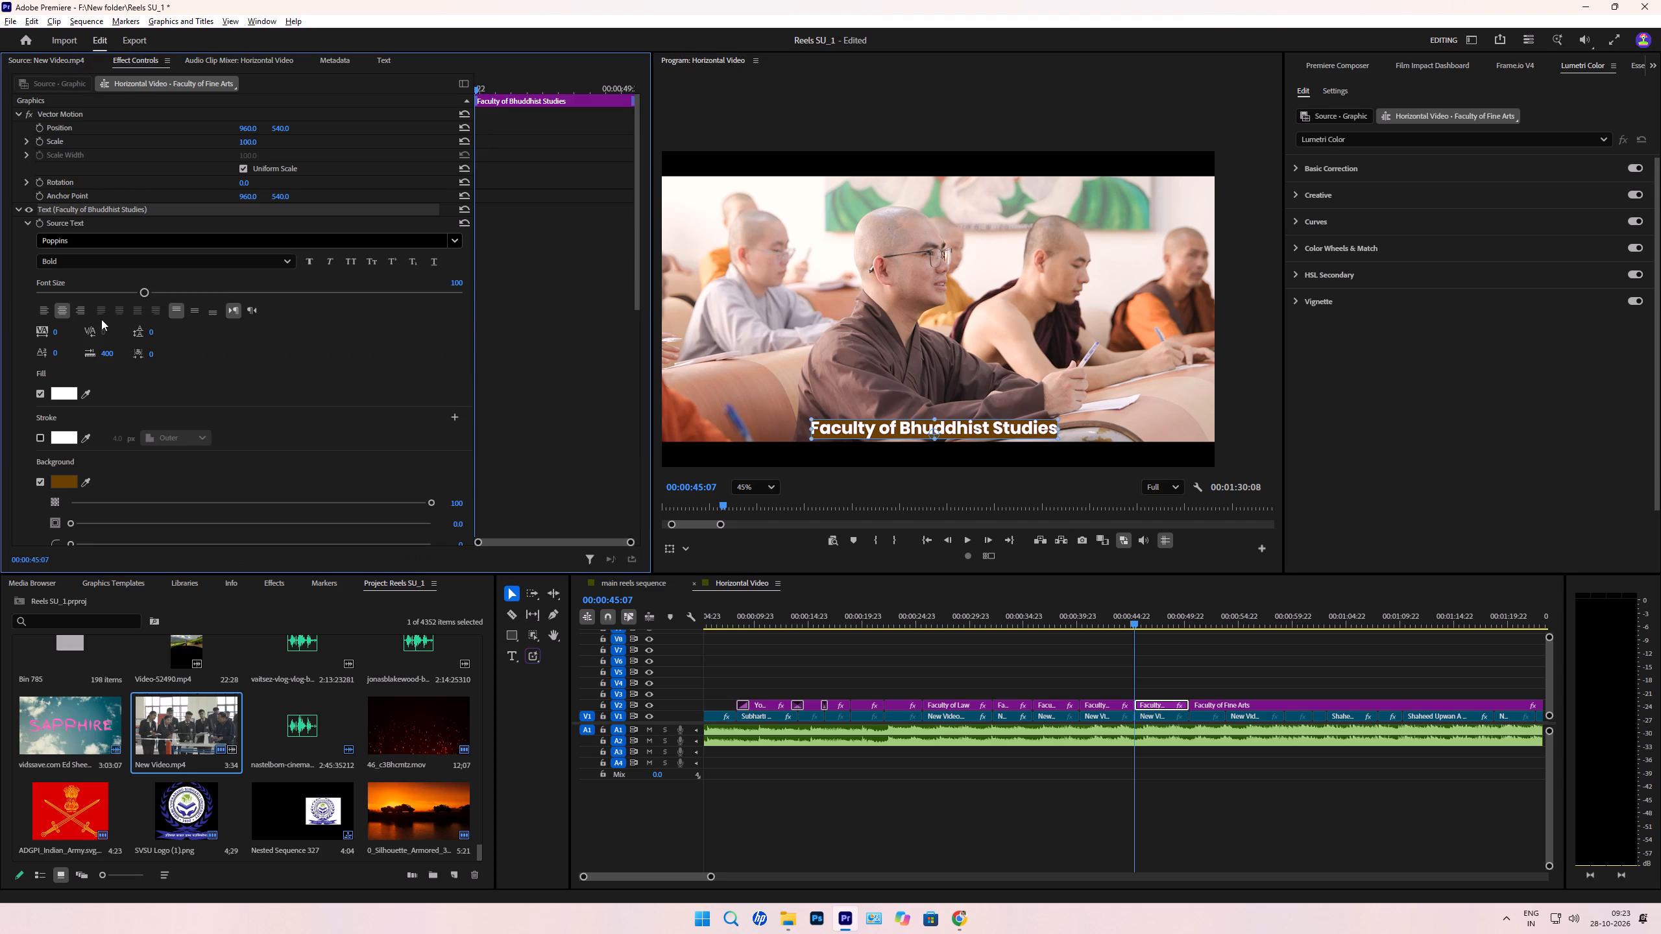
pyautogui.click(56, 480)
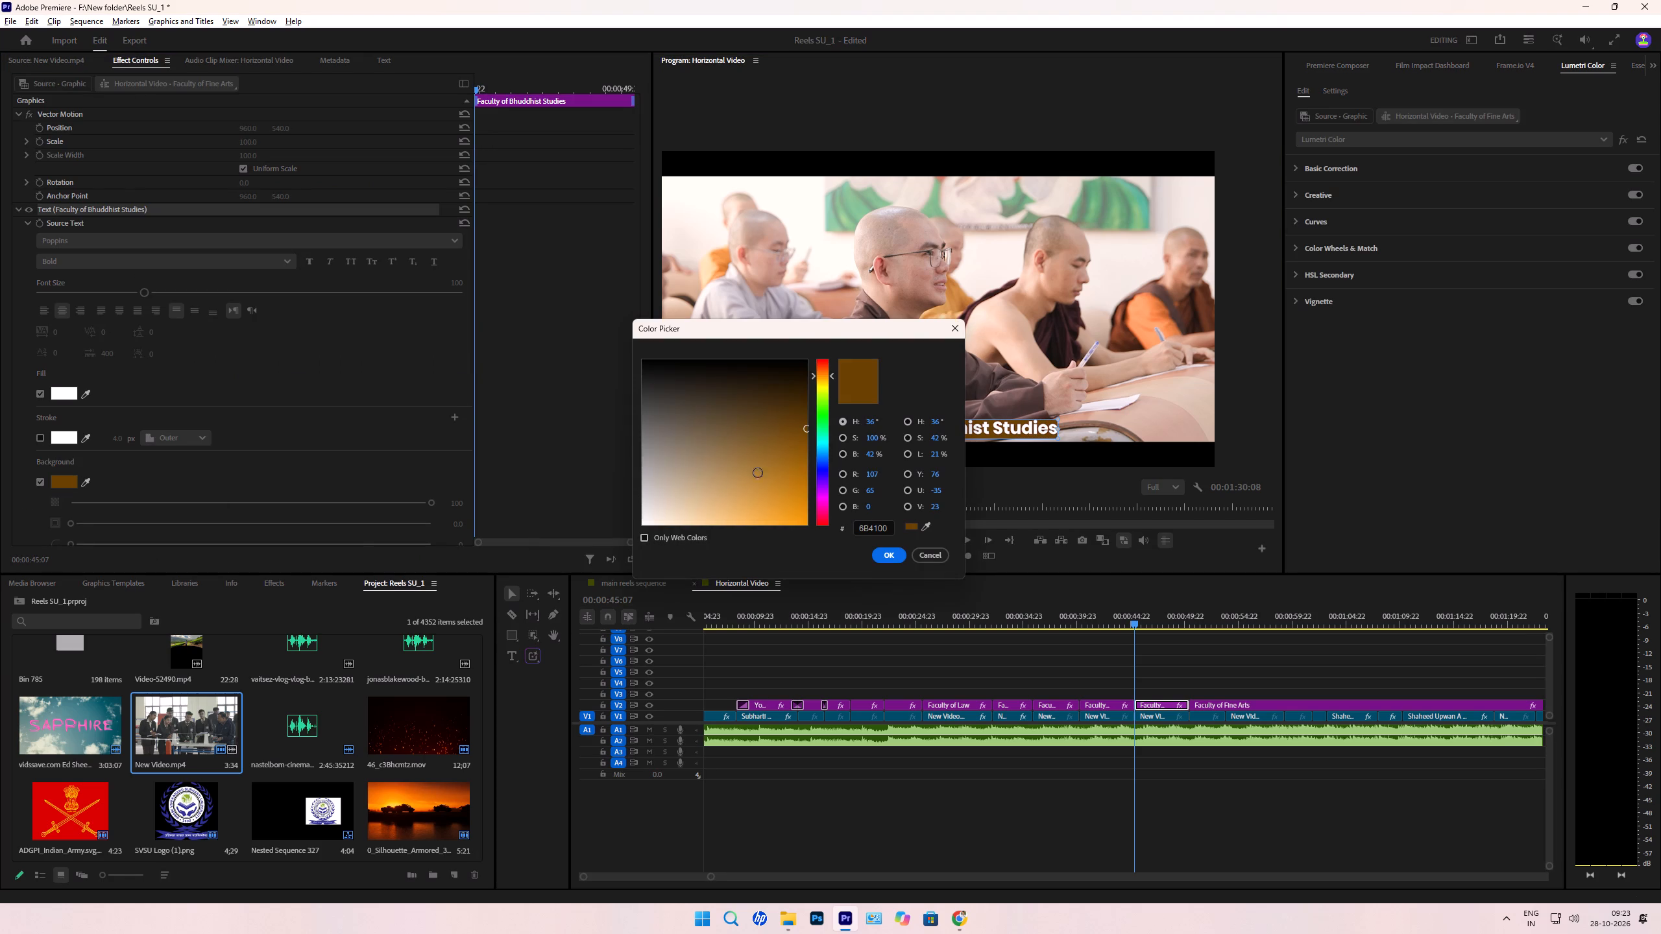
pyautogui.click(819, 425)
pyautogui.moveTo(760, 440); pyautogui.dragTo(589, 320)
pyautogui.press('Return')
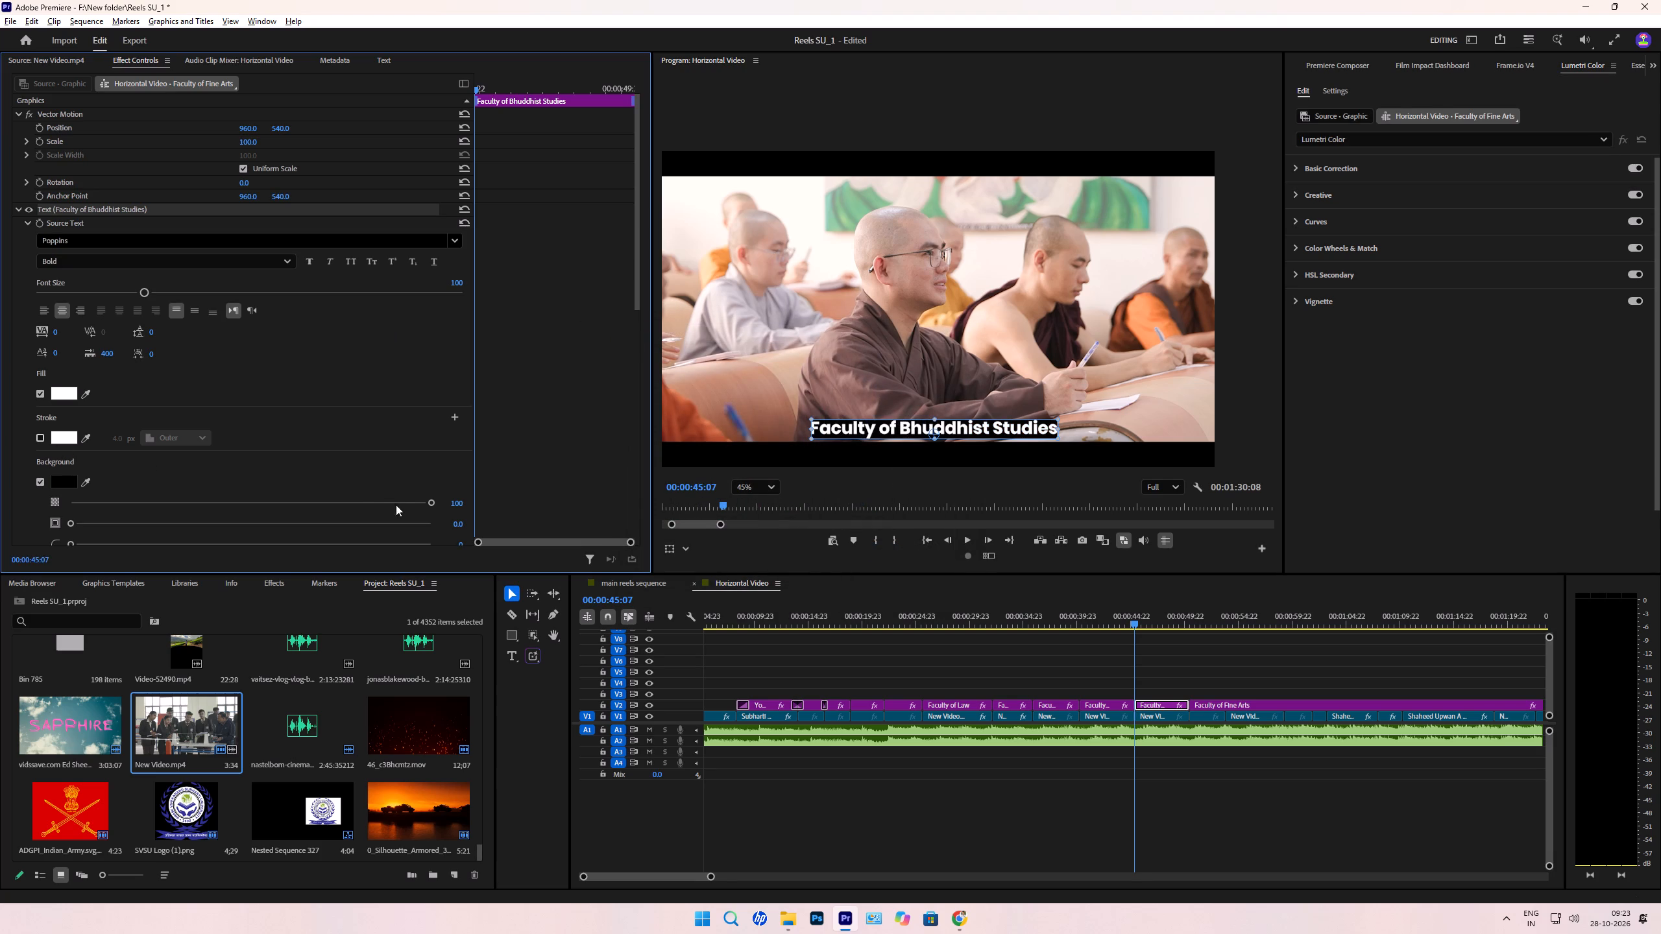
pyautogui.moveTo(396, 505); pyautogui.dragTo(293, 507)
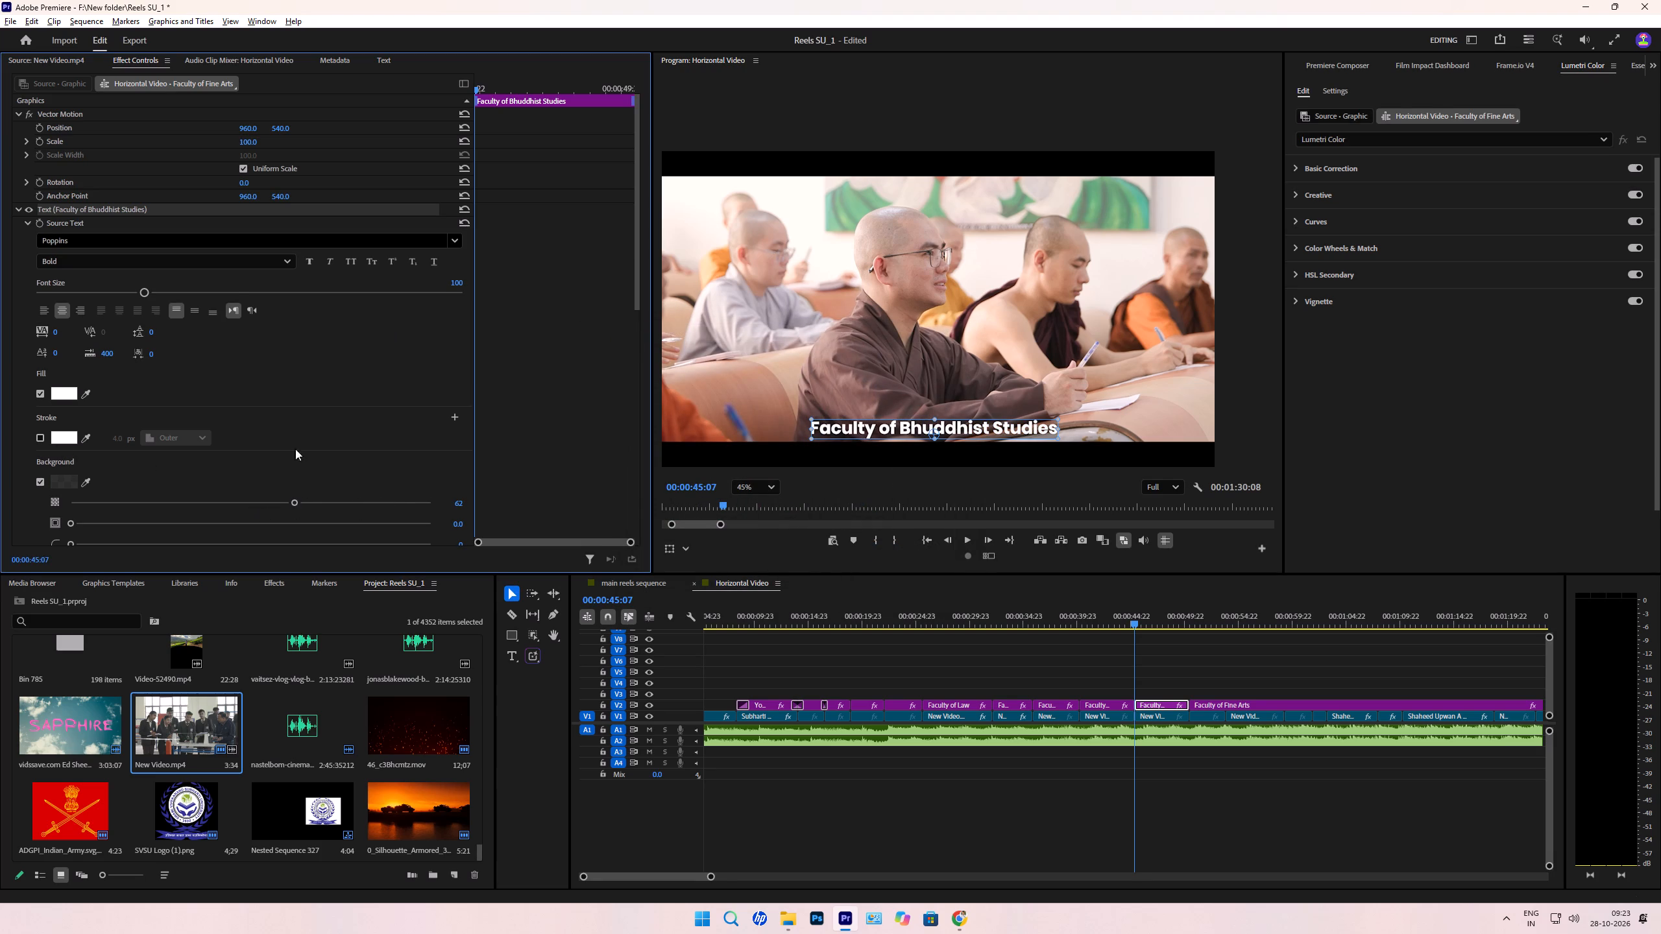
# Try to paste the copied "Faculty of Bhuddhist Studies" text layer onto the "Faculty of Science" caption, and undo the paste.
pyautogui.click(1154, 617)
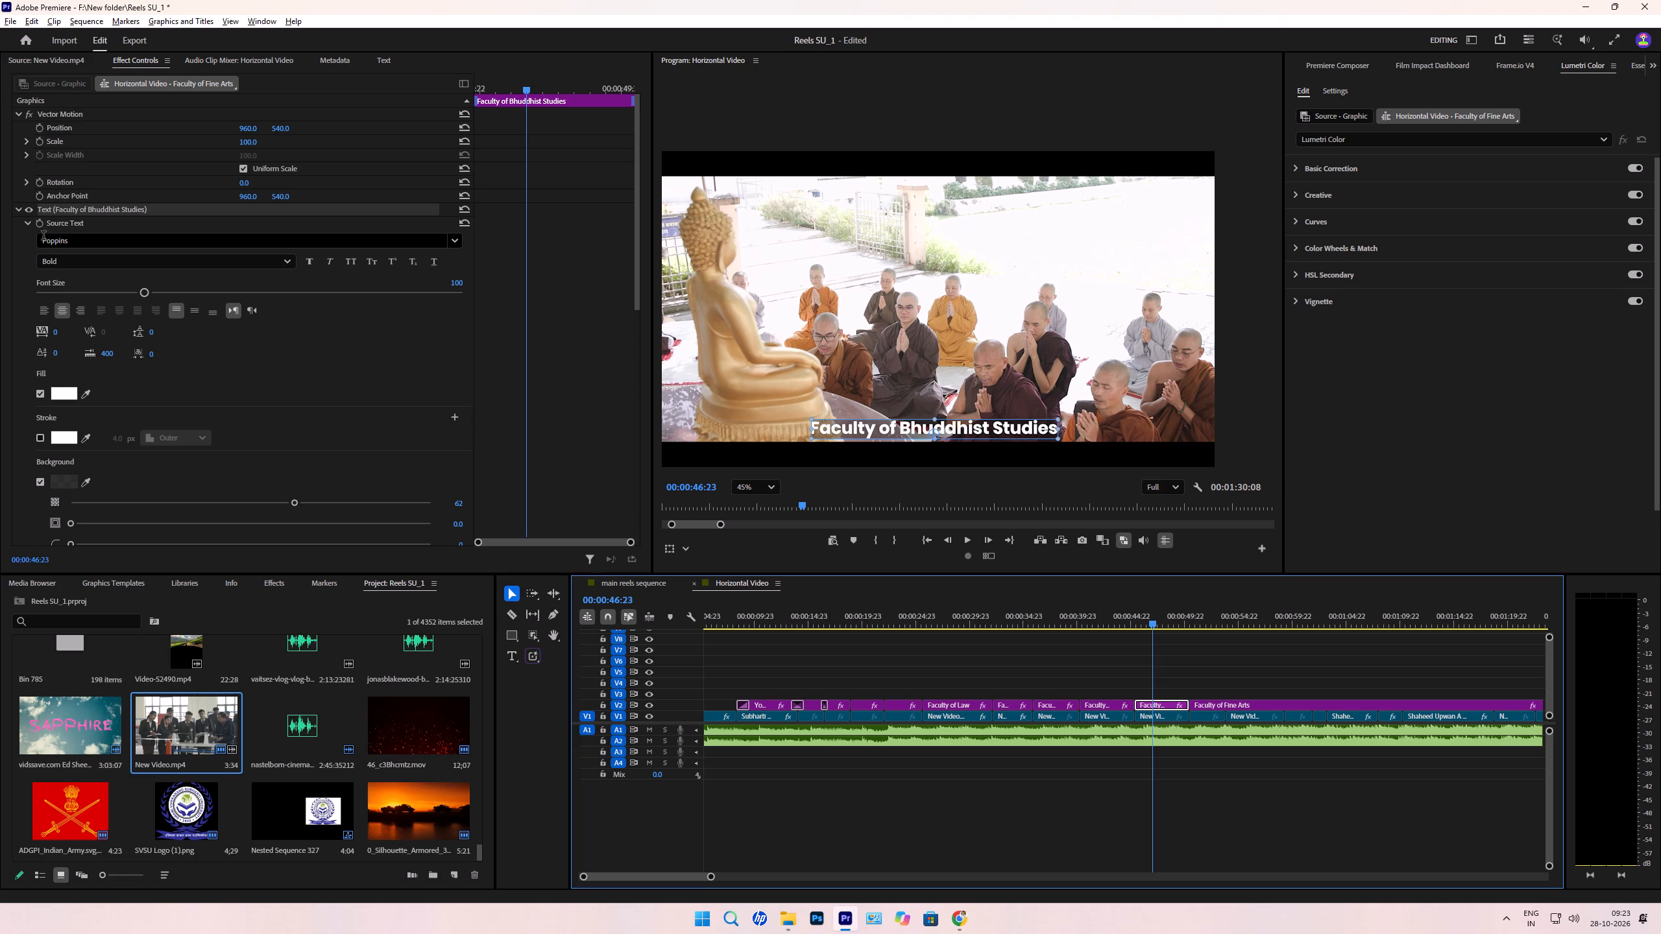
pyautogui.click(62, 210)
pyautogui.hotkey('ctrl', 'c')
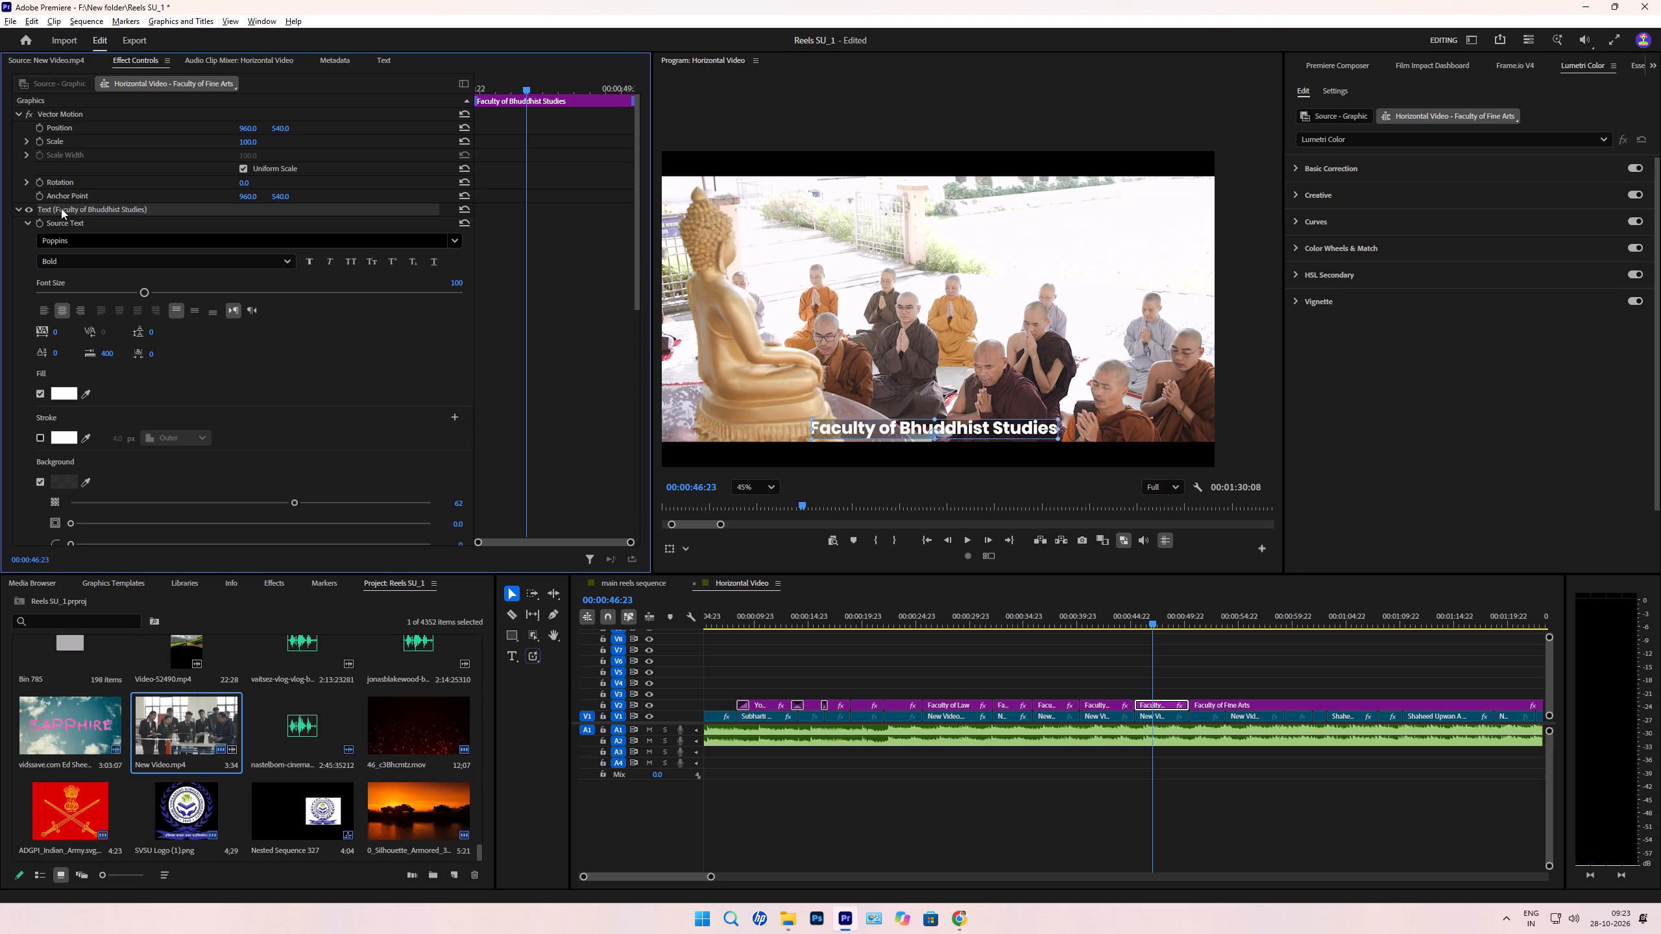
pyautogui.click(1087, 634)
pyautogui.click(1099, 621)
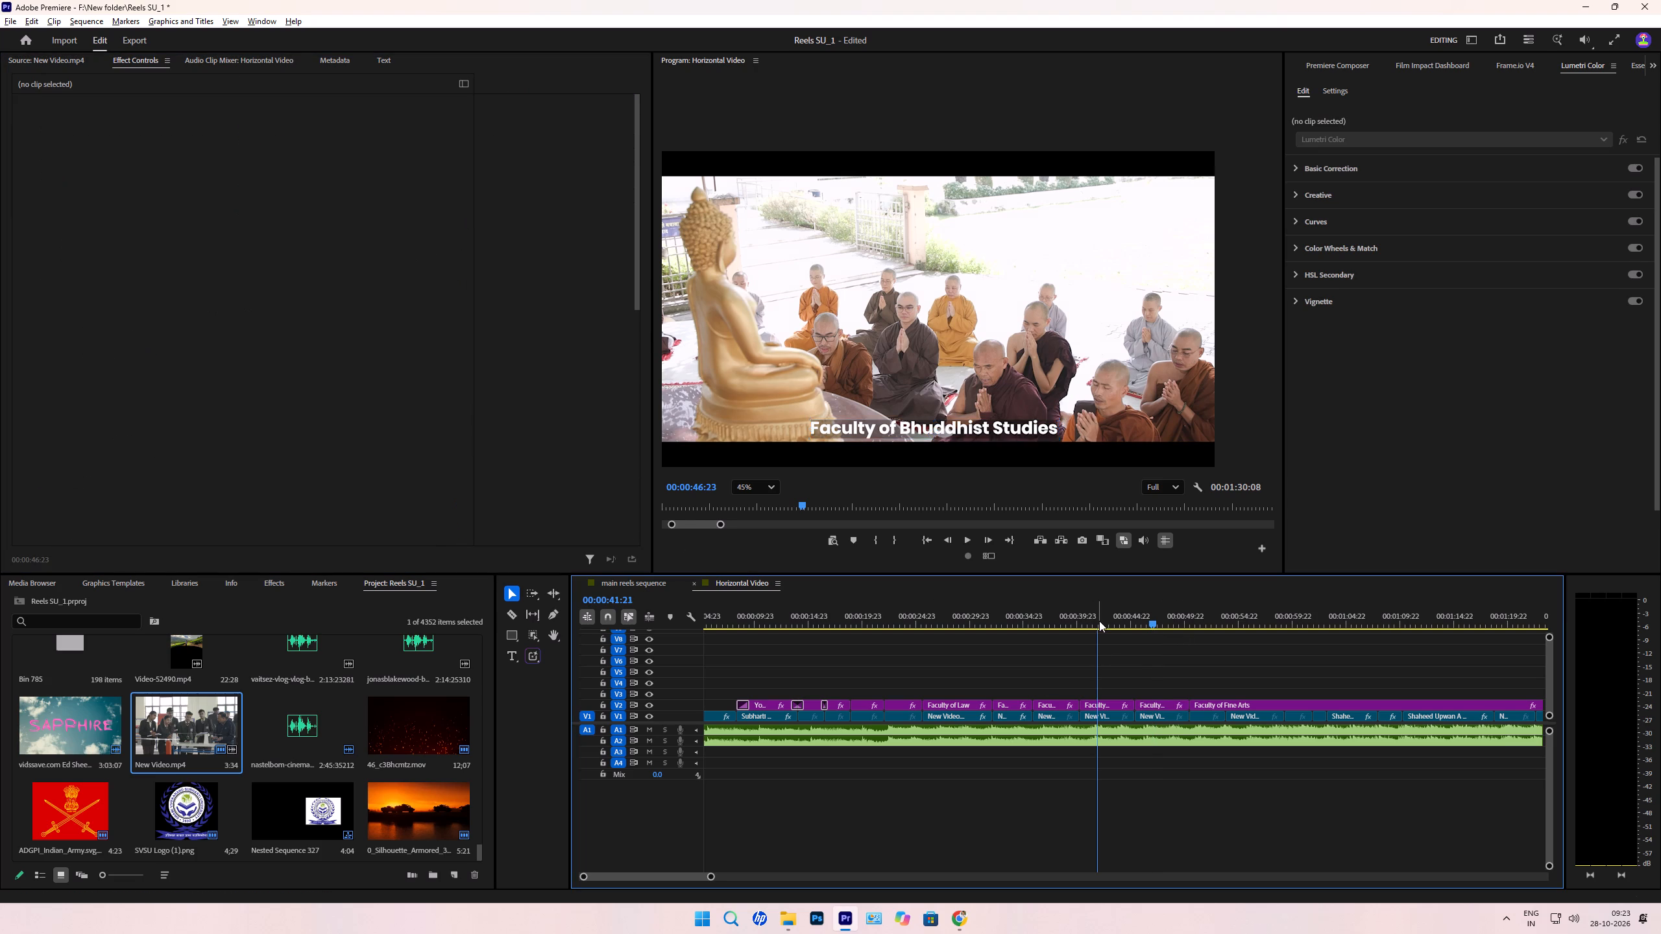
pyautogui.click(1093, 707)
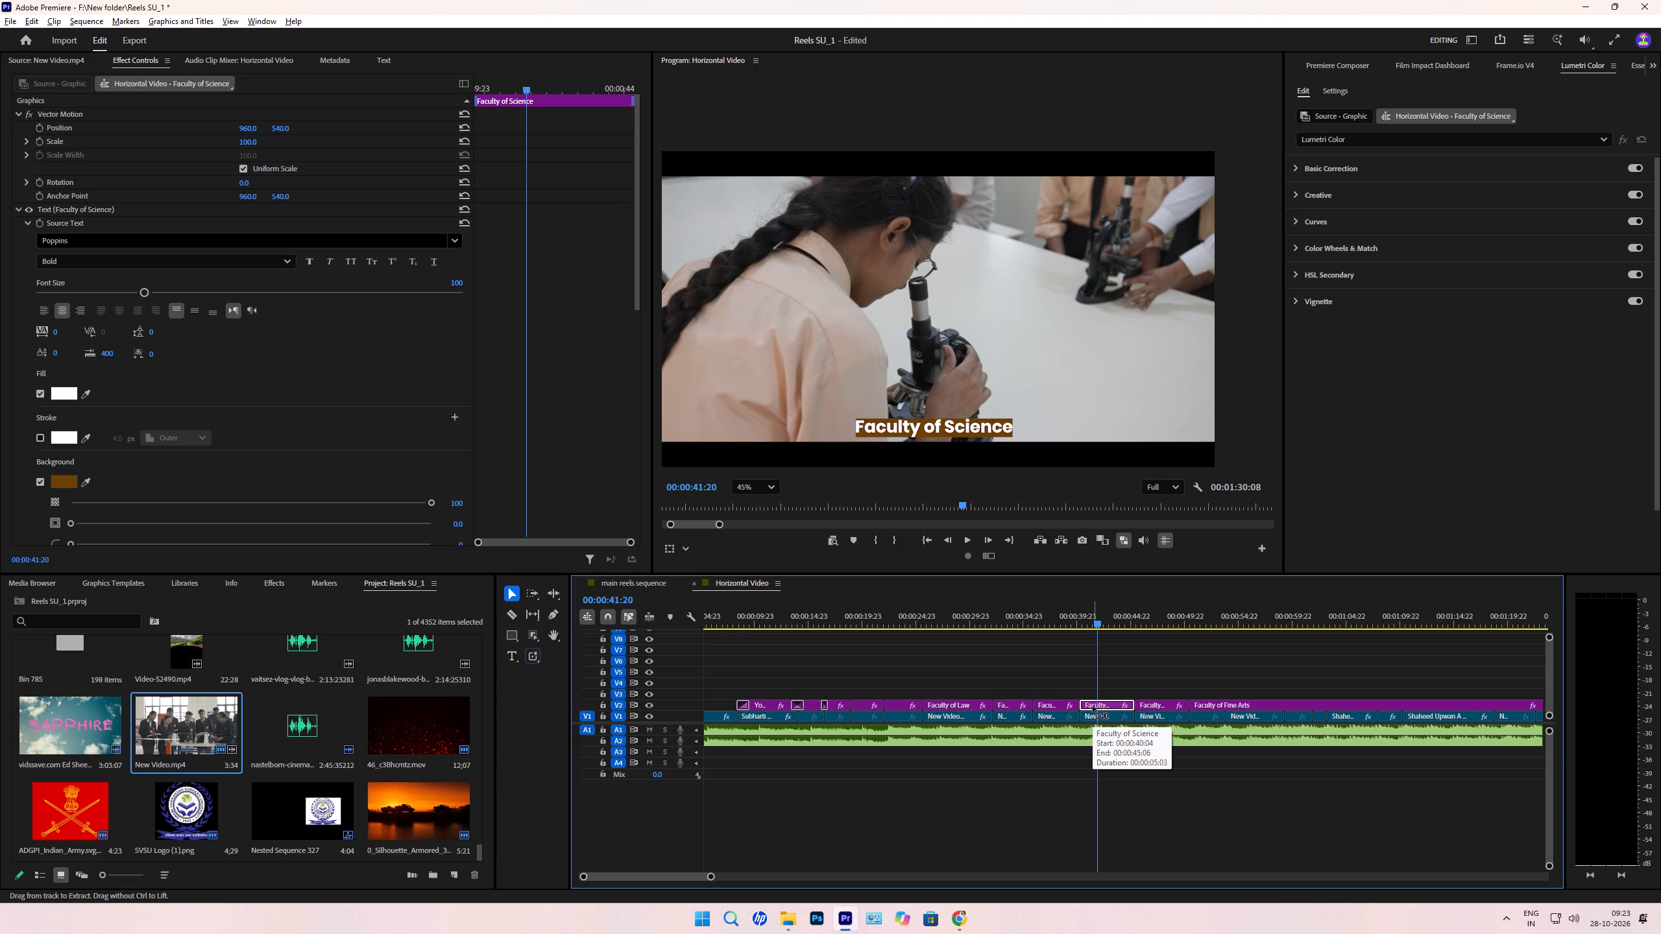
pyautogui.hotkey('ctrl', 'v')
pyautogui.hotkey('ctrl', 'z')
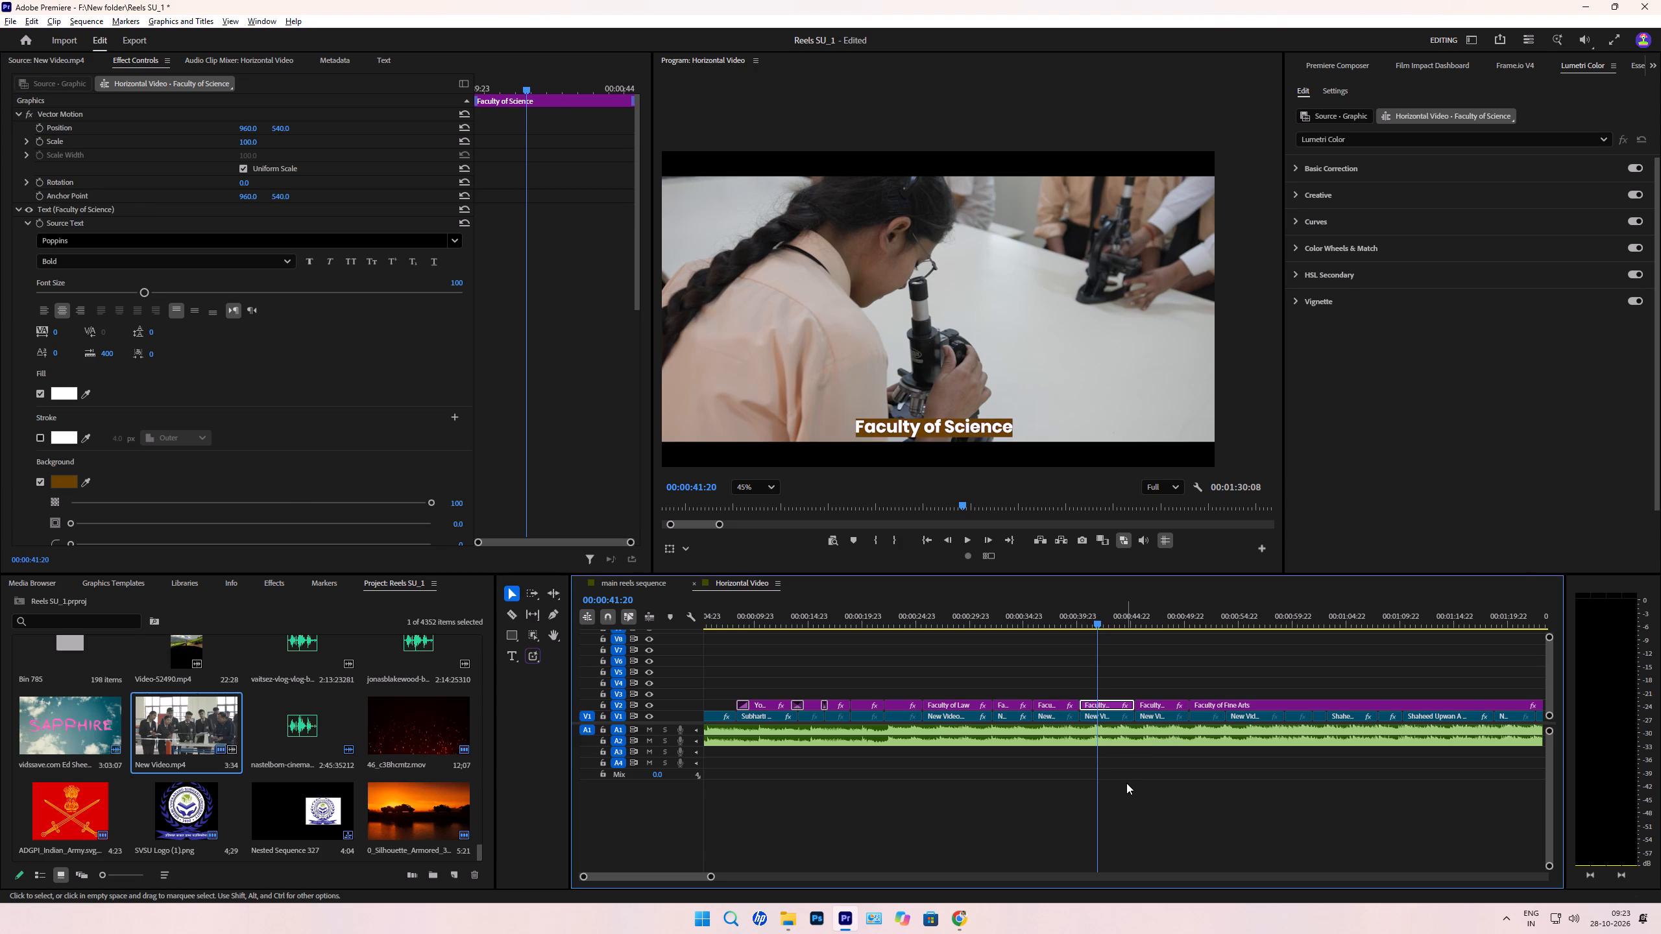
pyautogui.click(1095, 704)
# Replace "Faculty" with "School" in the monks' caption so it reads "School of Bhuddhist Studies".
pyautogui.click(1155, 623)
pyautogui.click(1167, 700)
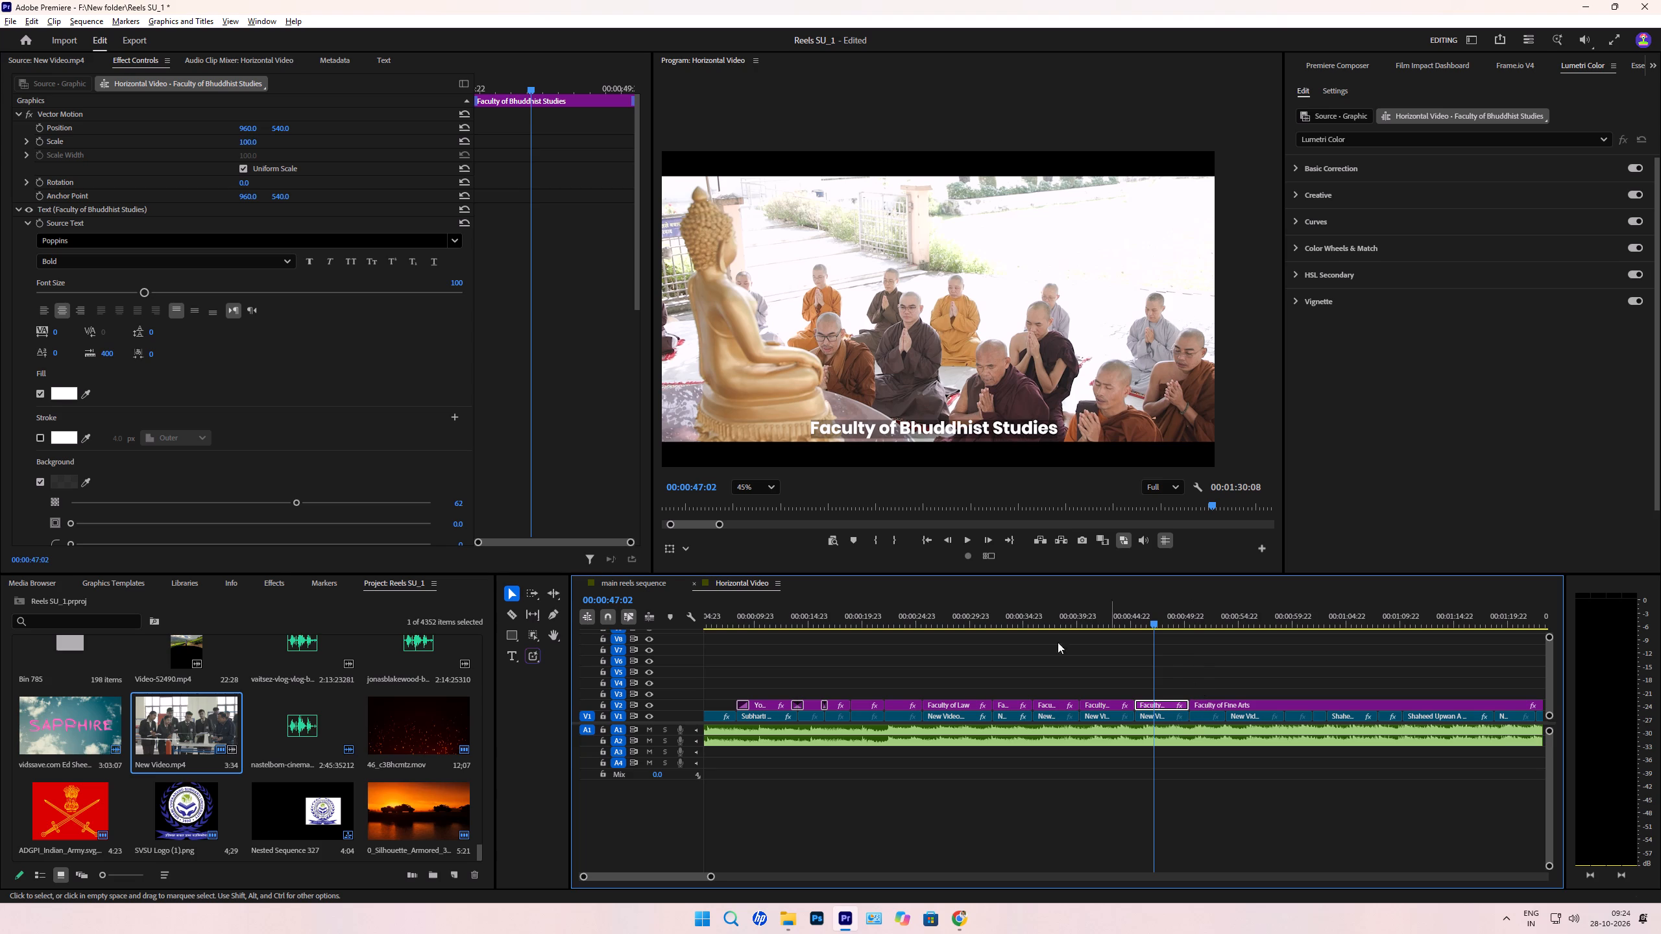
pyautogui.doubleClick(873, 425)
pyautogui.doubleClick(866, 425)
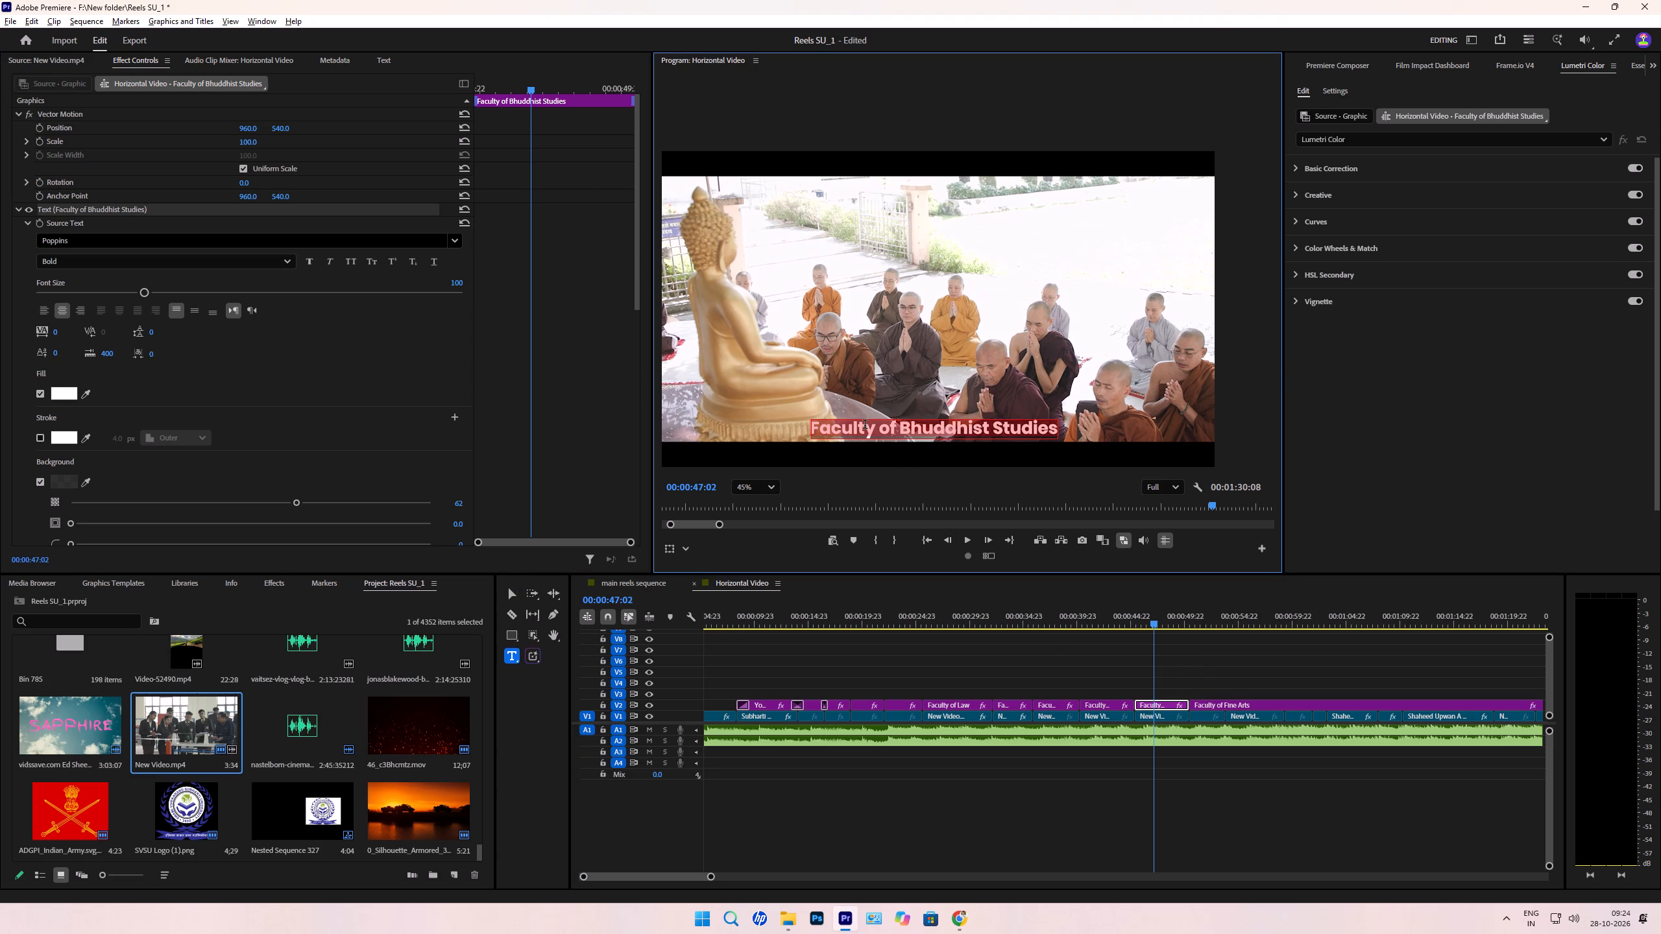
pyautogui.doubleClick(848, 435)
pyautogui.write('School')
pyautogui.press('space')
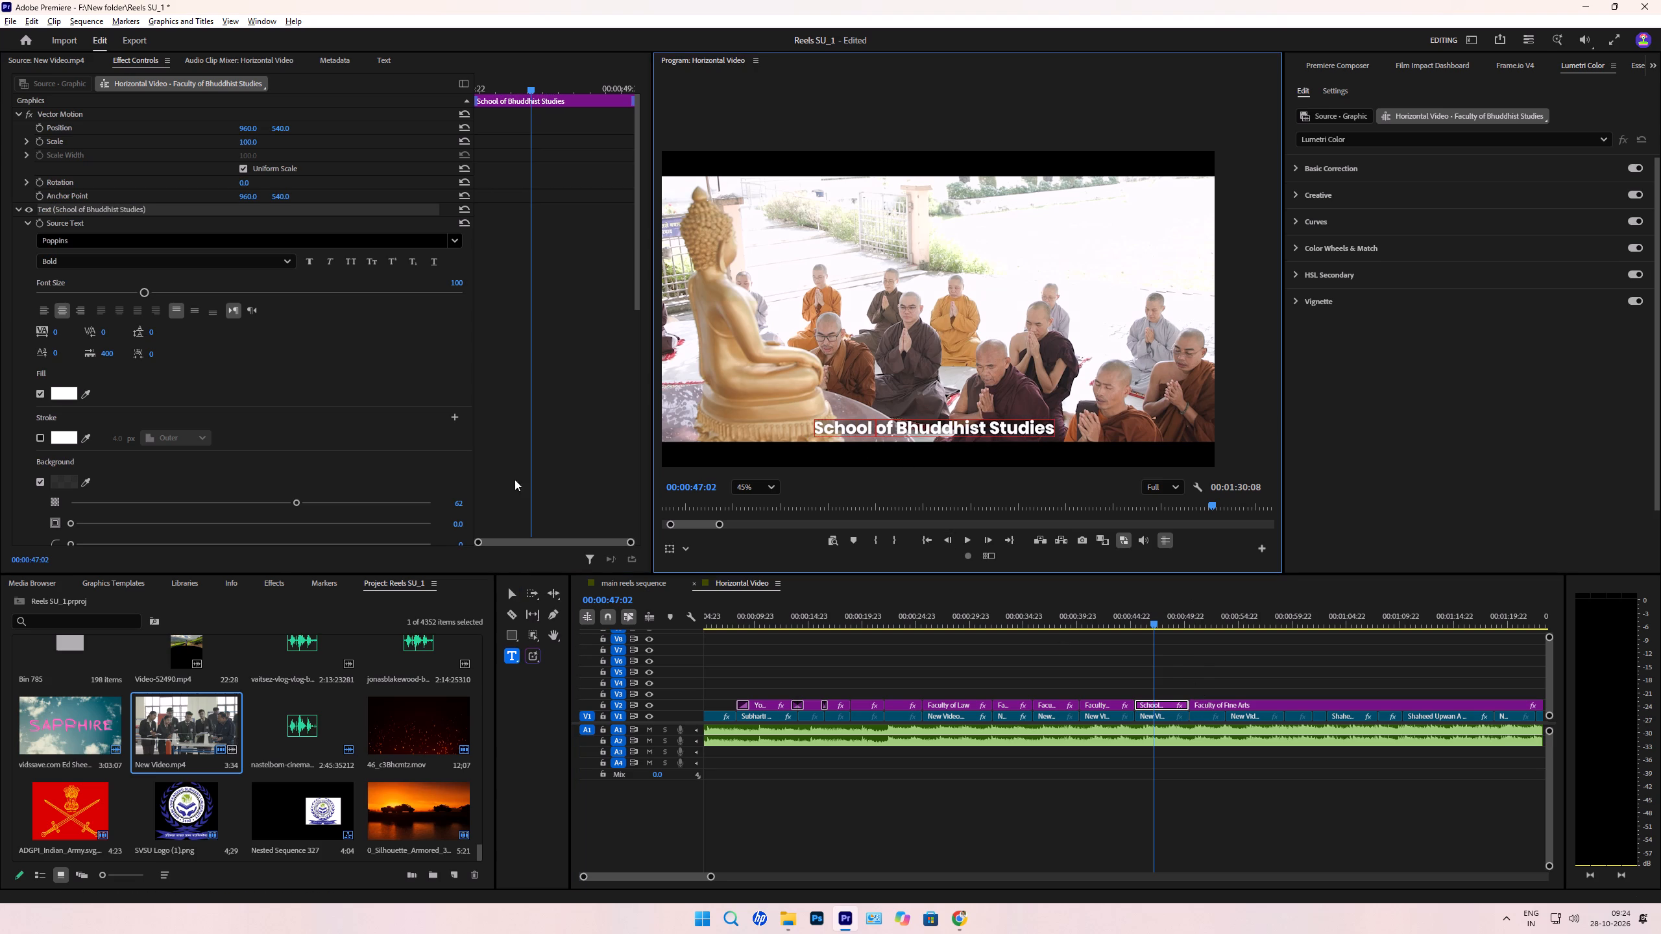
pyautogui.click(512, 596)
# Set the "Faculty of Science" caption's background to black at about 63% opacity.
pyautogui.moveTo(1143, 614); pyautogui.dragTo(1143, 616)
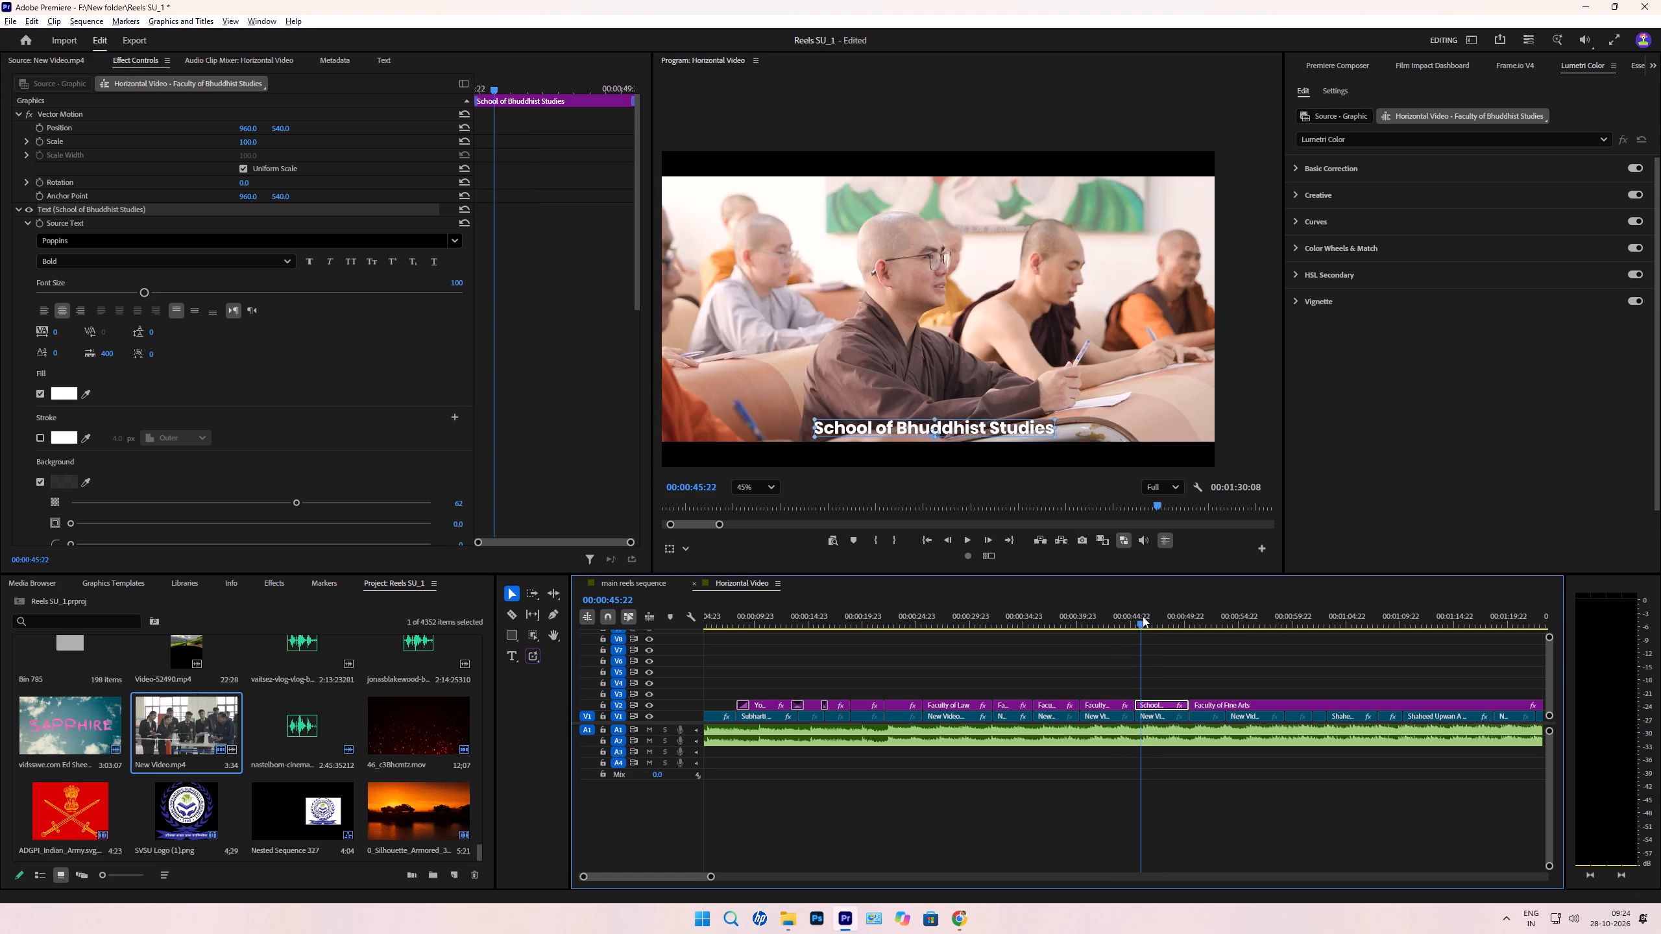
pyautogui.moveTo(1143, 616); pyautogui.dragTo(1115, 621)
pyautogui.click(1103, 702)
pyautogui.scroll(-4, 5, 446)
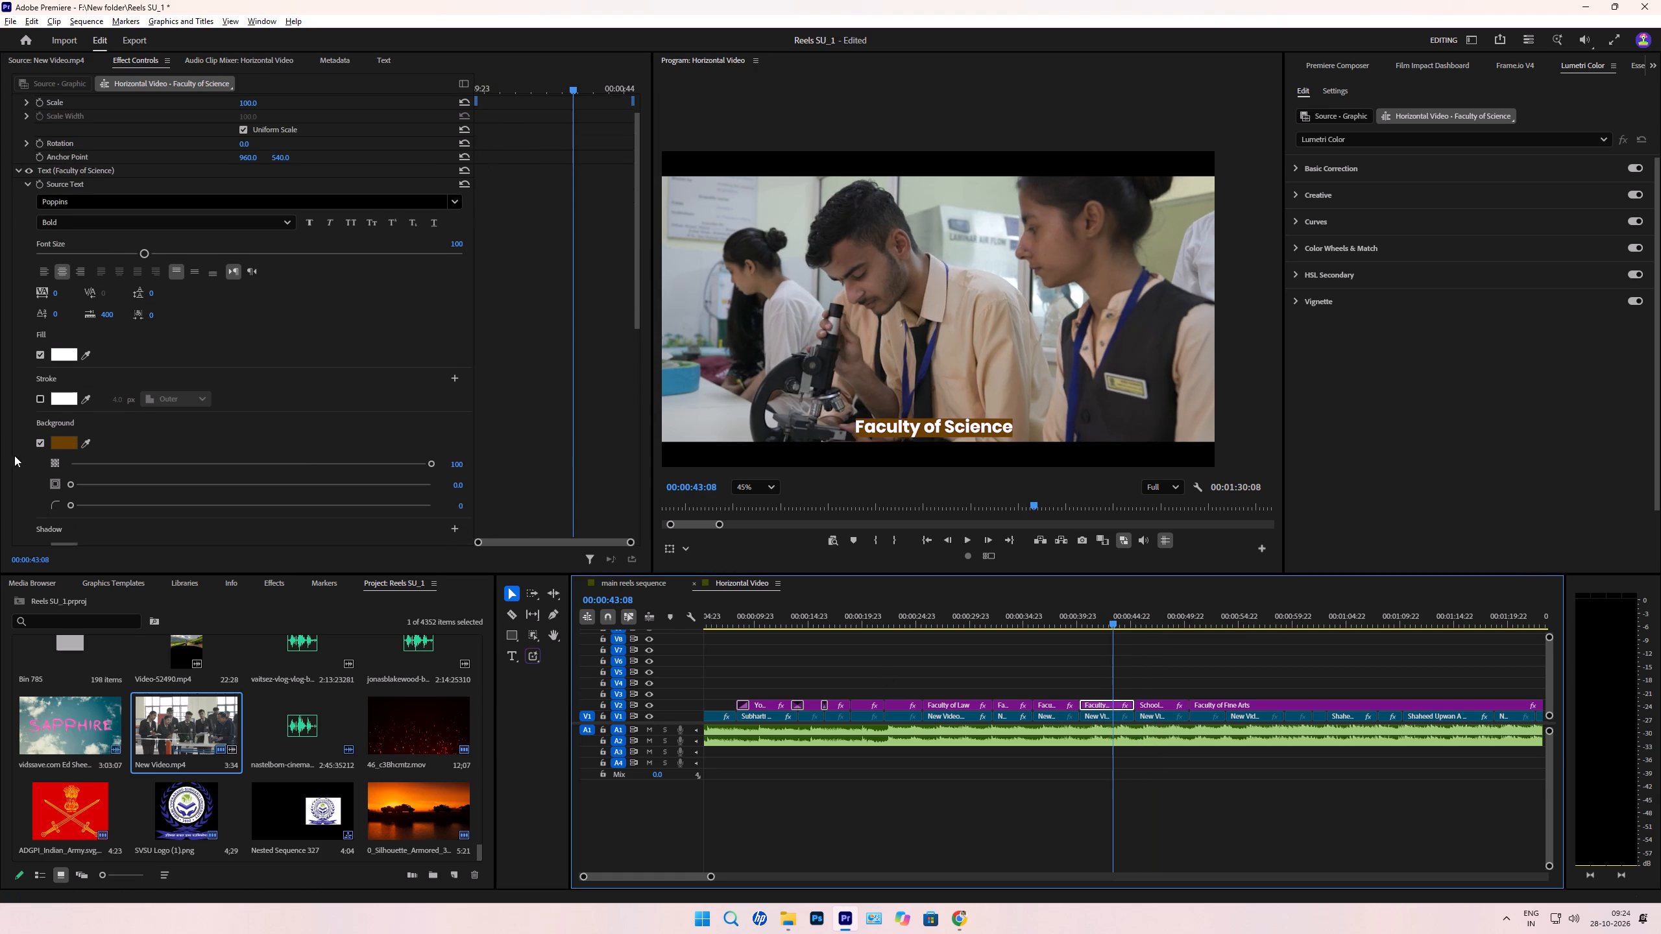
pyautogui.click(56, 425)
pyautogui.moveTo(722, 459); pyautogui.dragTo(549, 224)
pyautogui.press('Return')
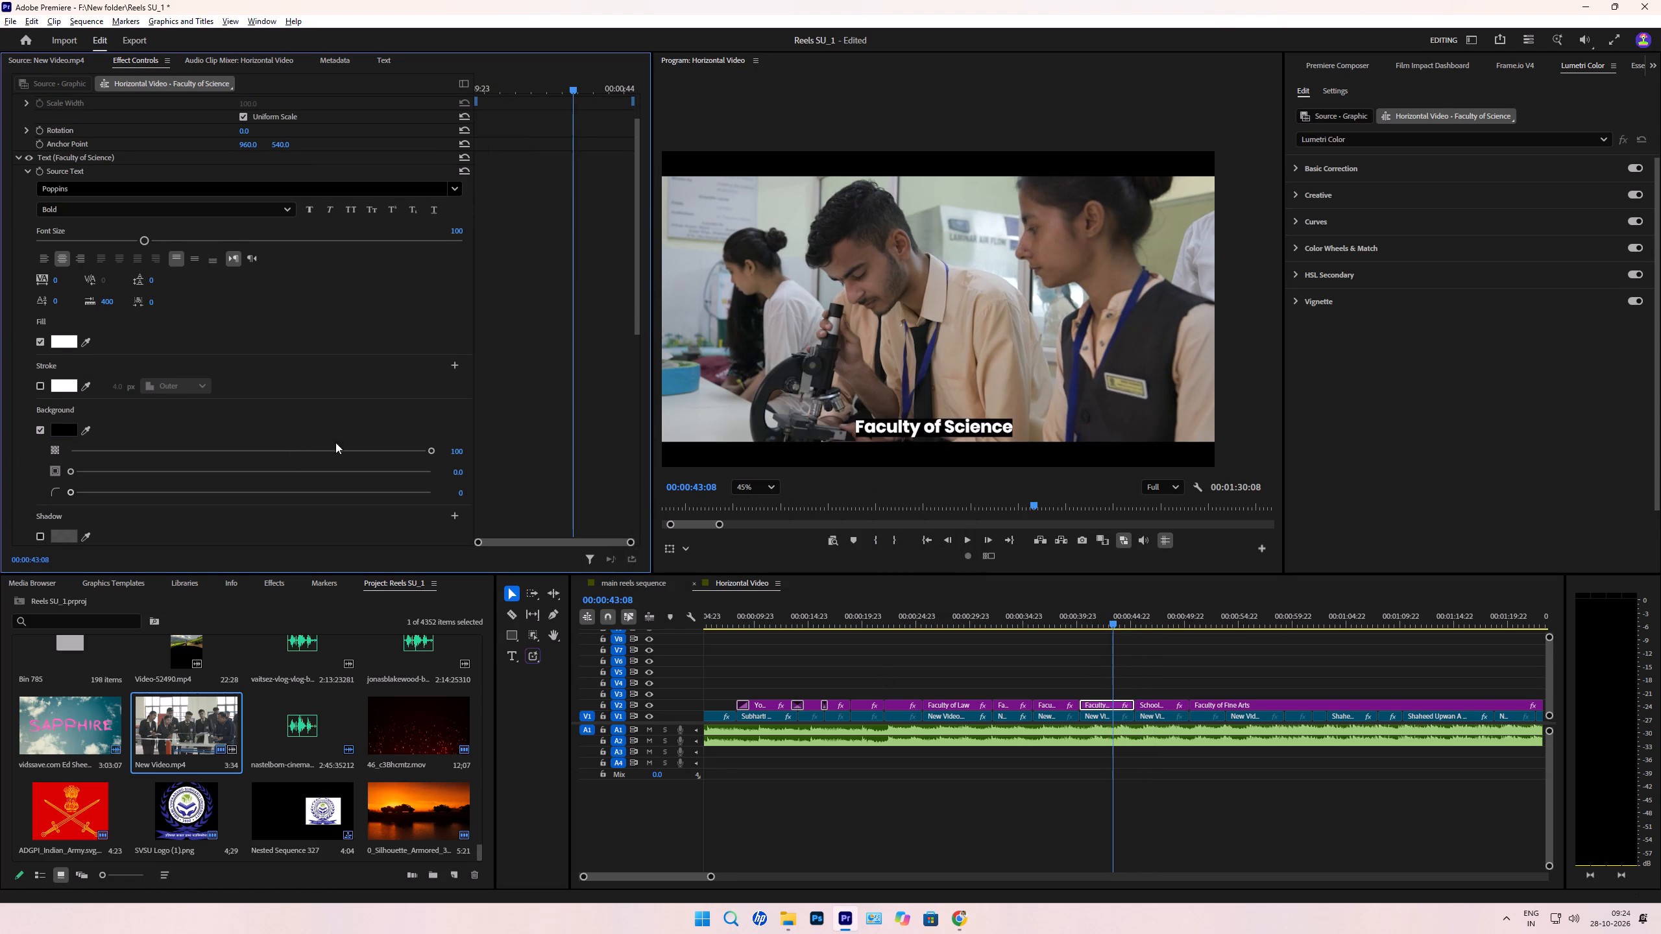
pyautogui.moveTo(400, 448); pyautogui.dragTo(298, 450)
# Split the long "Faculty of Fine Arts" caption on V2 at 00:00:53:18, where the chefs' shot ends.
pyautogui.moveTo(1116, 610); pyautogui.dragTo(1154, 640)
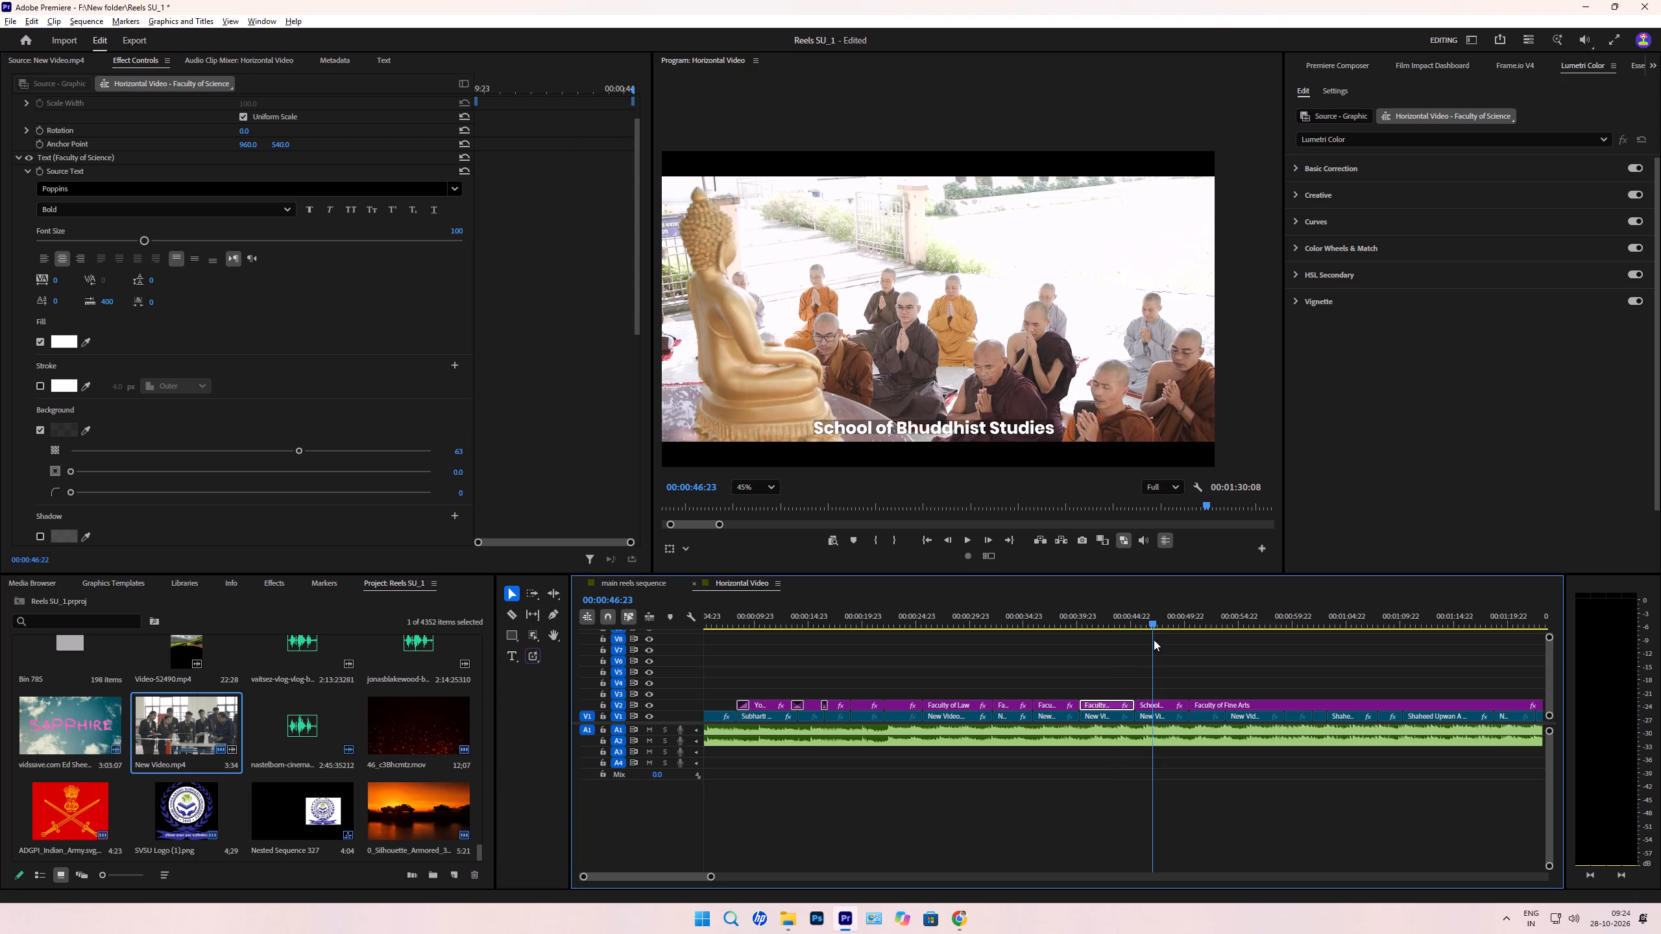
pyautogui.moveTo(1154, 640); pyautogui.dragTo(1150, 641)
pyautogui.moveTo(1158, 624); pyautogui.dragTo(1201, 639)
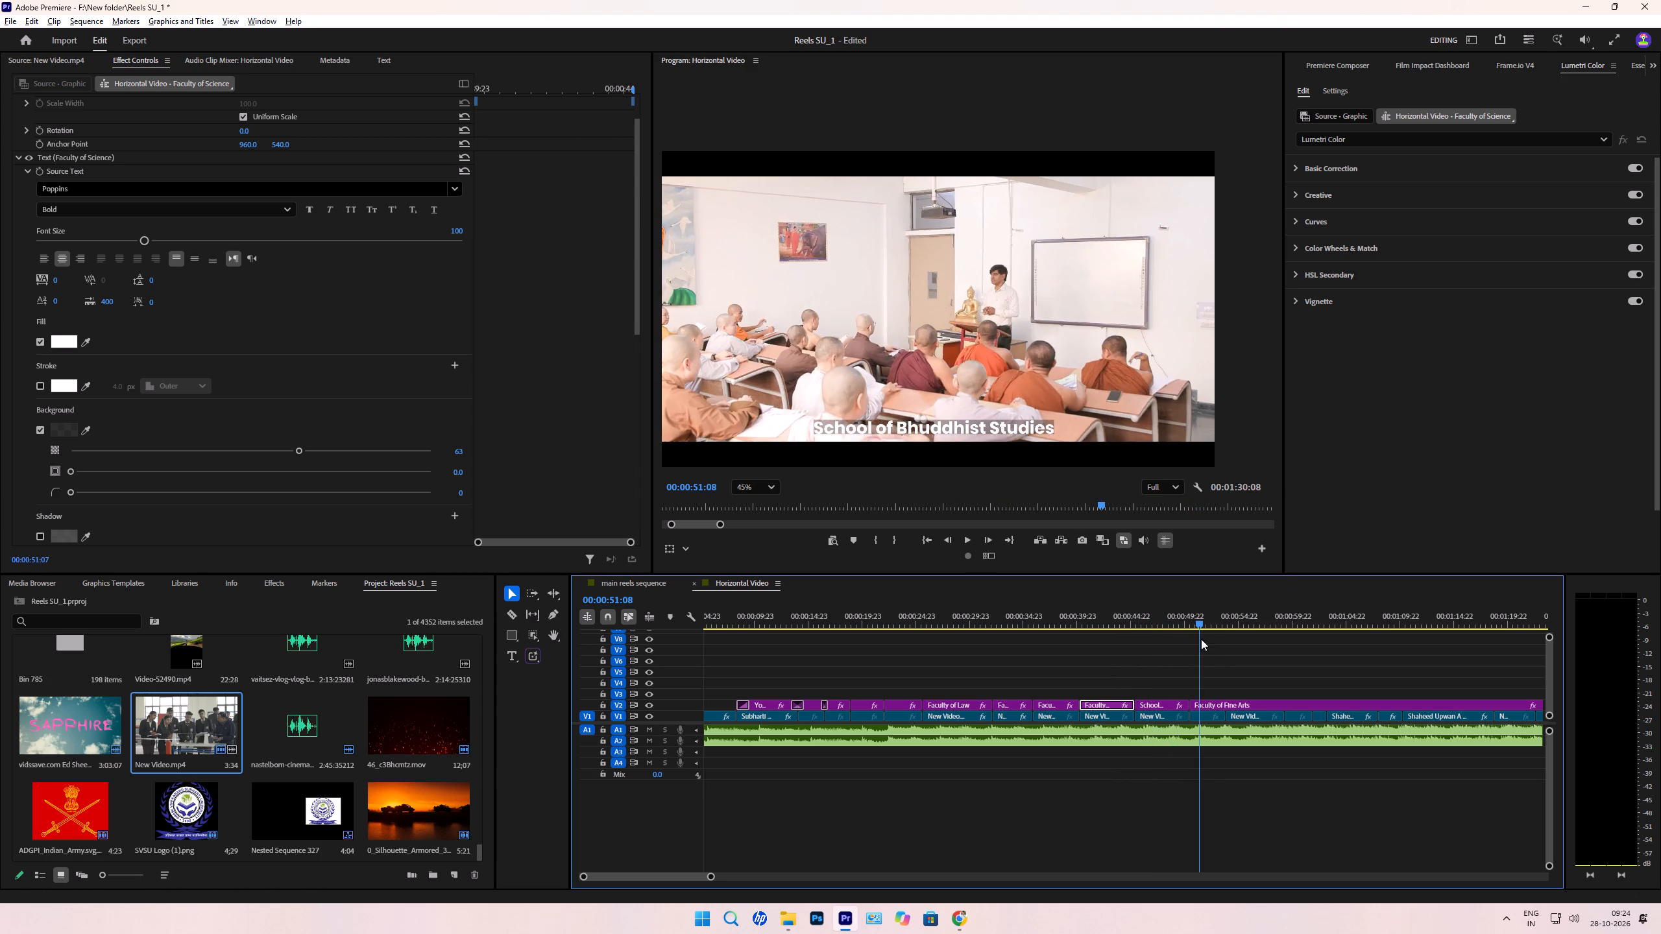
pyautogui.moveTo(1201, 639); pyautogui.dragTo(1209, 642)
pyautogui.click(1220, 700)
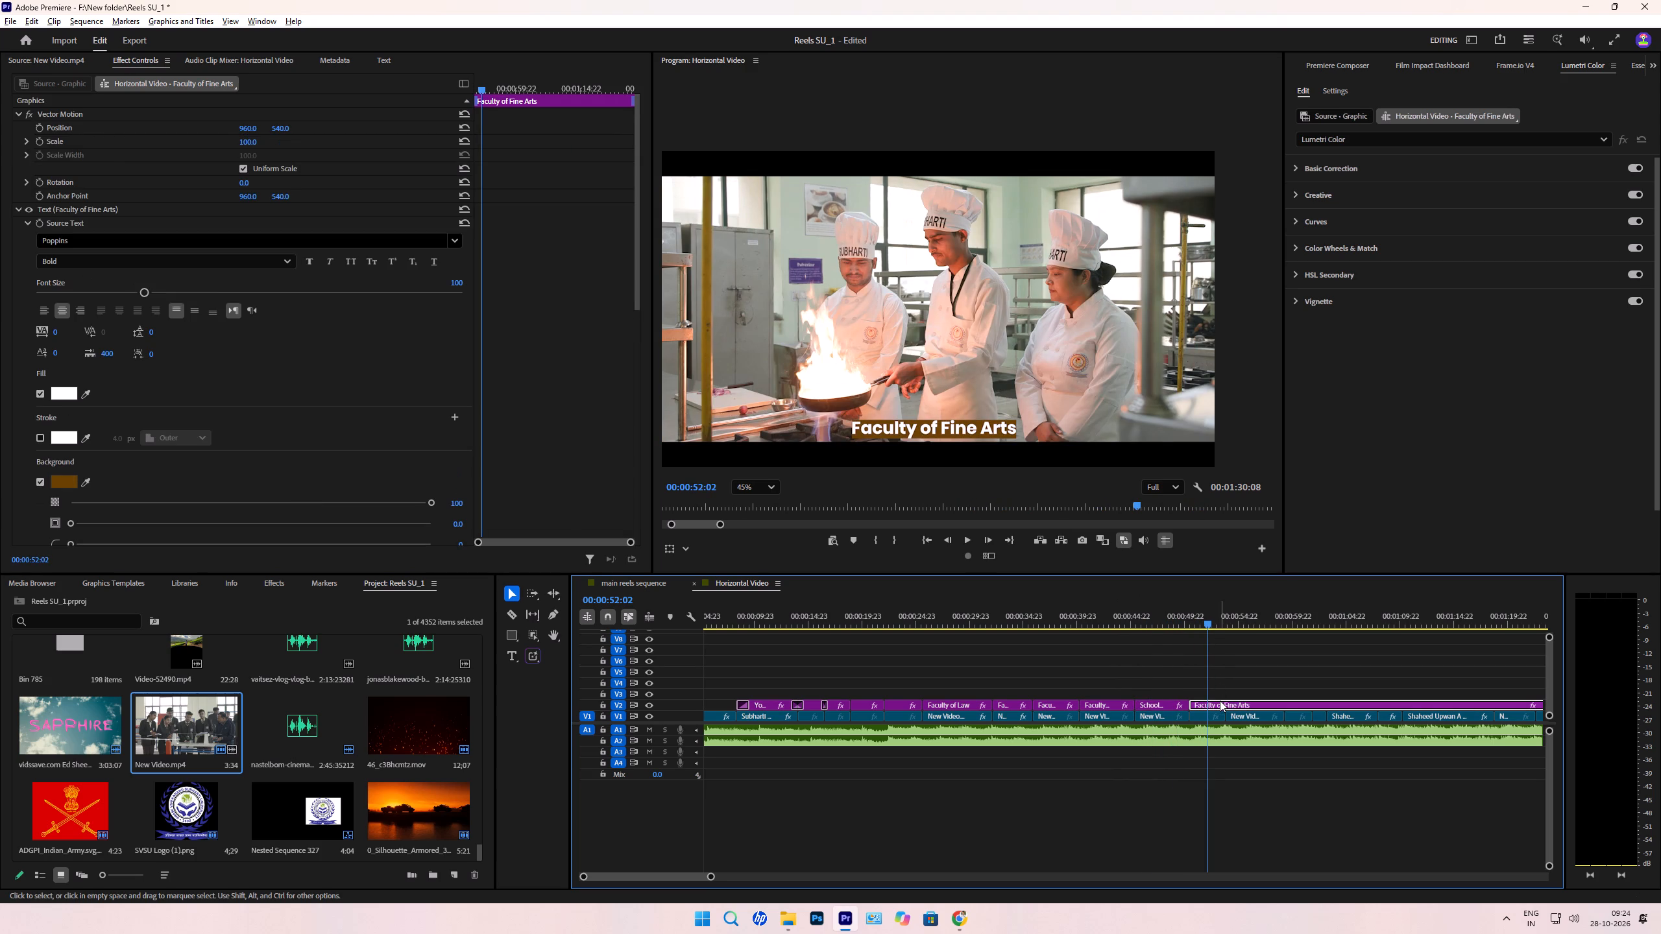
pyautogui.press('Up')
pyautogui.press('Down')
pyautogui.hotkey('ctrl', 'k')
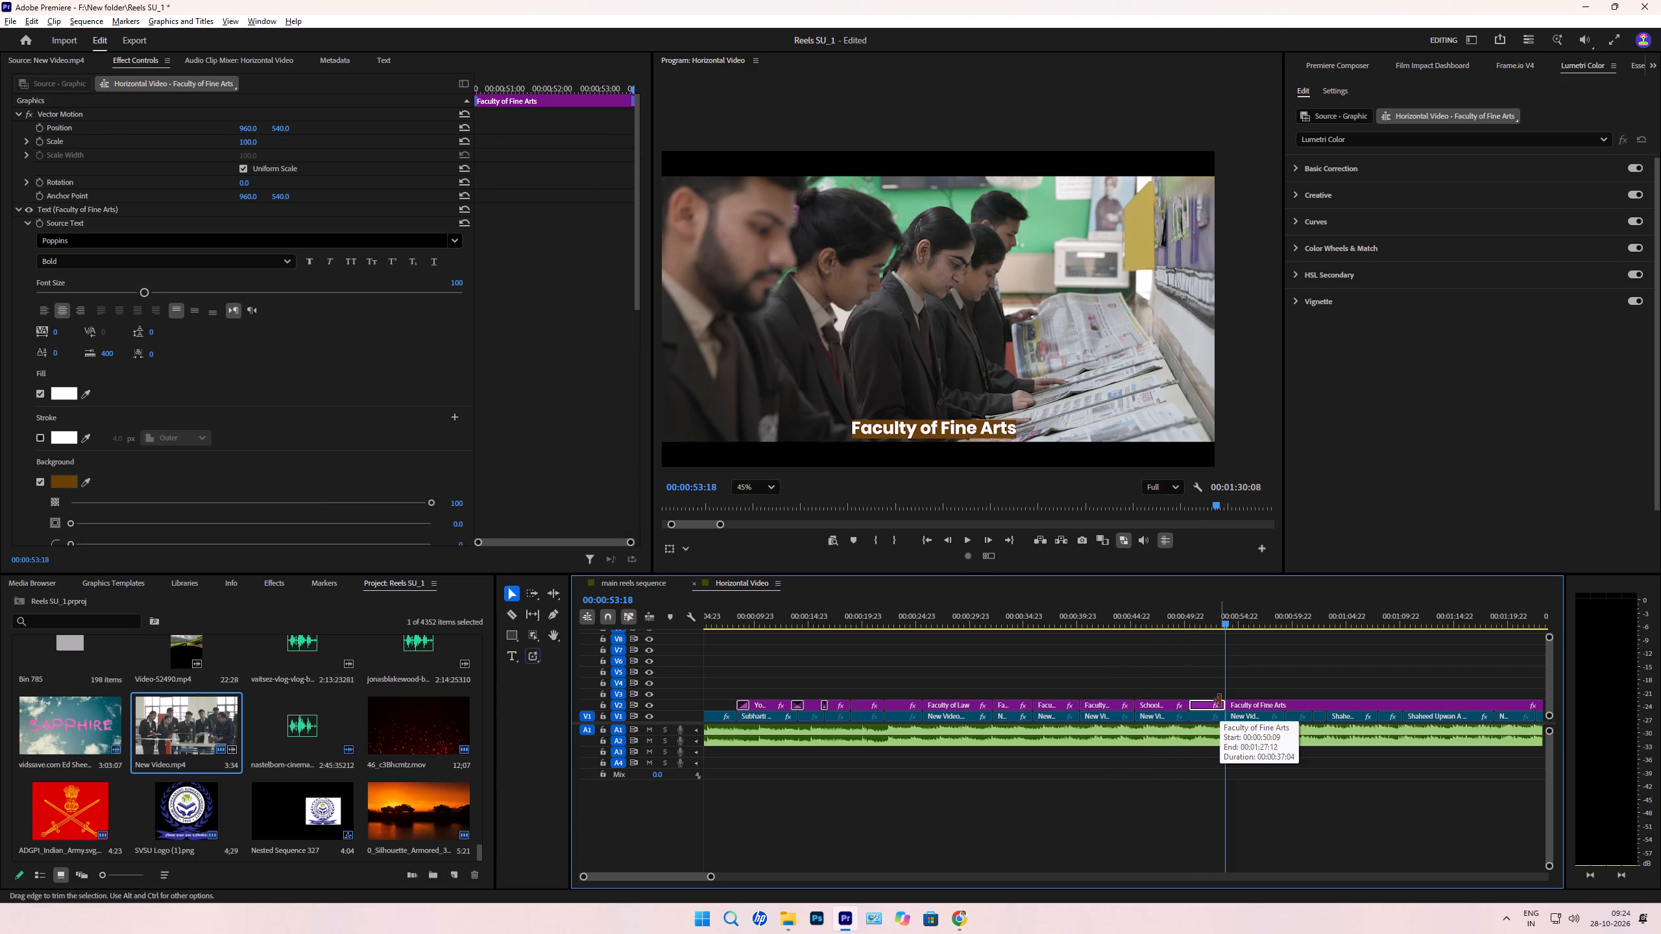
# Delete both remaining "Faculty of Fine Arts" caption segments on V2 from 00:00:50:09 onward.
pyautogui.press('Up')
pyautogui.moveTo(1194, 609); pyautogui.dragTo(1202, 616)
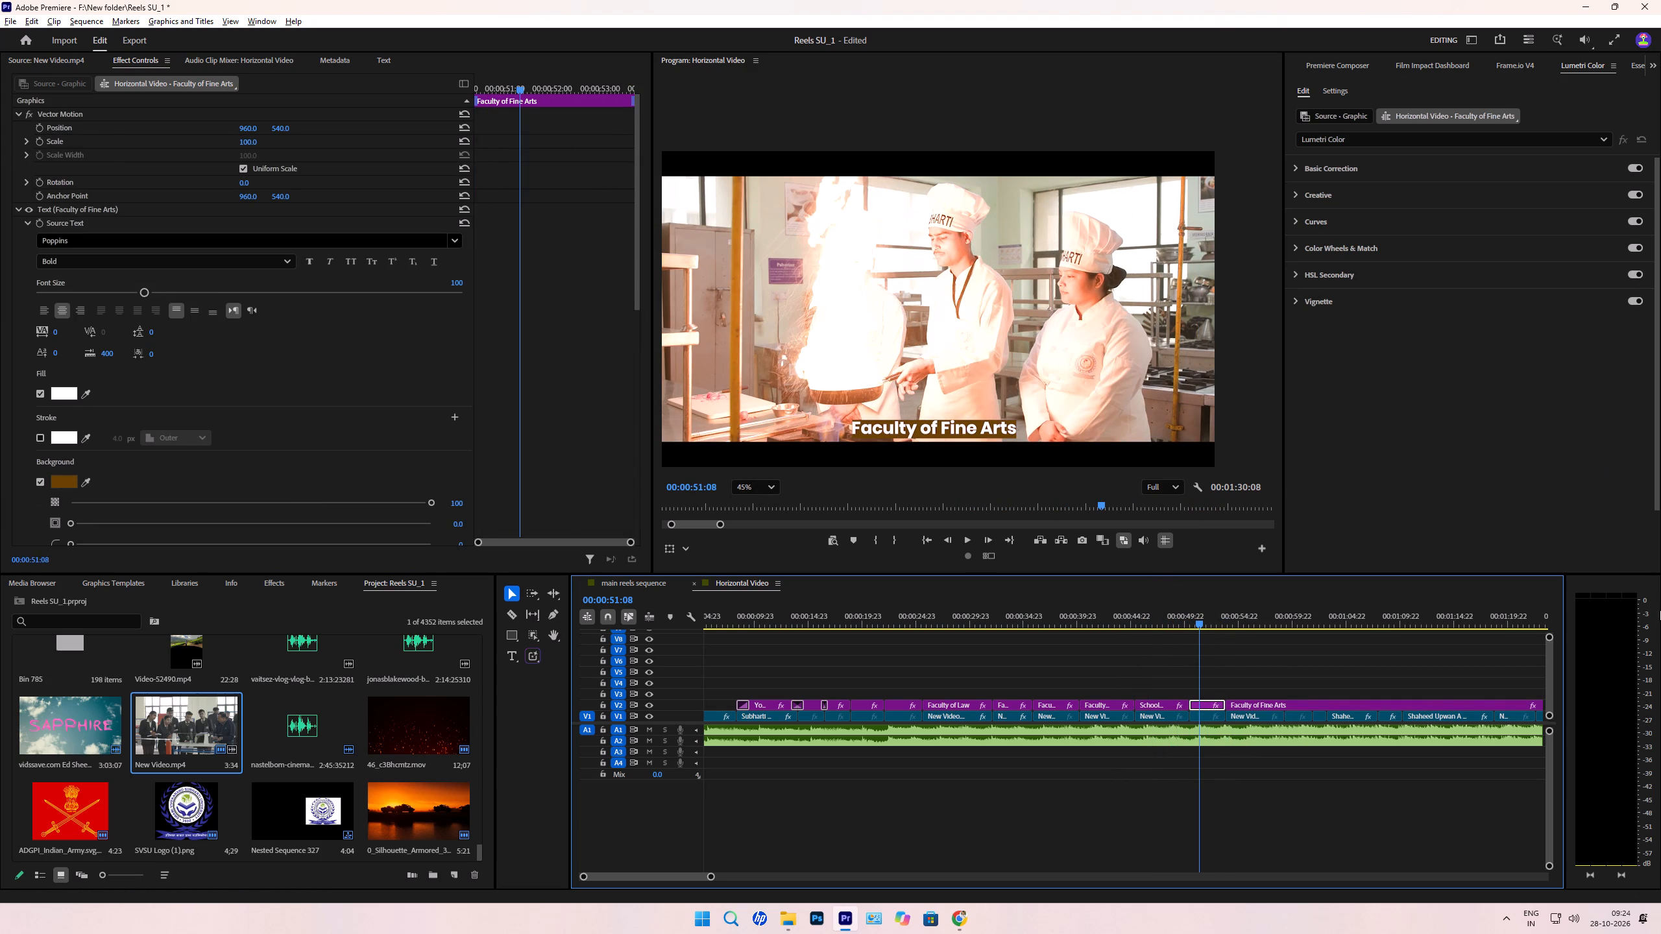
pyautogui.moveTo(1278, 658); pyautogui.dragTo(1202, 703)
pyautogui.press('Delete')
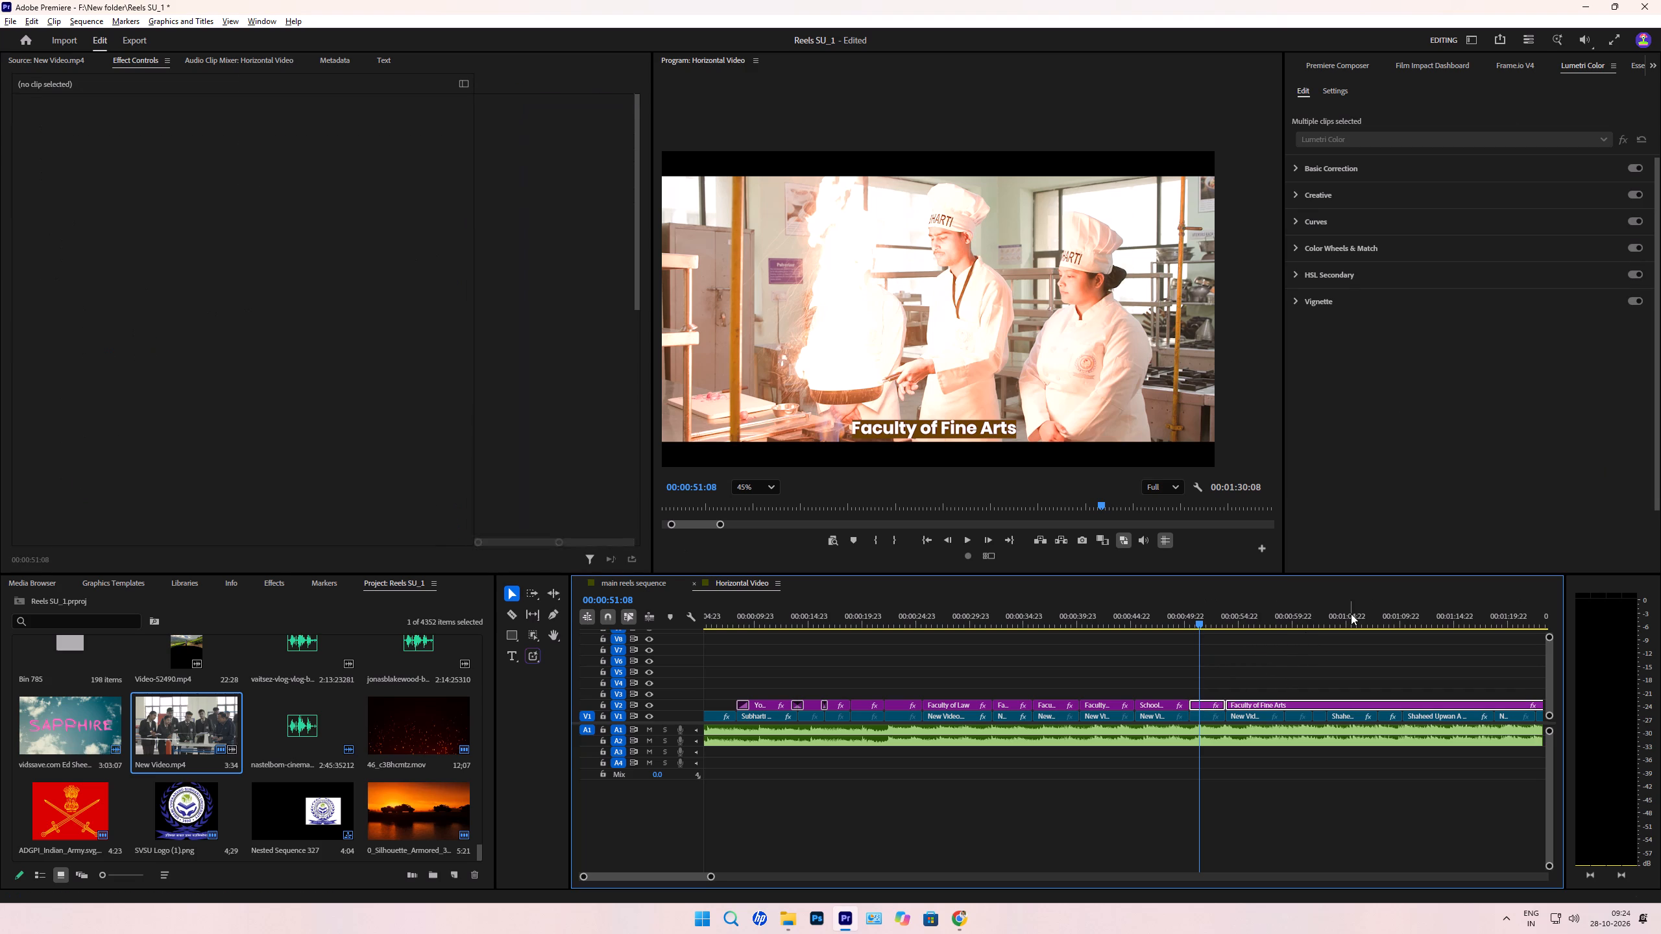
# Extend the end of the "School of Bhuddhist Studies" caption on V2 to 00:01:02:06.
pyautogui.moveTo(1190, 703); pyautogui.dragTo(1318, 695)
# Split the extended "School of Bhuddhist Studies" caption at the start and end of the chefs' shot, 00:00:50:09 and 00:00:53:18.
pyautogui.press('Up')
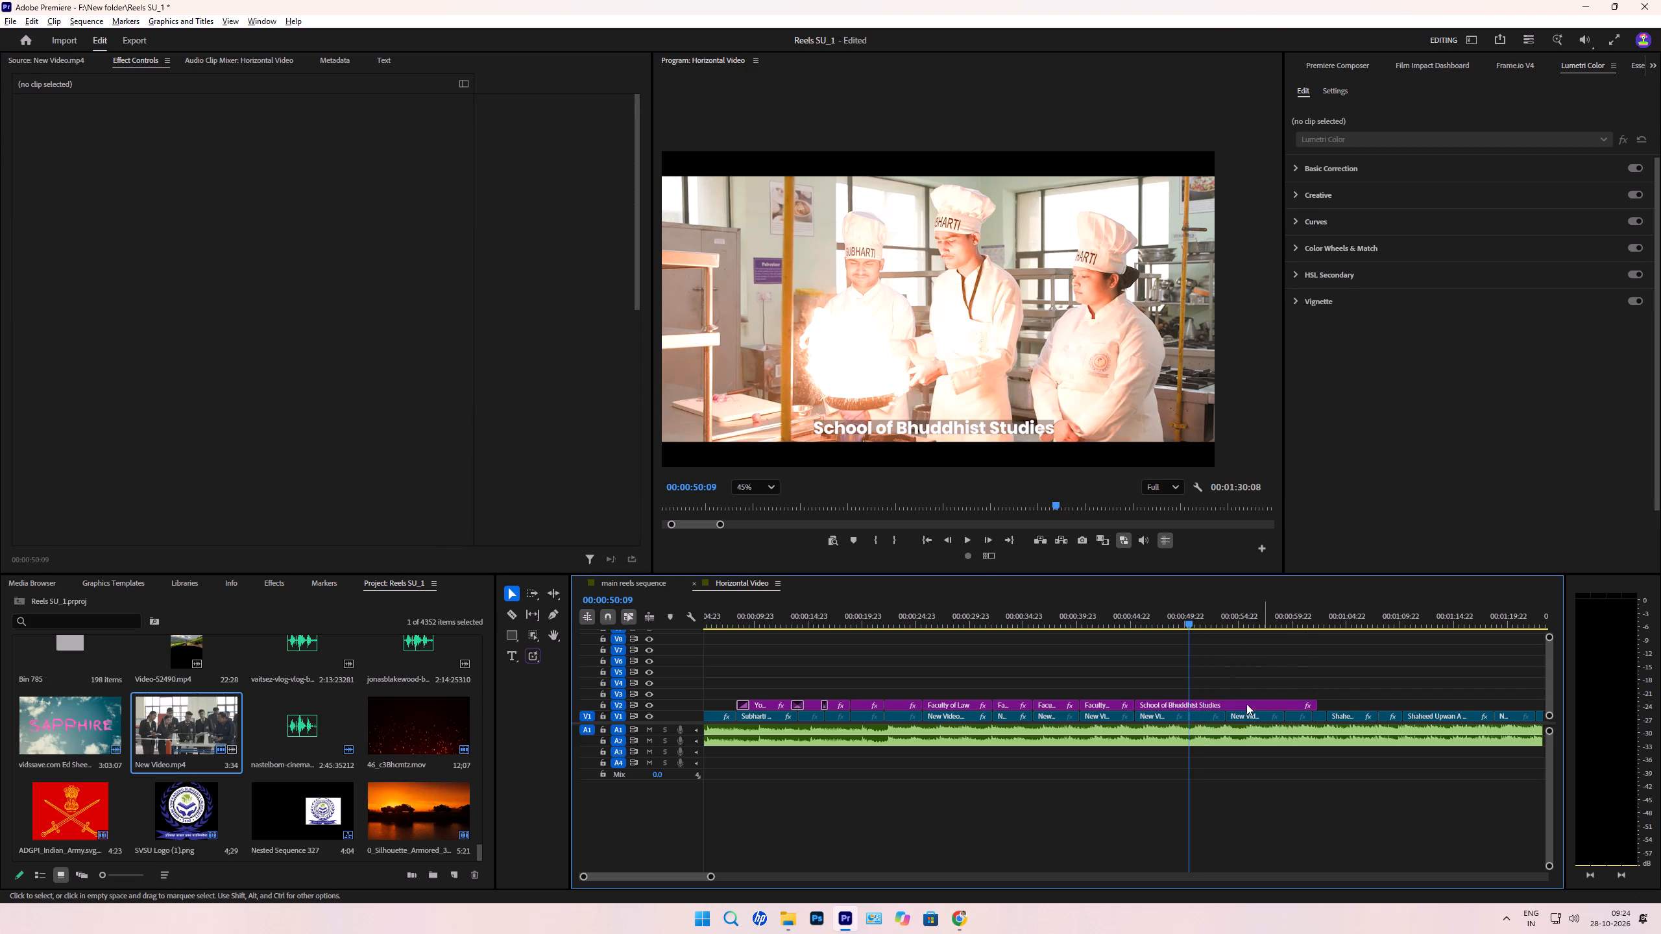
pyautogui.click(1214, 704)
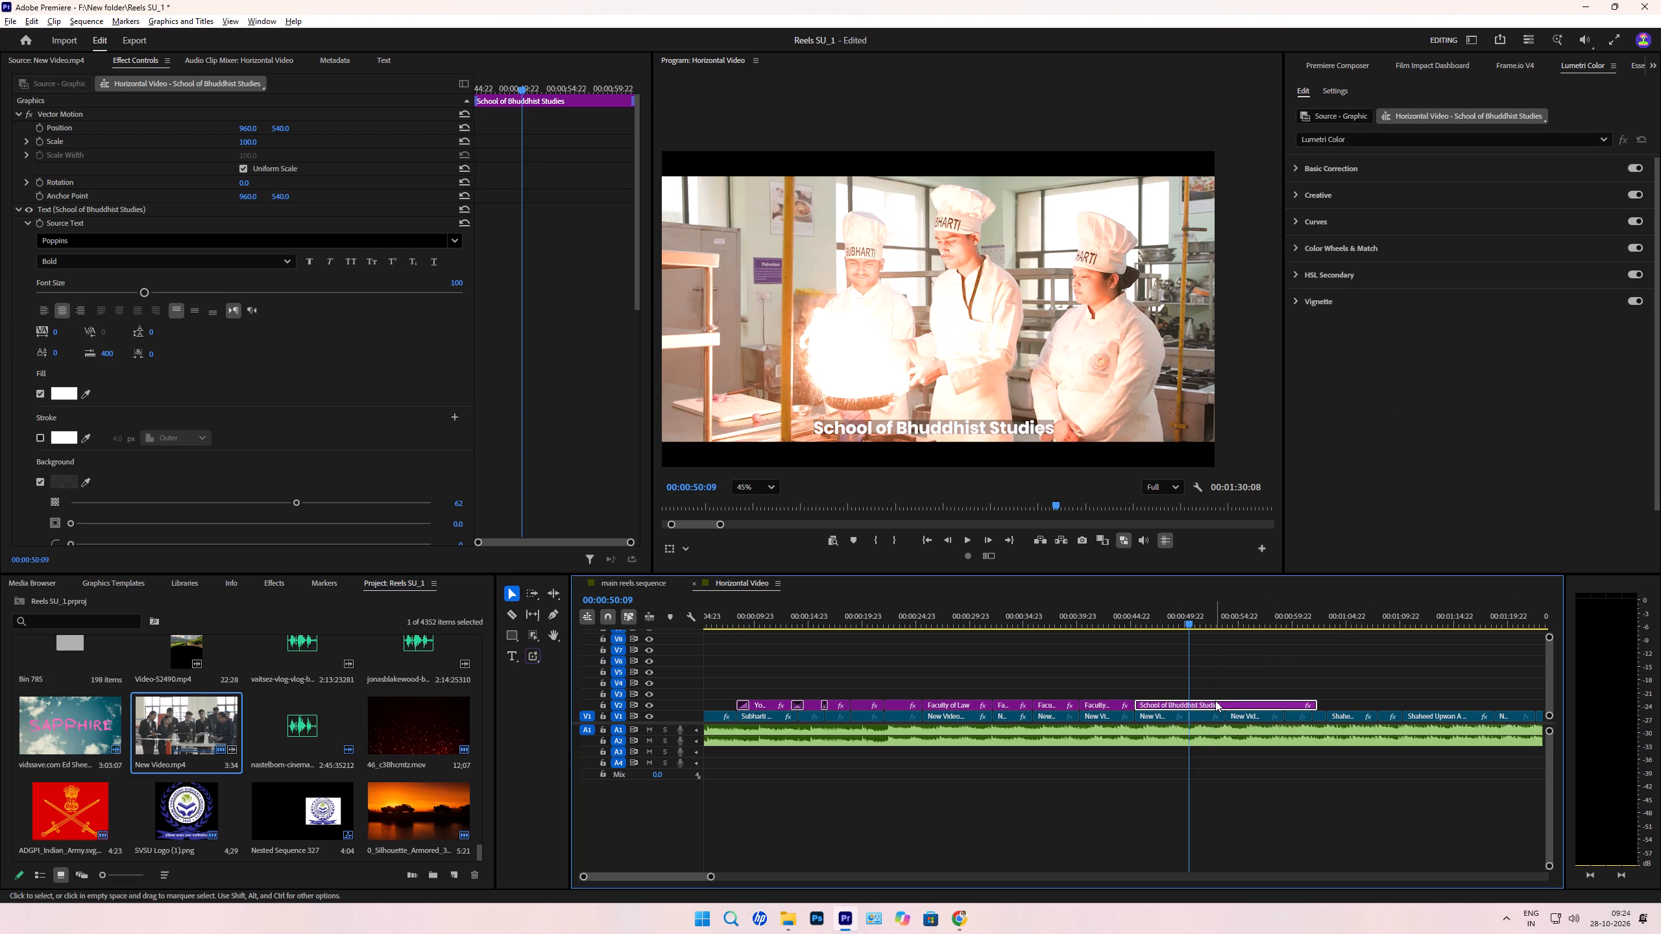
pyautogui.hotkey('ctrl', 'k')
pyautogui.click(1215, 700)
pyautogui.press('space')
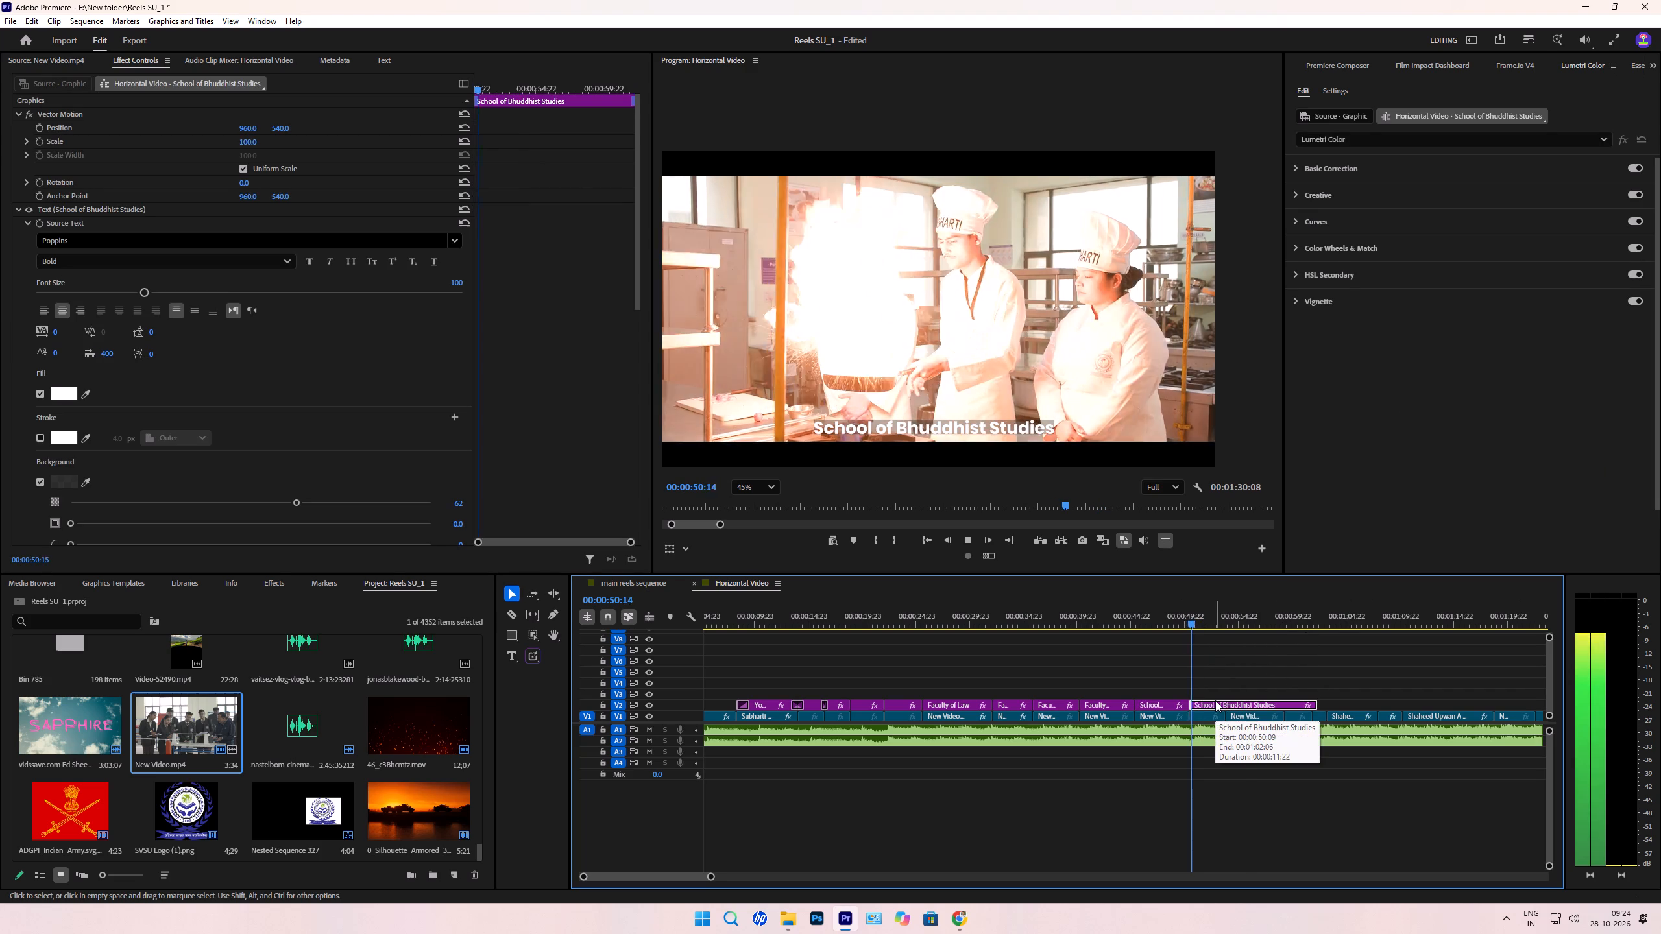
pyautogui.press('space')
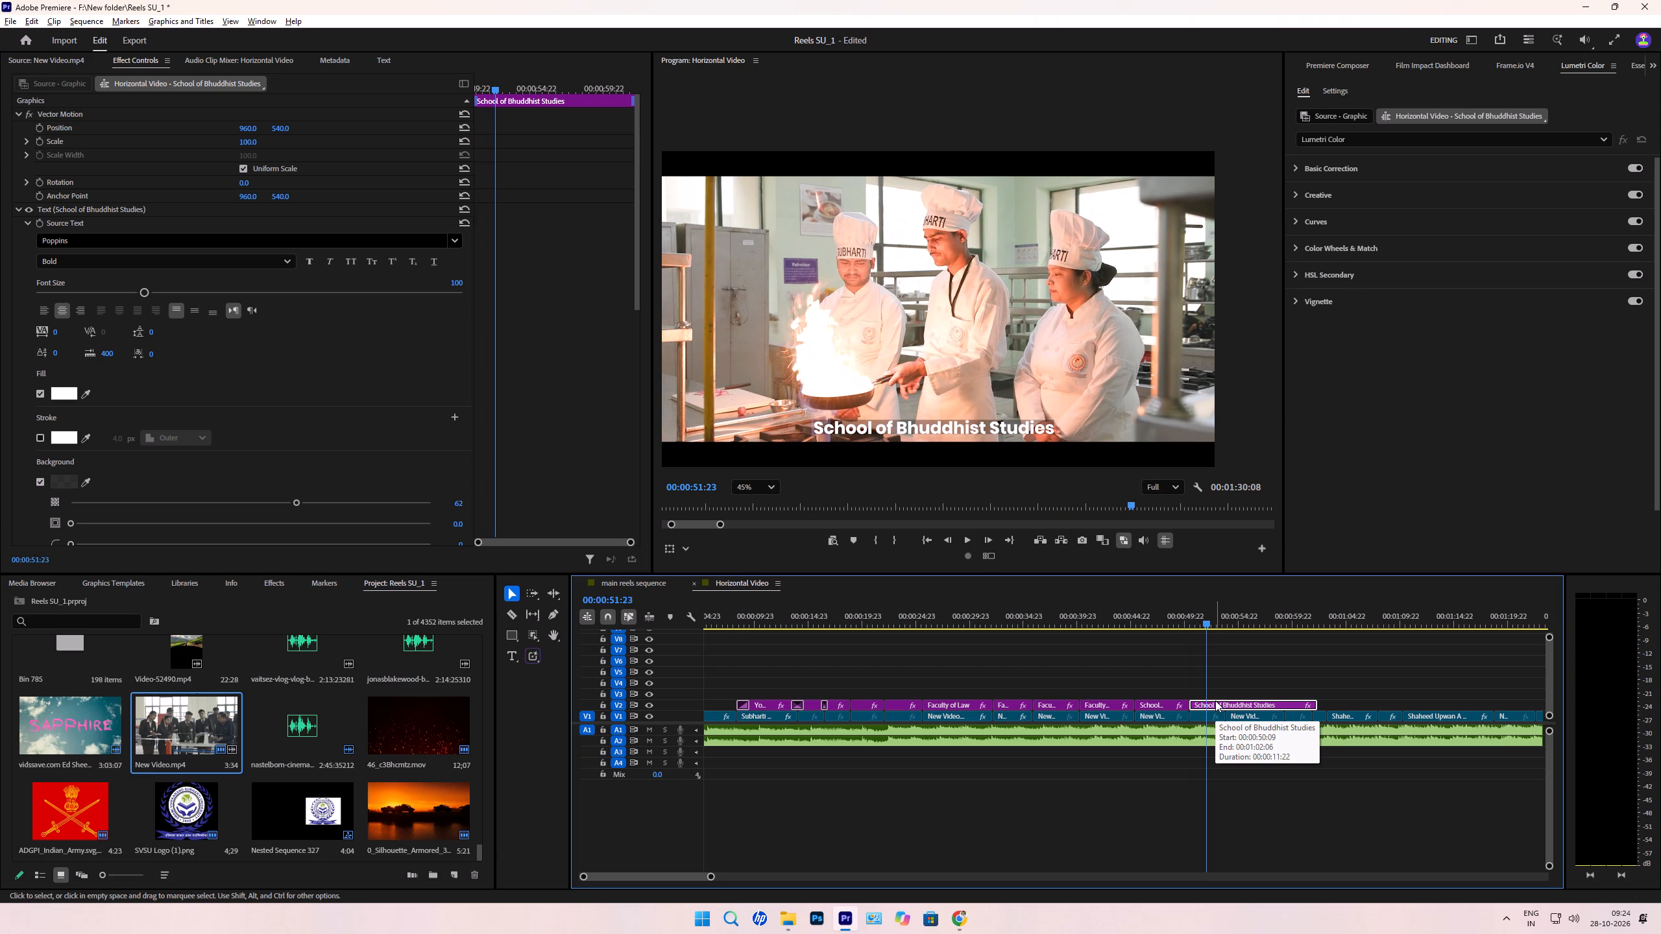
pyautogui.press('Down')
pyautogui.hotkey('ctrl', 'k')
# Retitle the caption segment over the chefs' shot as "Subharti College of Hotel Management".
pyautogui.press('Up')
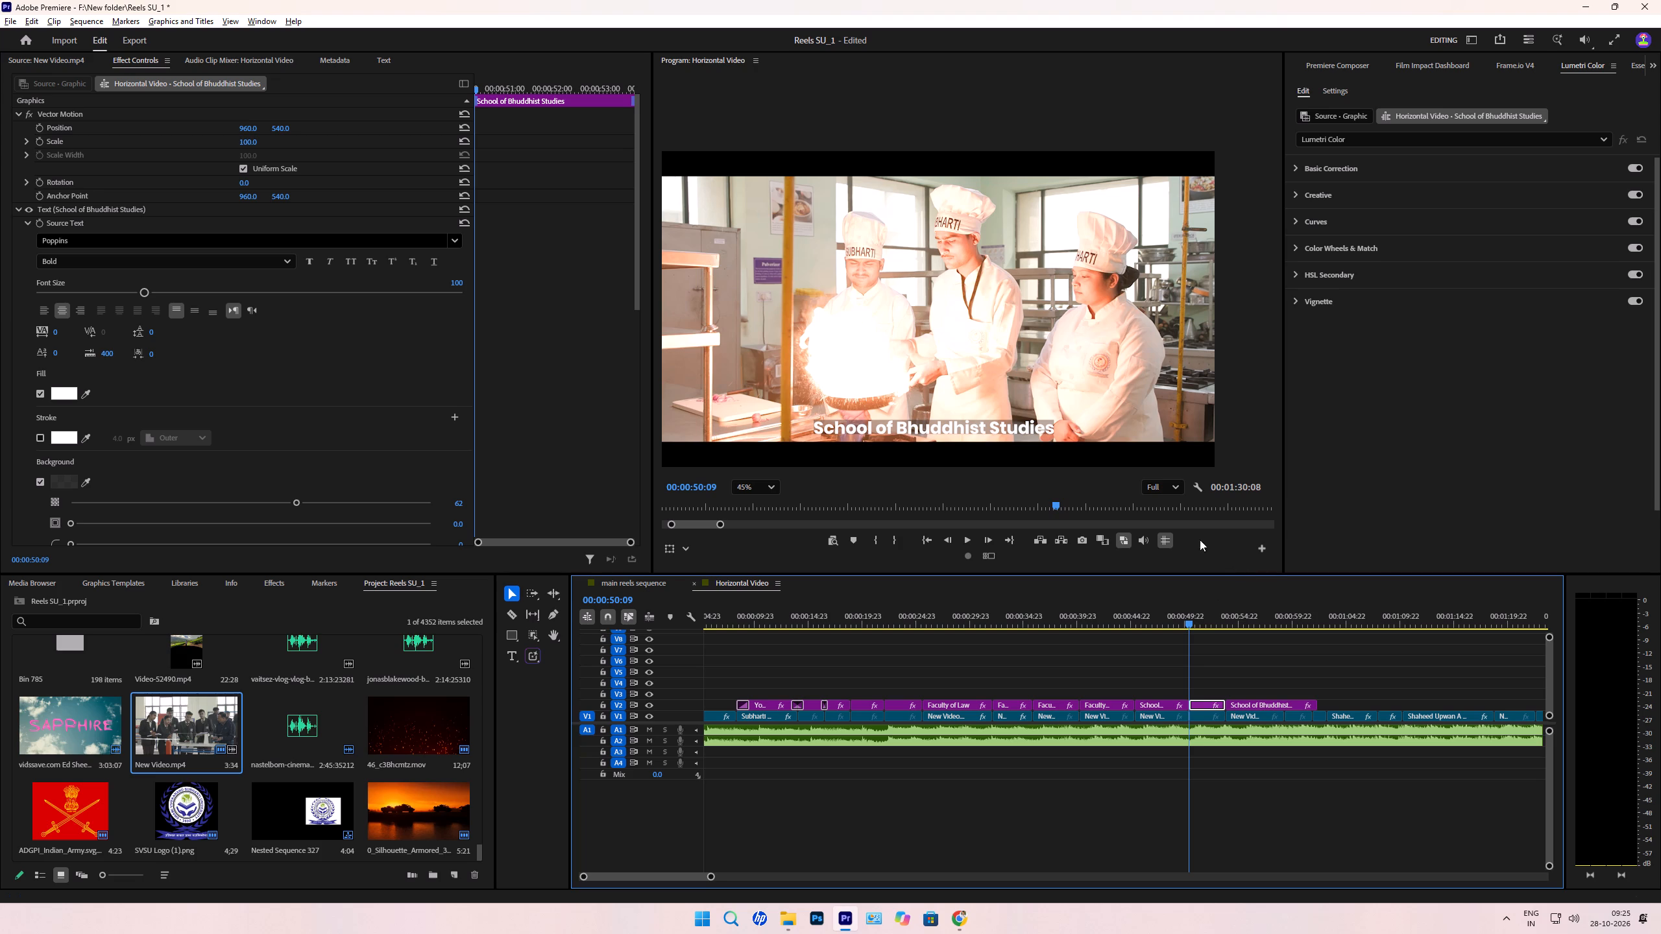
pyautogui.doubleClick(933, 430)
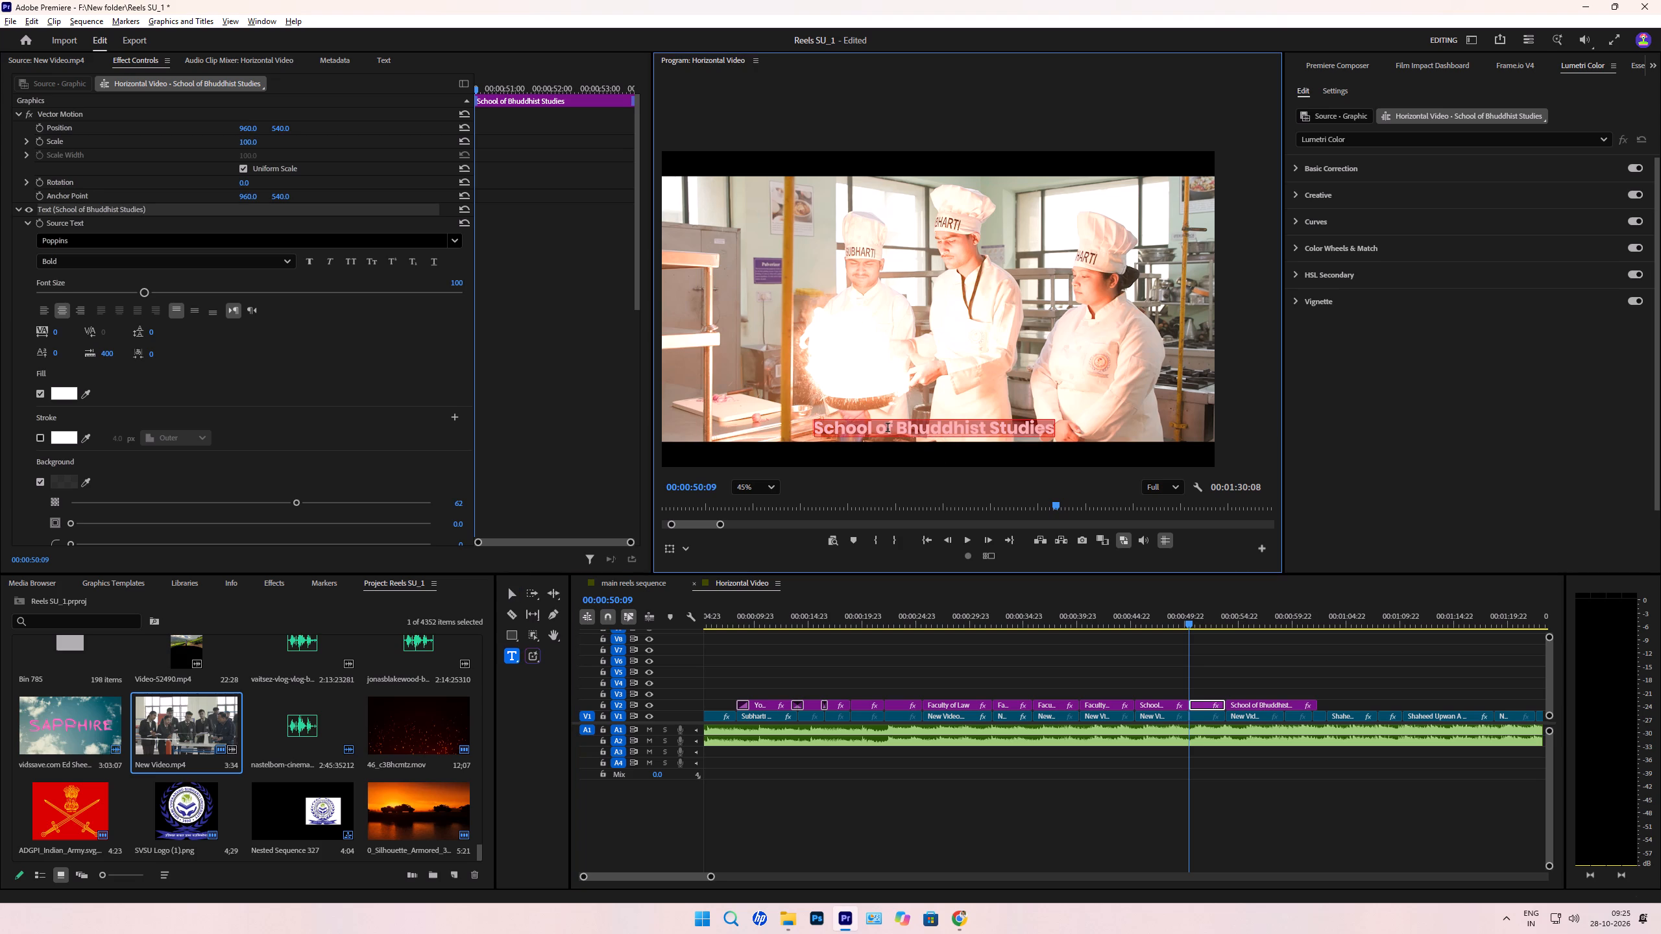
pyautogui.write('Subharti')
pyautogui.press('space')
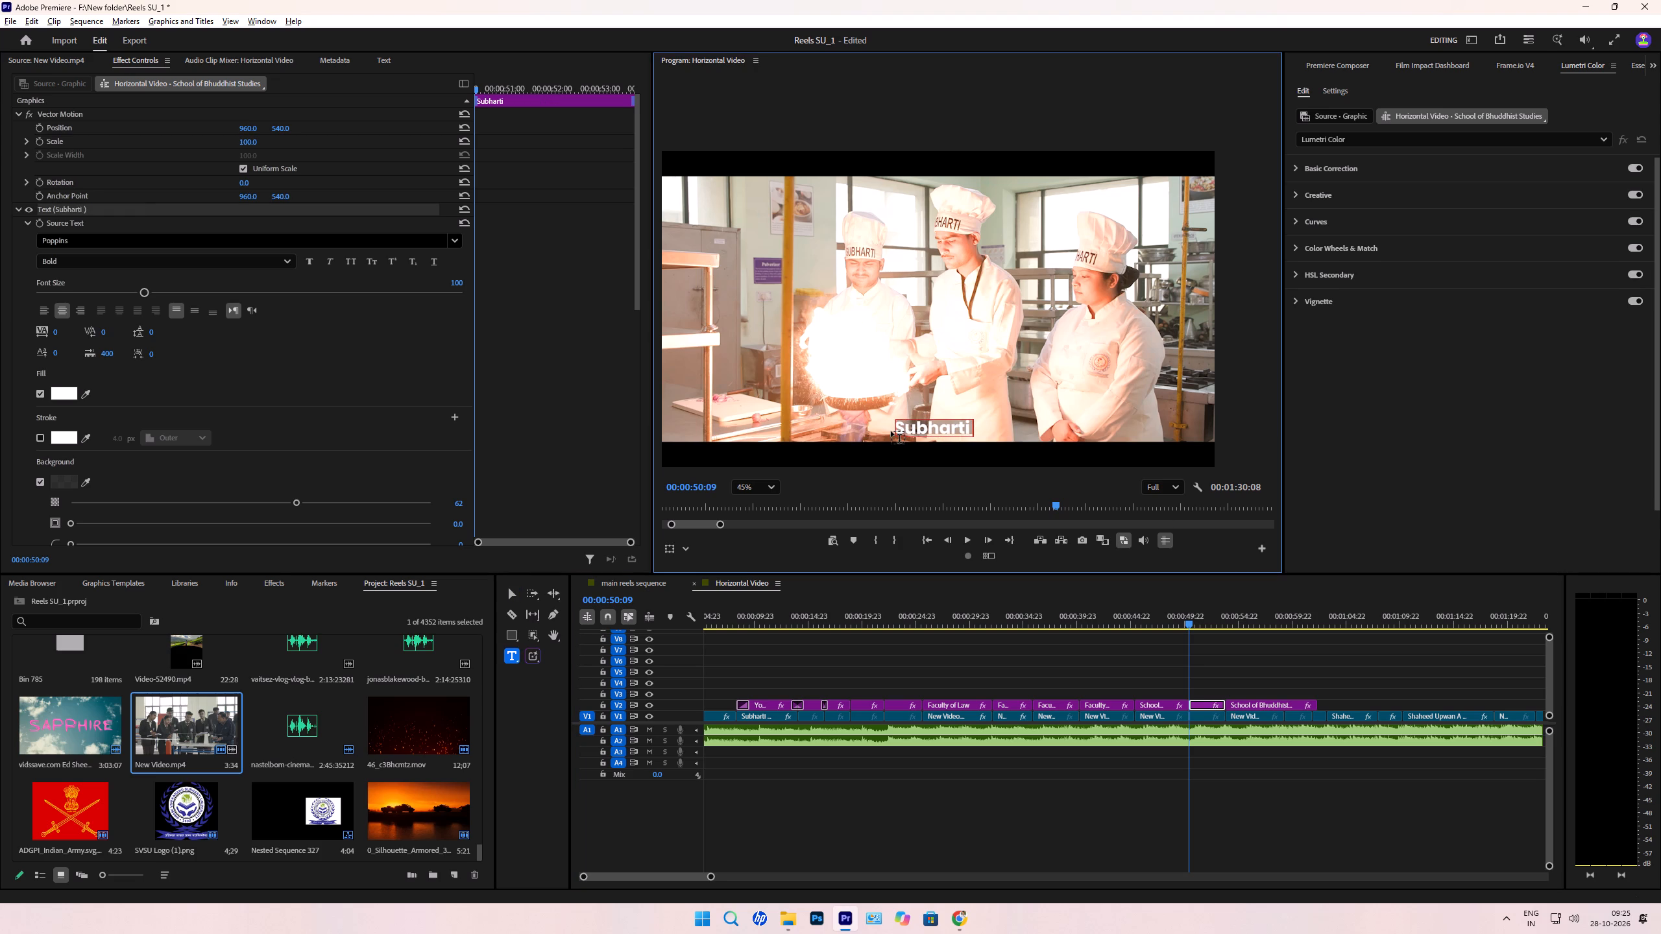
pyautogui.write('Coll')
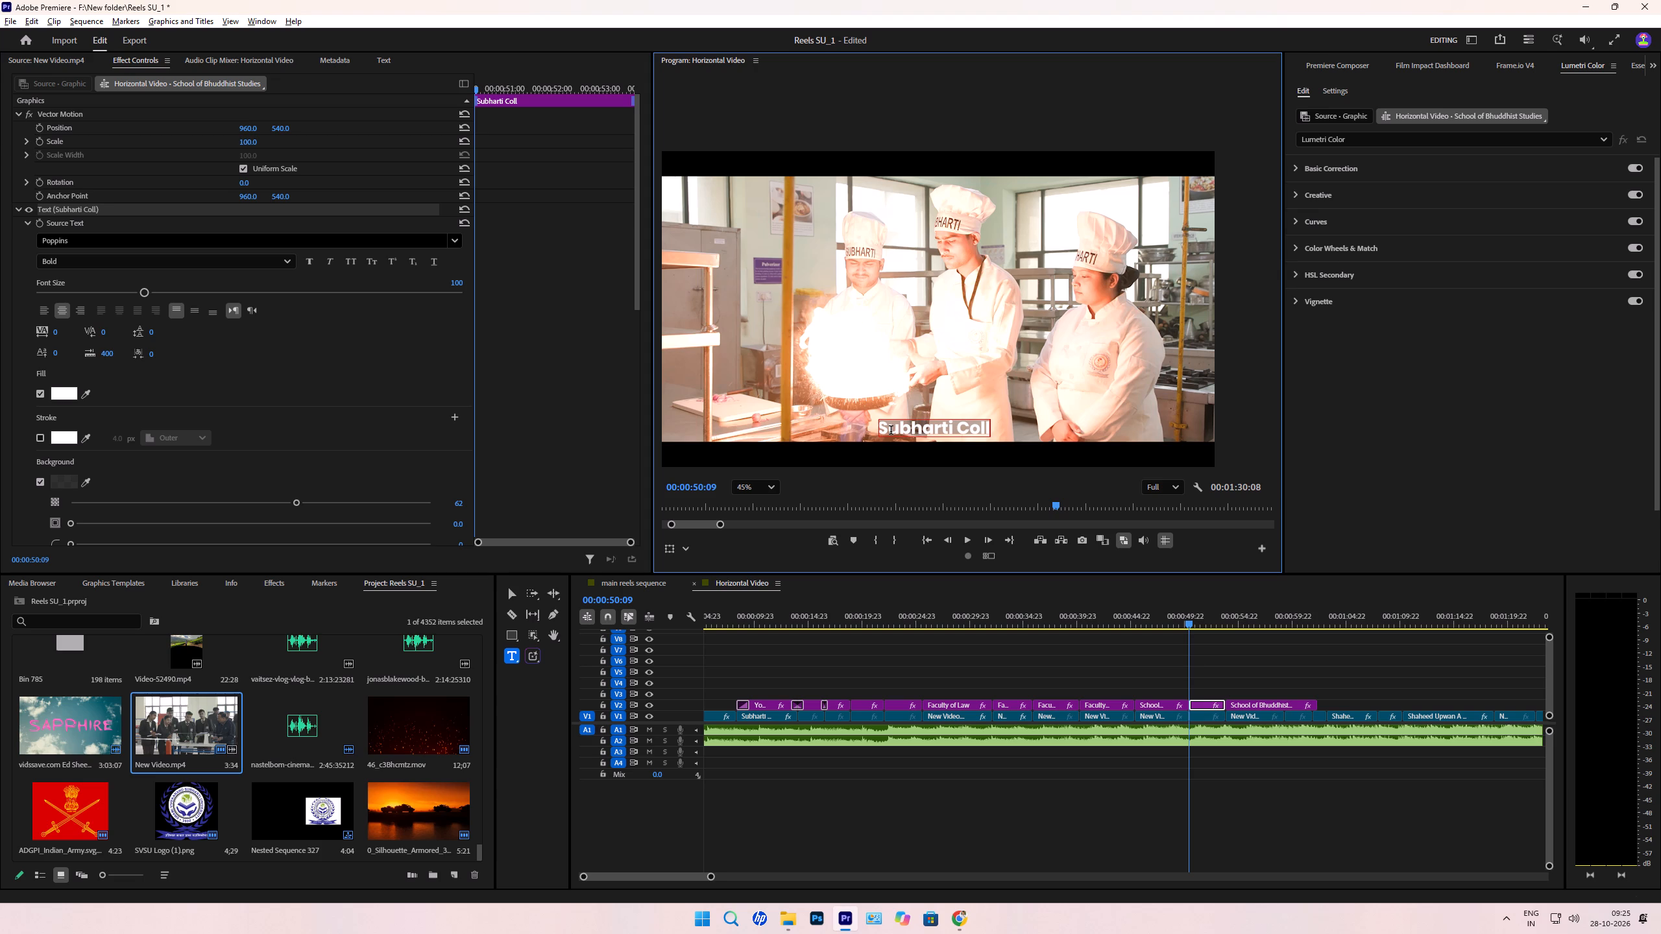
pyautogui.write('ege')
pyautogui.press('space')
pyautogui.press('BackSpace')
pyautogui.press('space')
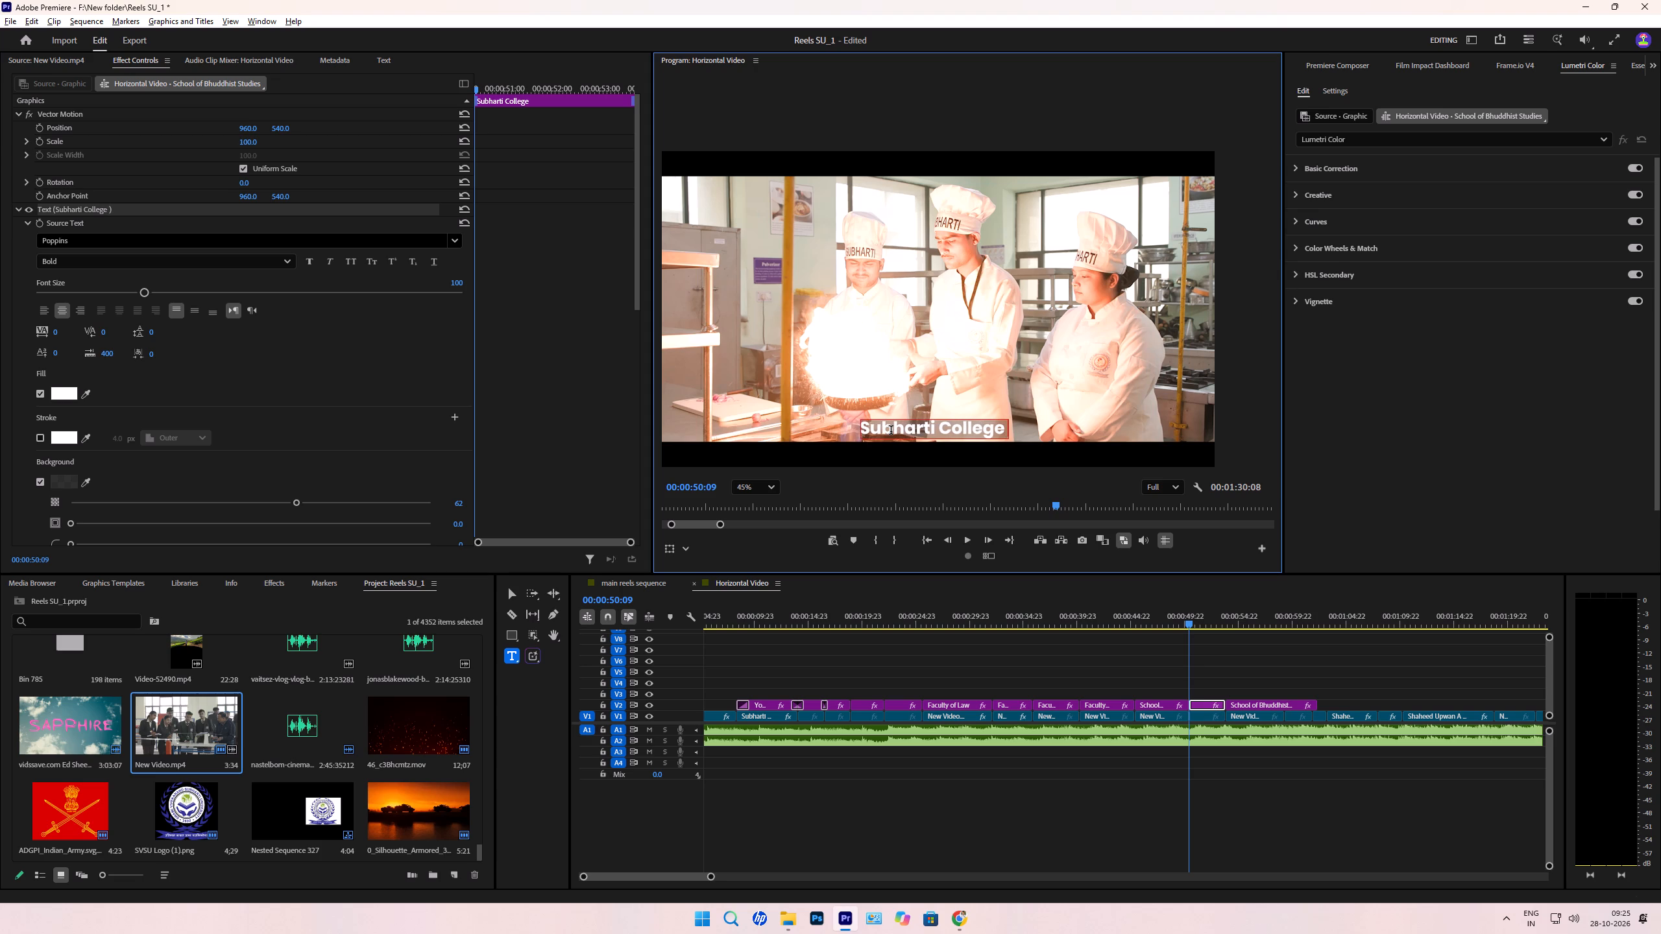
pyautogui.write('ofg')
pyautogui.press('BackSpace')
pyautogui.press('space')
pyautogui.write('Hote')
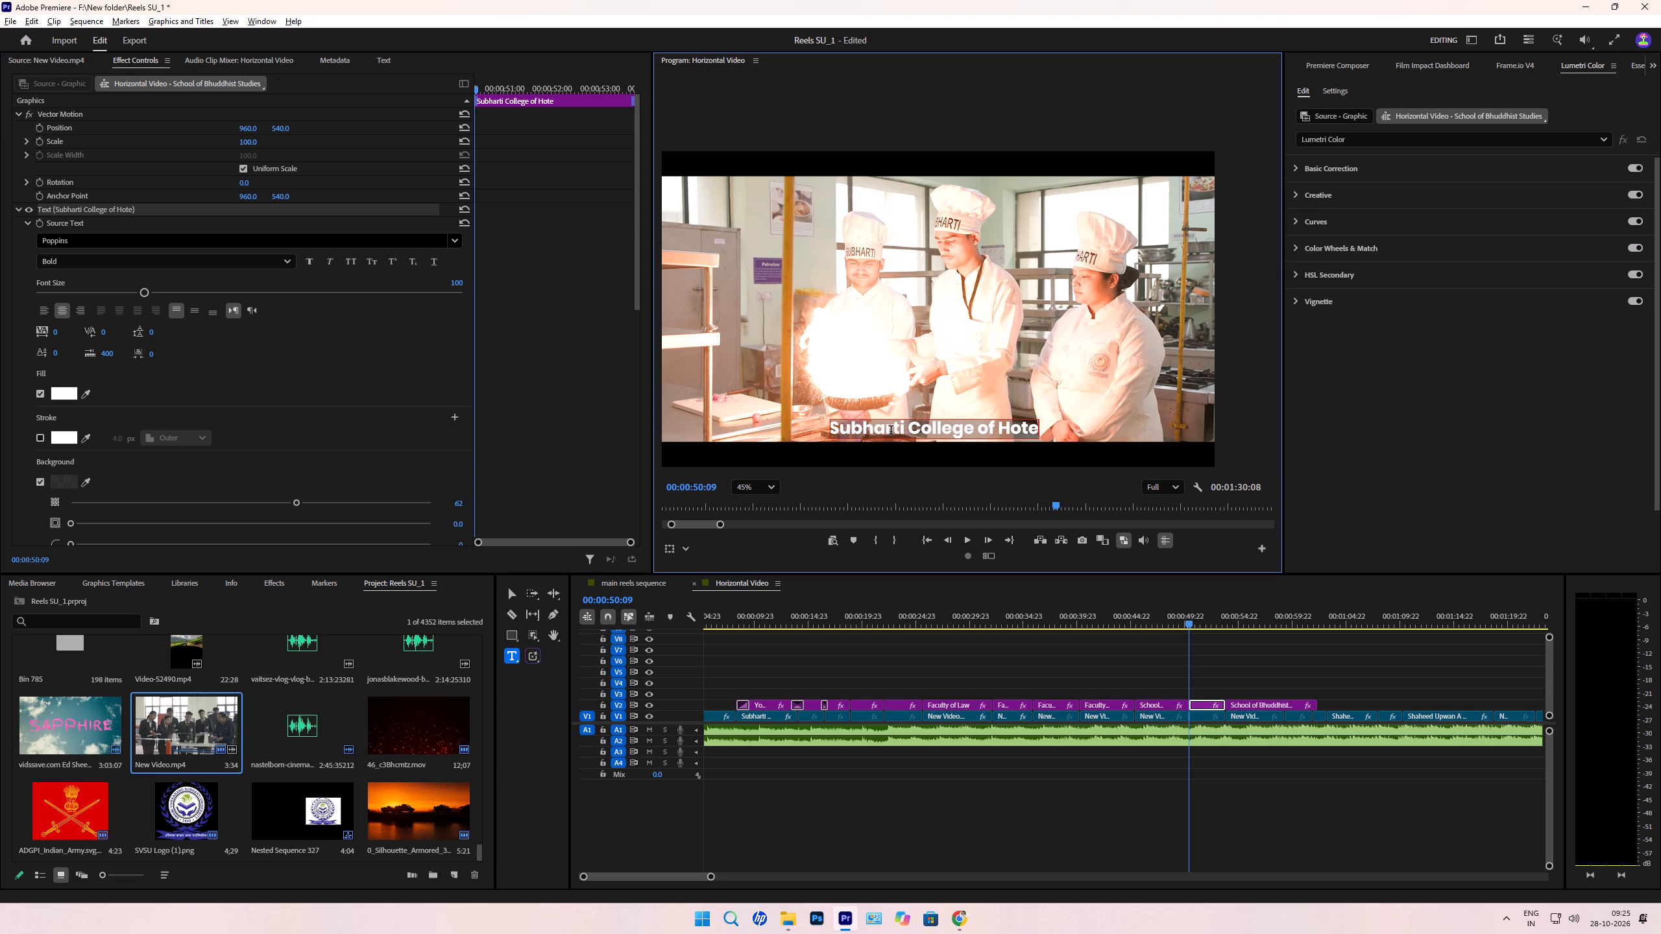
pyautogui.write('l Management')
pyautogui.click(503, 595)
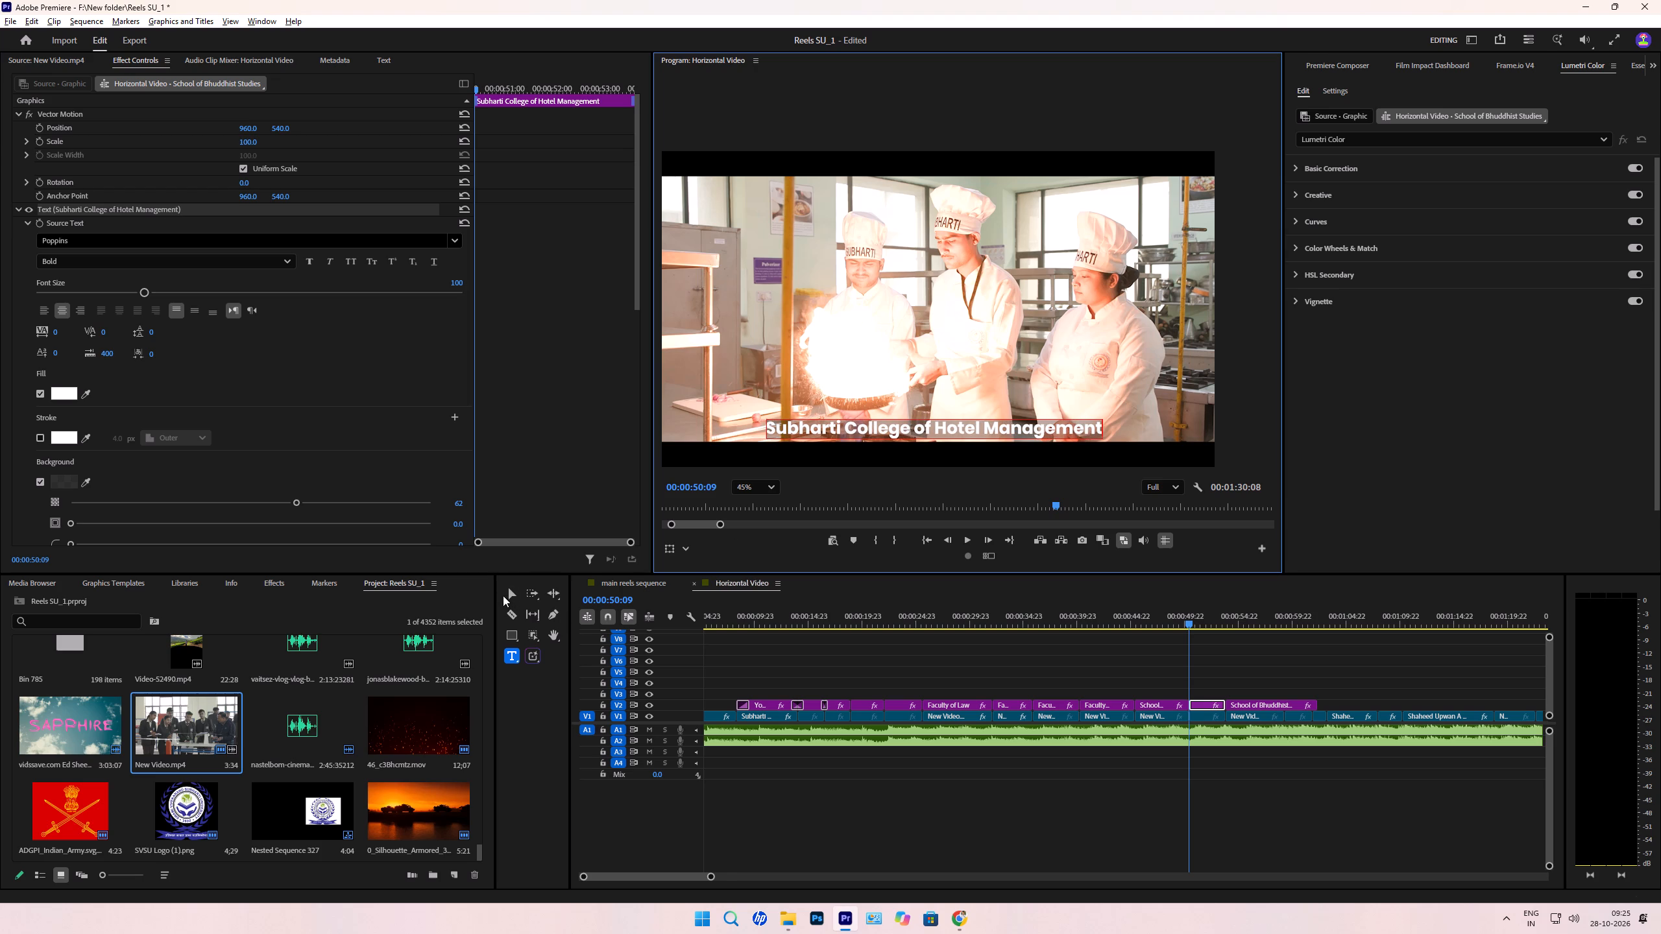
pyautogui.click(511, 597)
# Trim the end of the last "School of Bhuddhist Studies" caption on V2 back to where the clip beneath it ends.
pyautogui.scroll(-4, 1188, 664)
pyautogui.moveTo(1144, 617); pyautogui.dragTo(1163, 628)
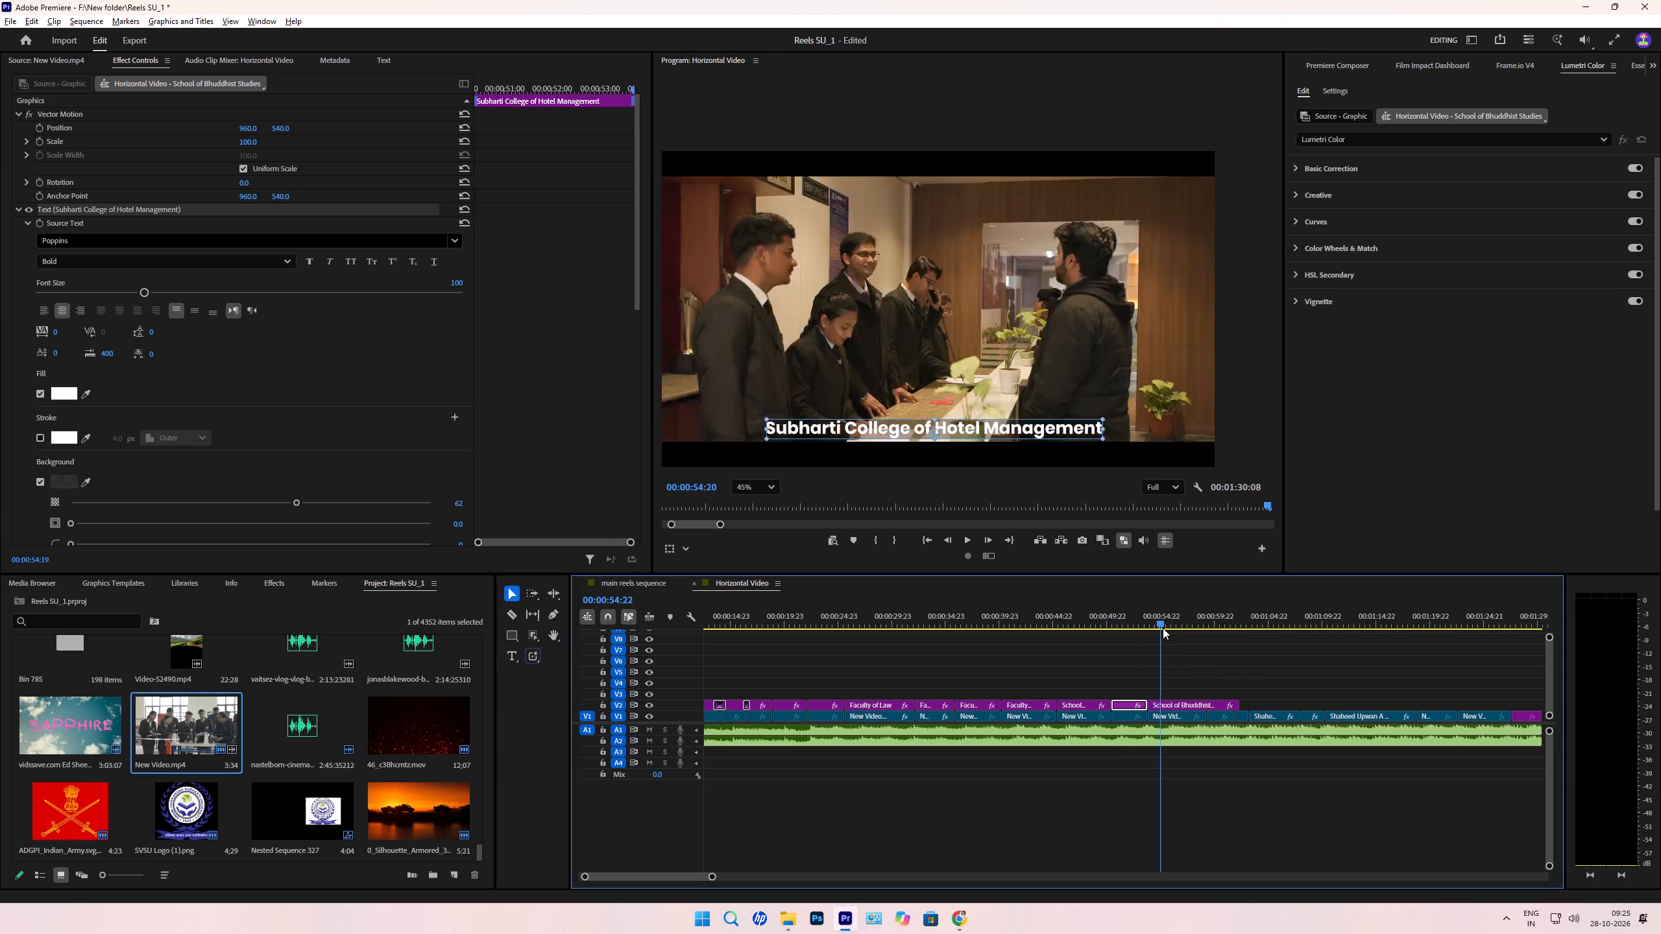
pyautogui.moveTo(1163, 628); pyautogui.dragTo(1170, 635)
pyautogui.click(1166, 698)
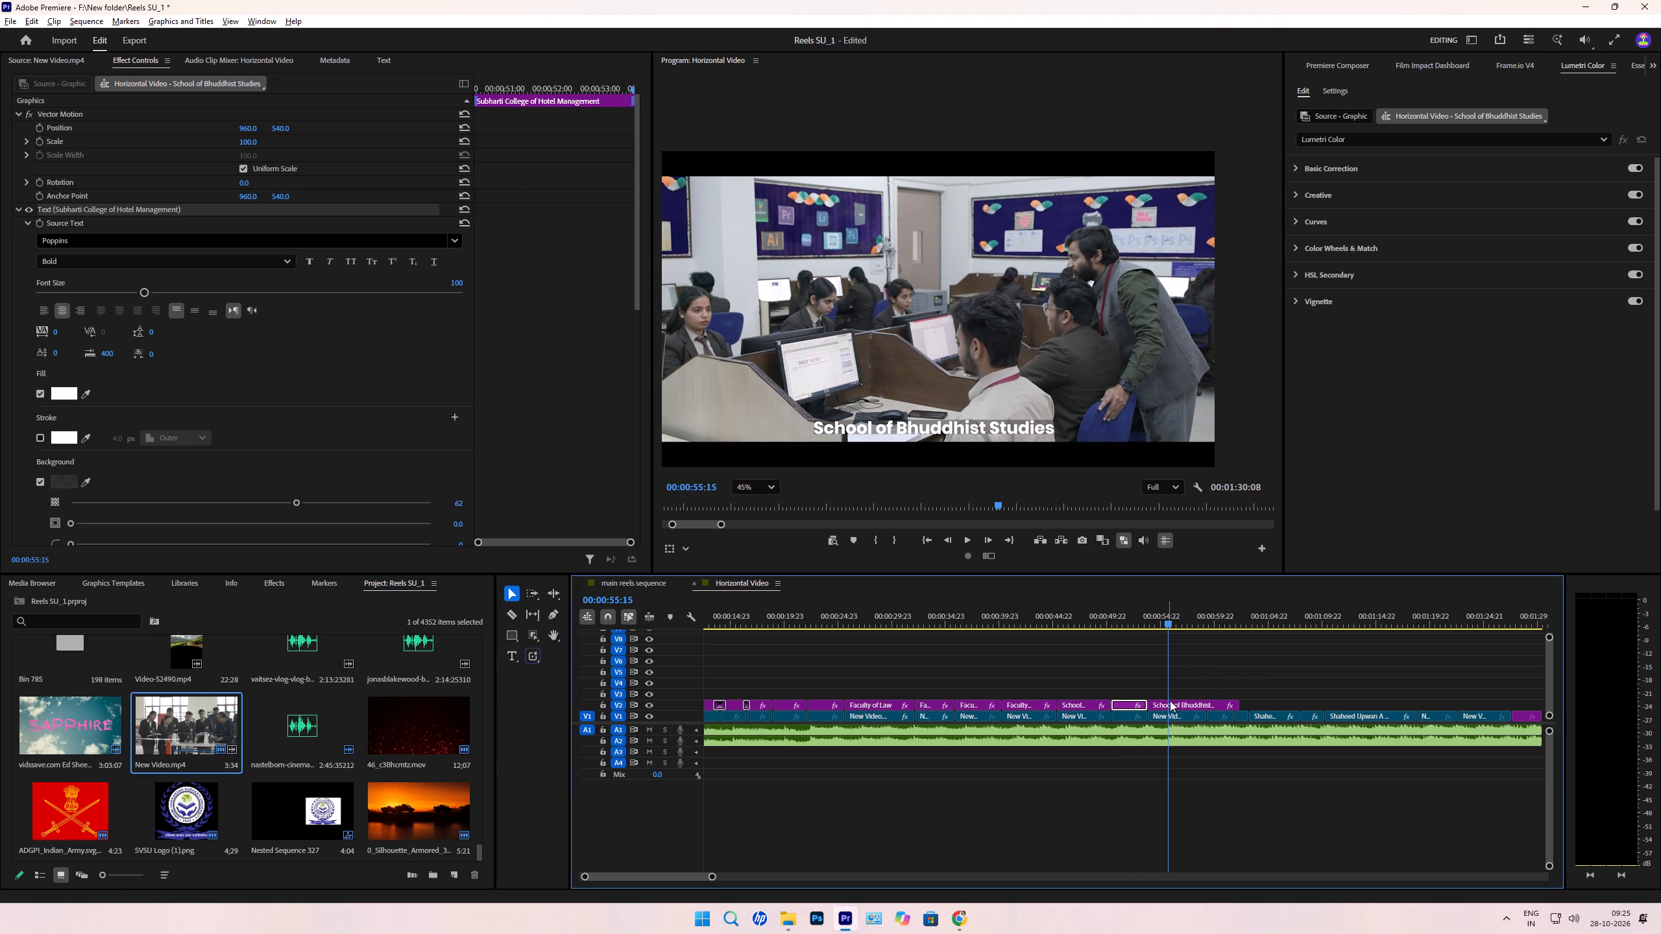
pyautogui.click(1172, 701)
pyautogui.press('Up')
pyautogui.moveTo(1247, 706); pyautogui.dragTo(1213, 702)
# Retitle the last "School of Bhuddhist Studies" caption, over the computer lab footage, as "Journalism and Mass Communication".
pyautogui.moveTo(1153, 617); pyautogui.dragTo(1163, 627)
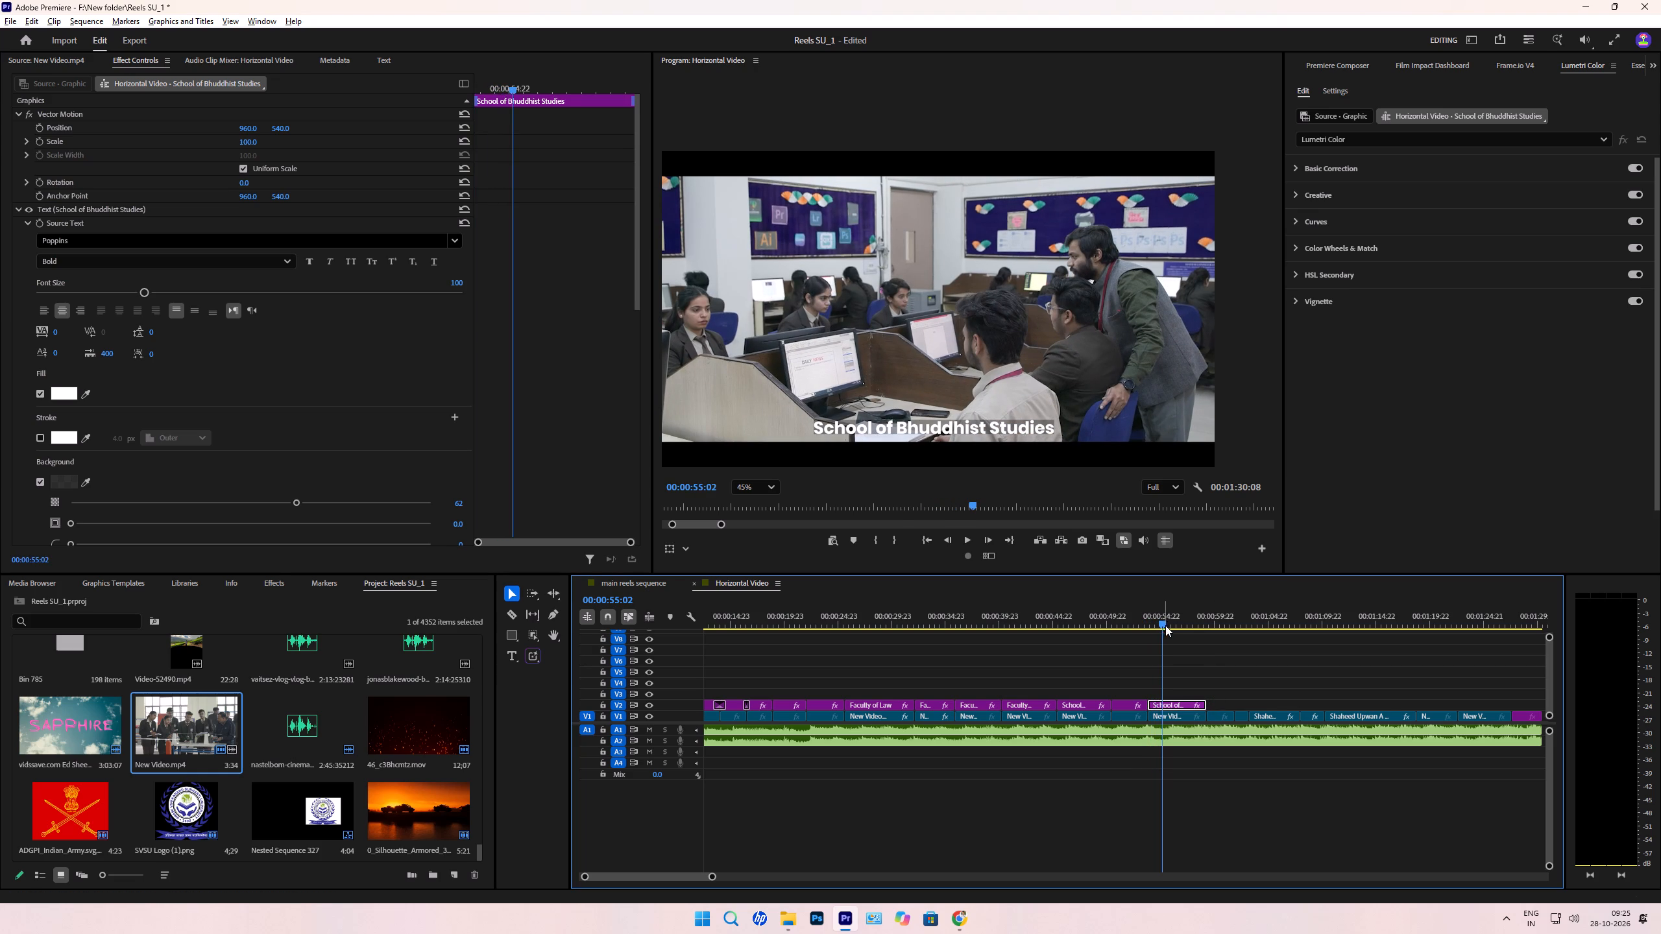
pyautogui.scroll(5, 1180, 732)
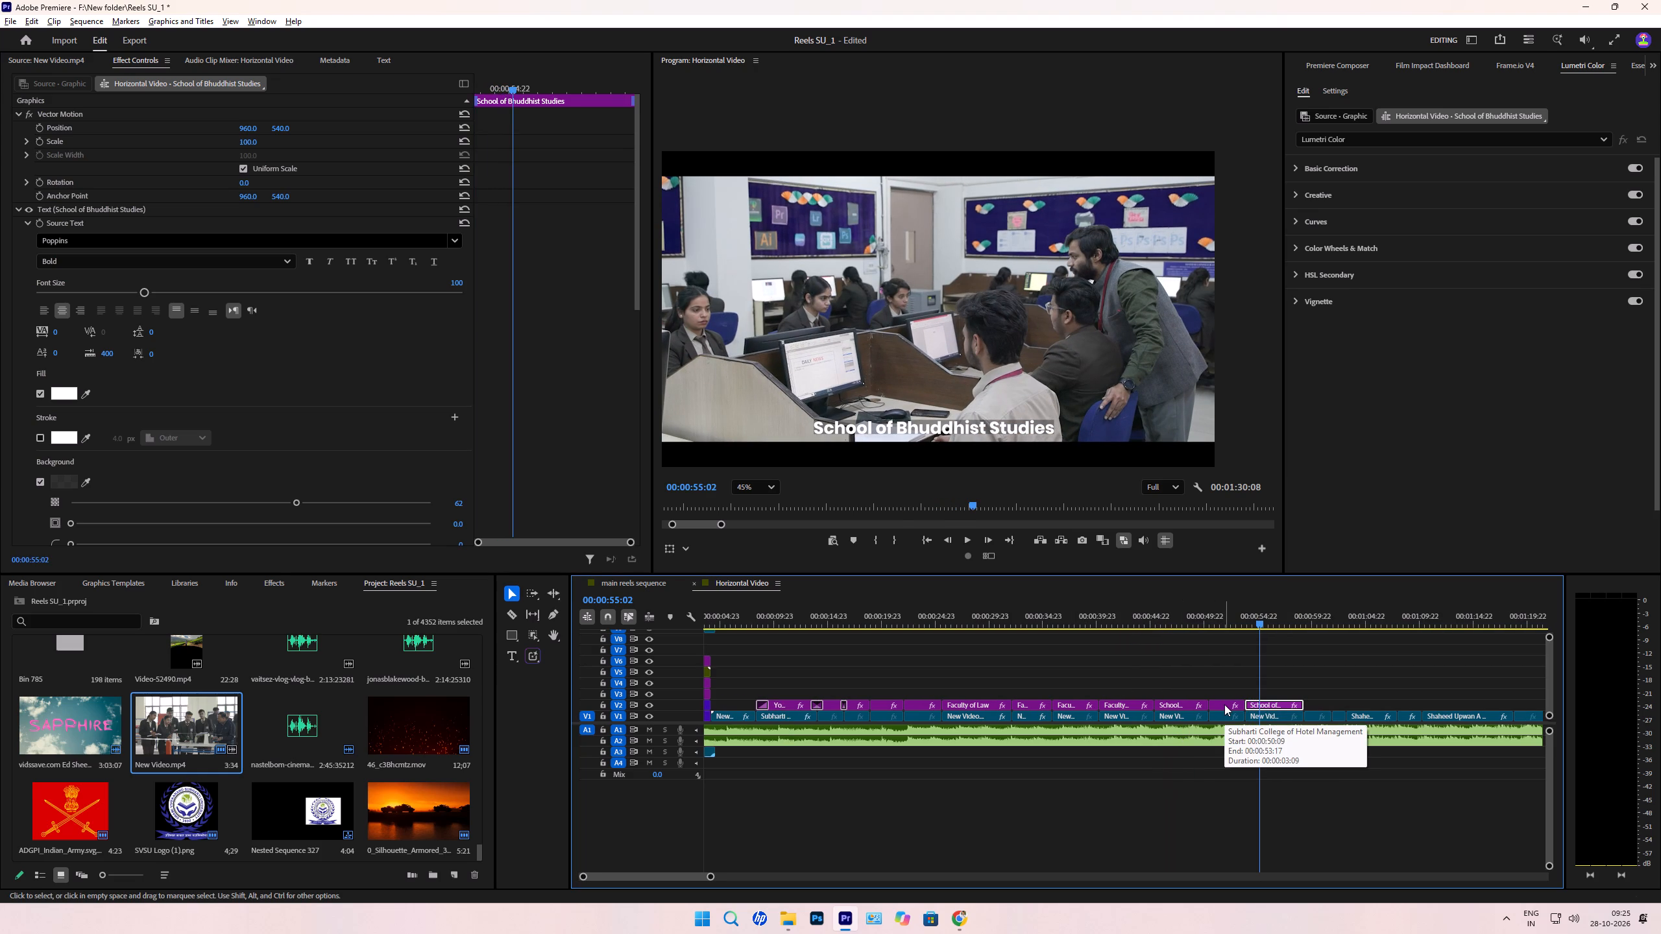
pyautogui.press('Up')
pyautogui.press('space')
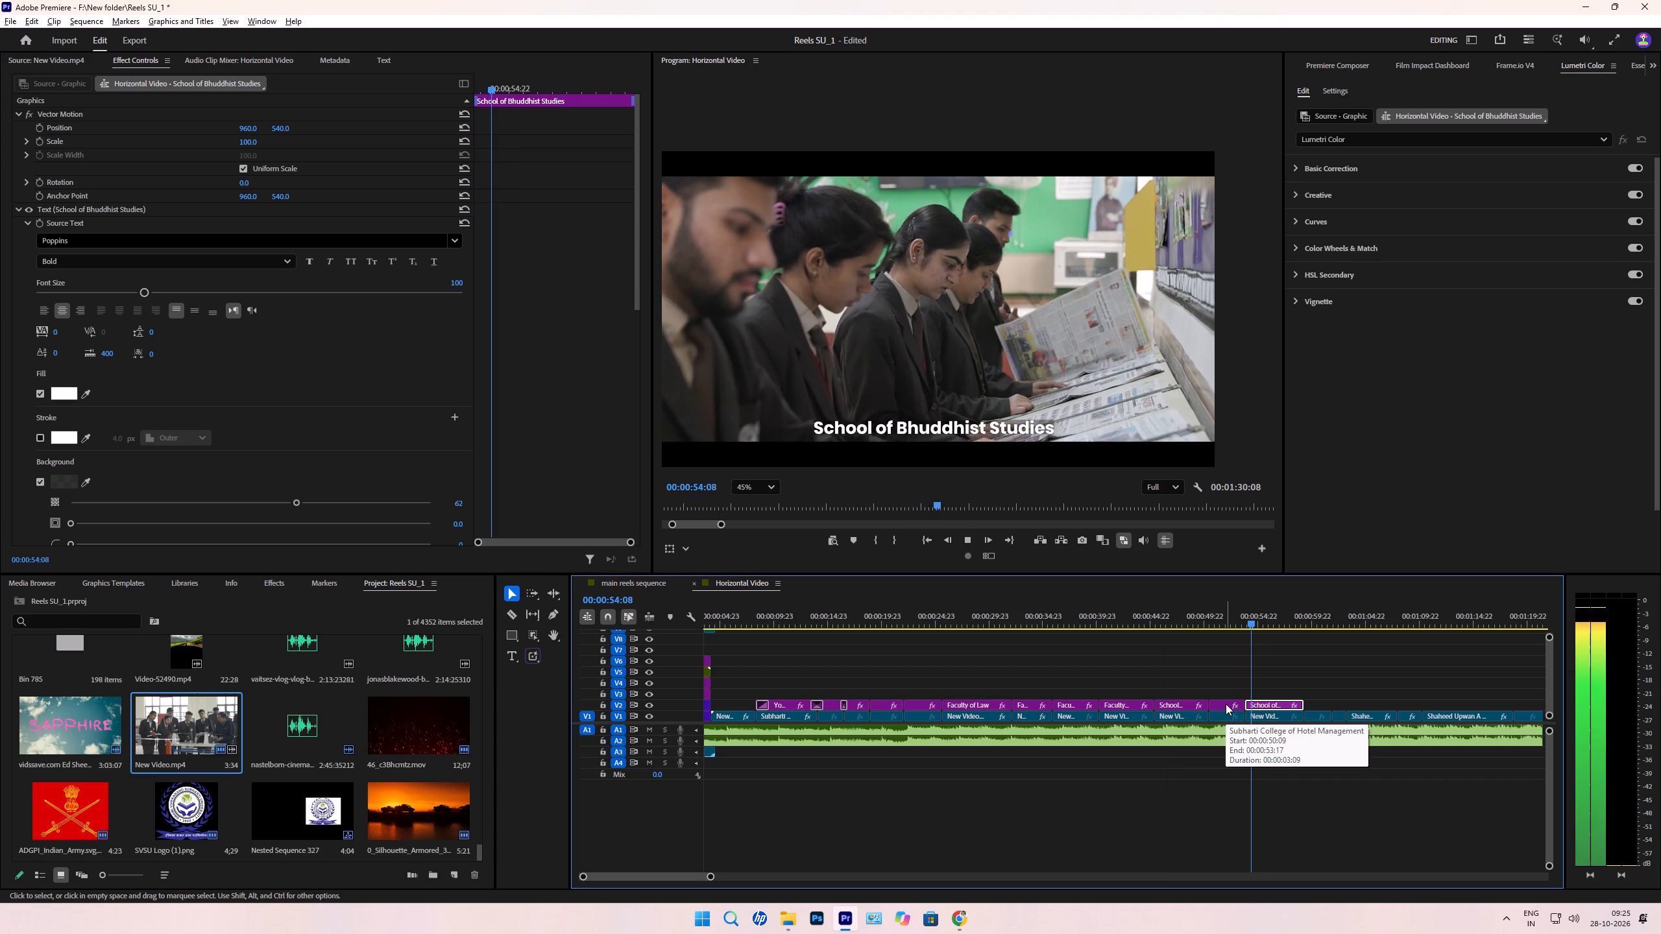
pyautogui.press('space')
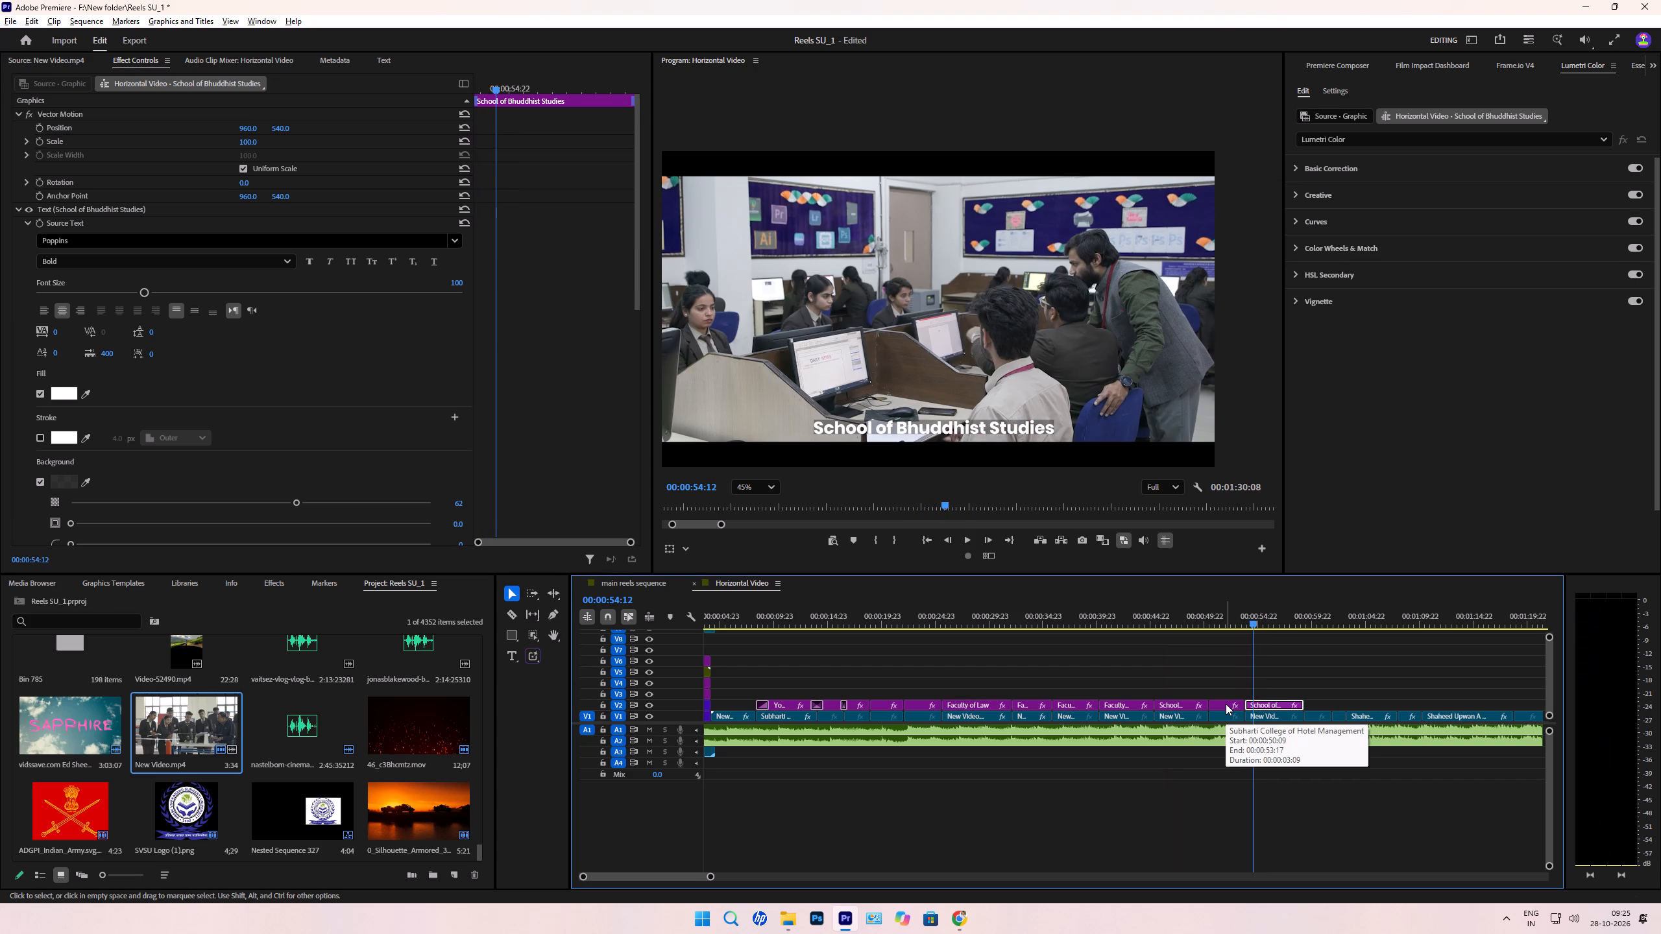
pyautogui.doubleClick(956, 427)
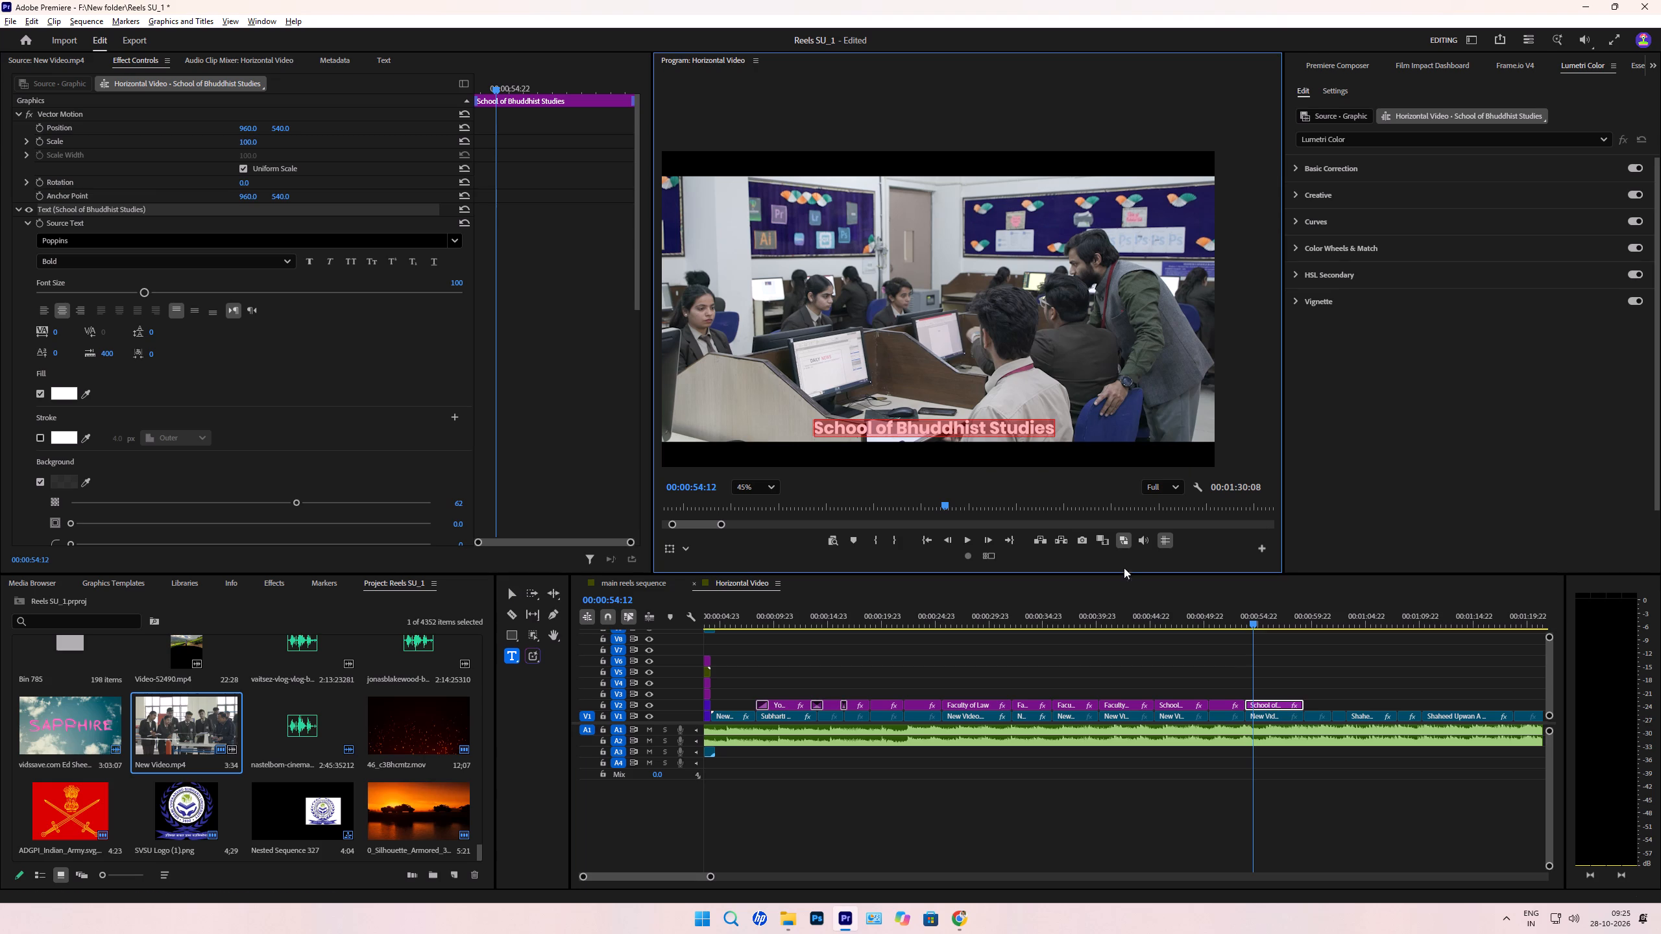
pyautogui.scroll(1, 1200, 809)
pyautogui.scroll(-2, 1200, 809)
pyautogui.scroll(5, 1200, 809)
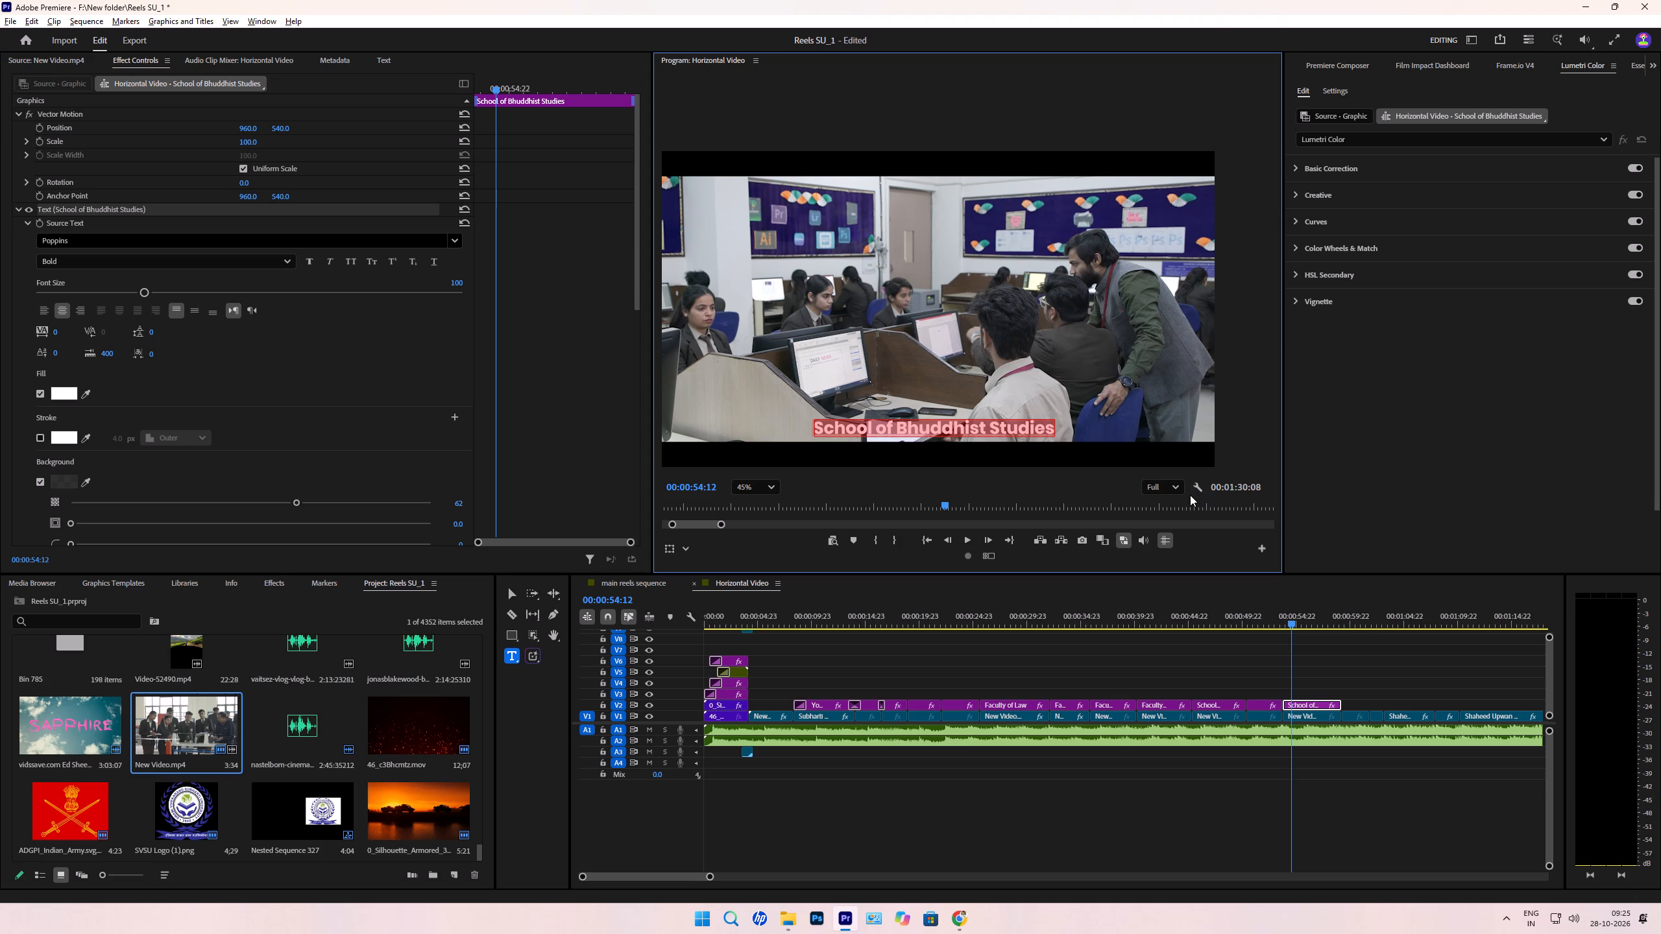
pyautogui.hotkey('shift', 'd')
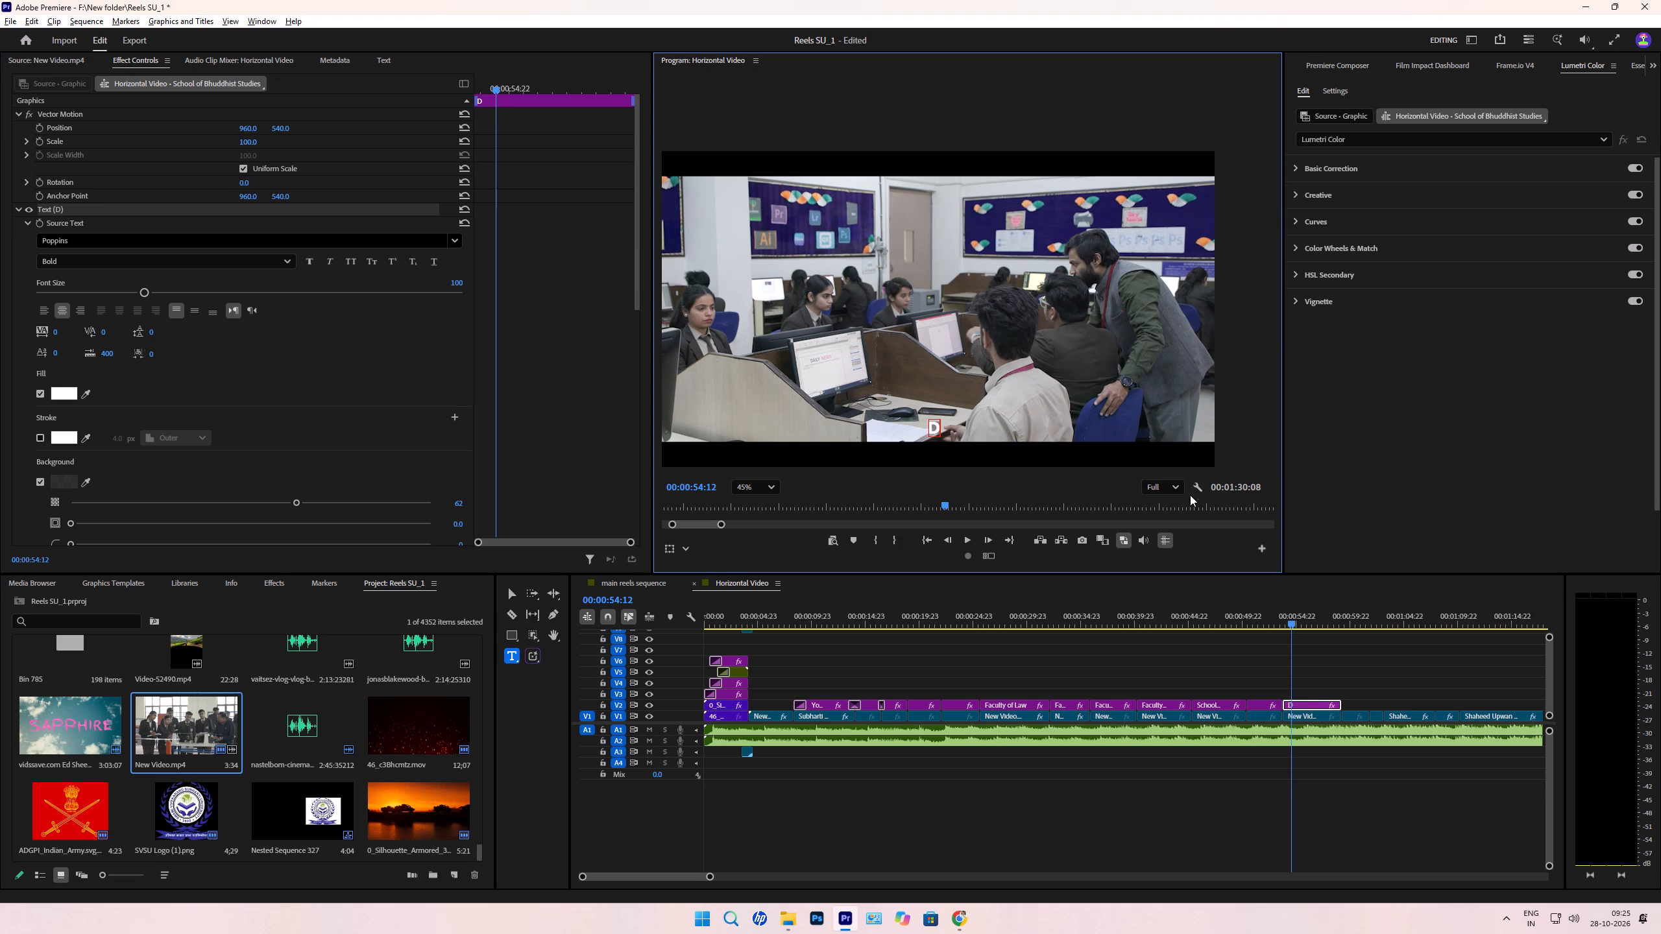
pyautogui.press('BackSpace')
pyautogui.write('Jour')
pyautogui.write('nalism and mas')
pyautogui.press('BackSpace')
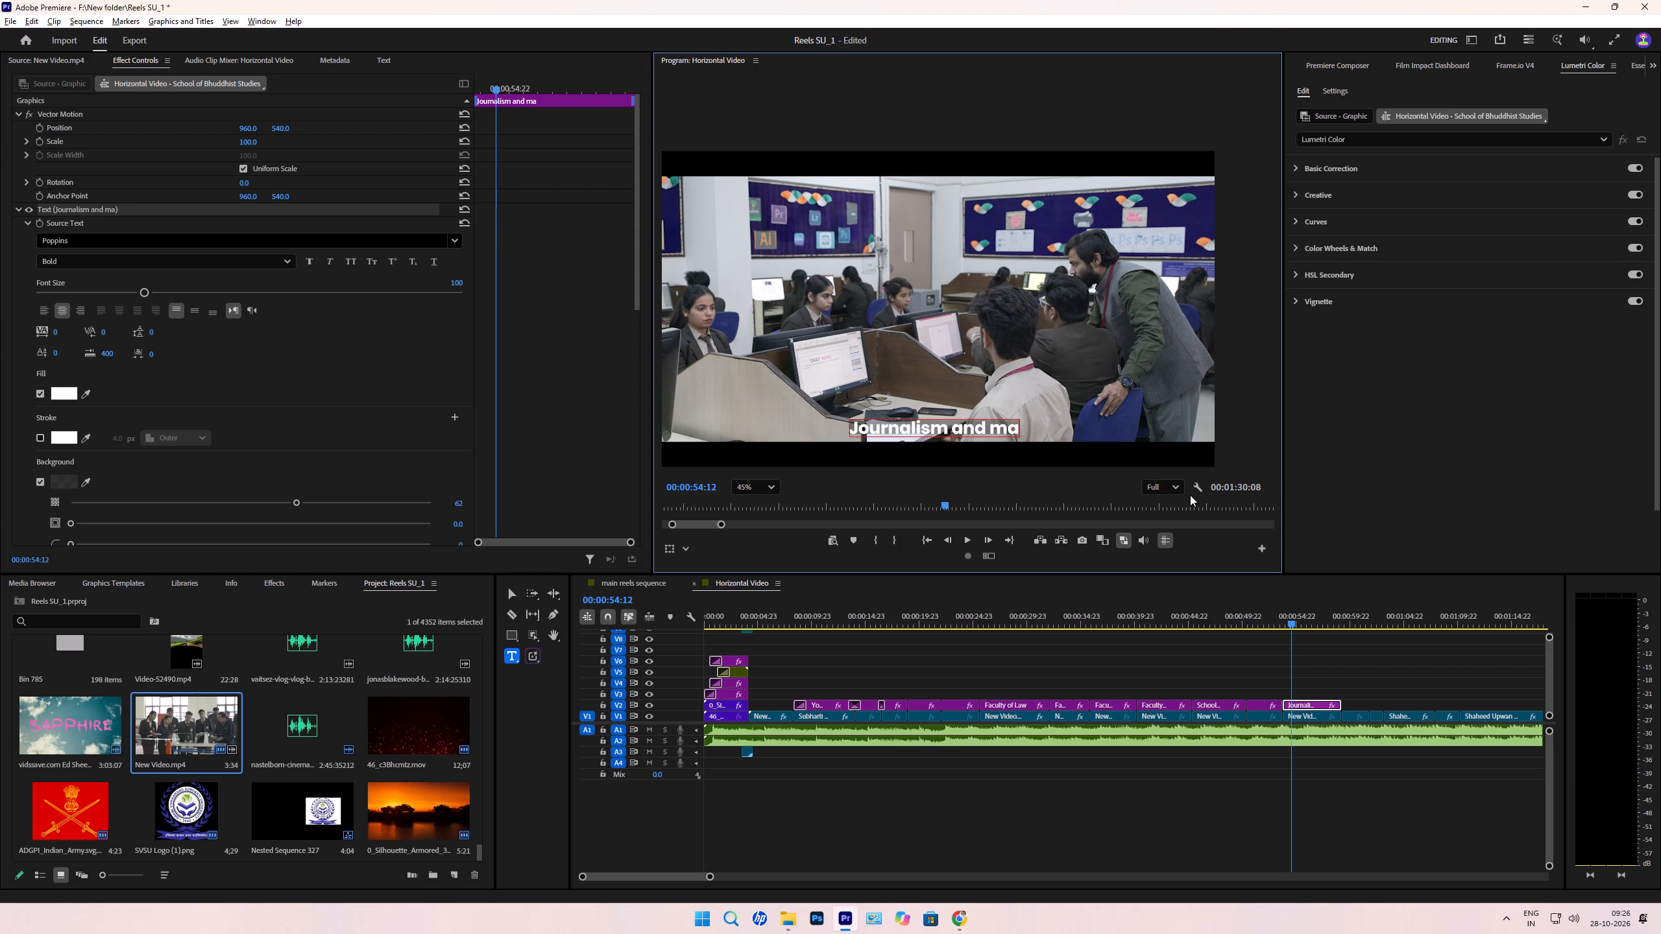
pyautogui.press('BackSpace')
pyautogui.press('BackSpace')
pyautogui.write('Msaa')
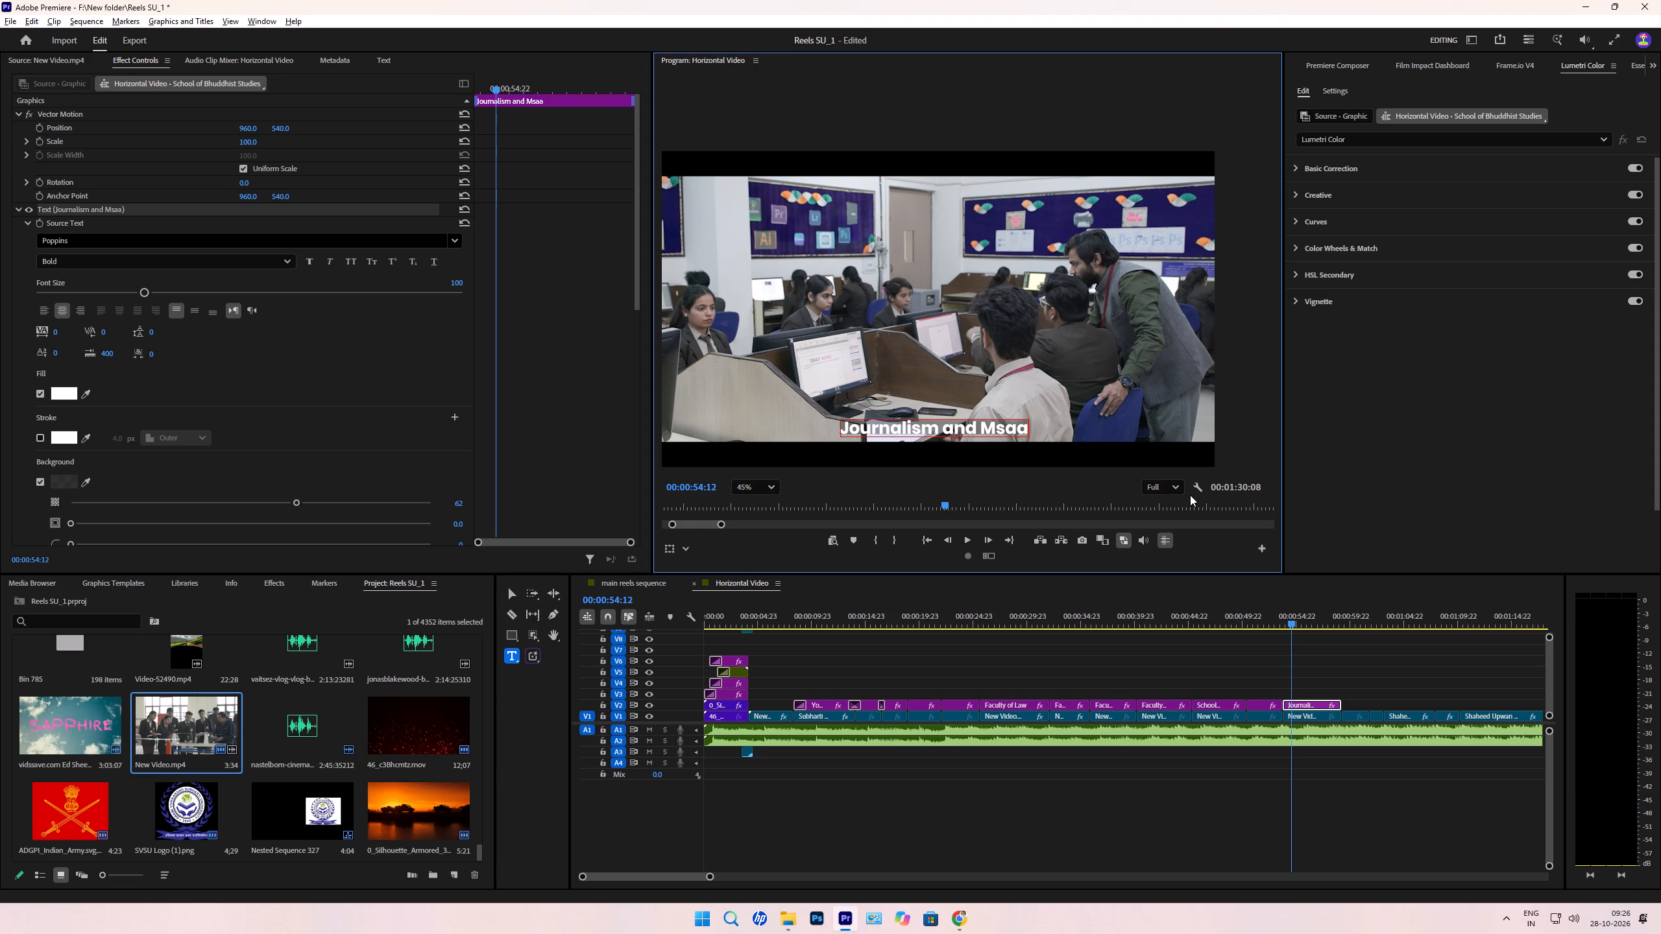
pyautogui.press('BackSpace')
pyautogui.press('BackSpace')
pyautogui.press('BackSpace')
pyautogui.press('BackSpace')
pyautogui.write('Mass Communi')
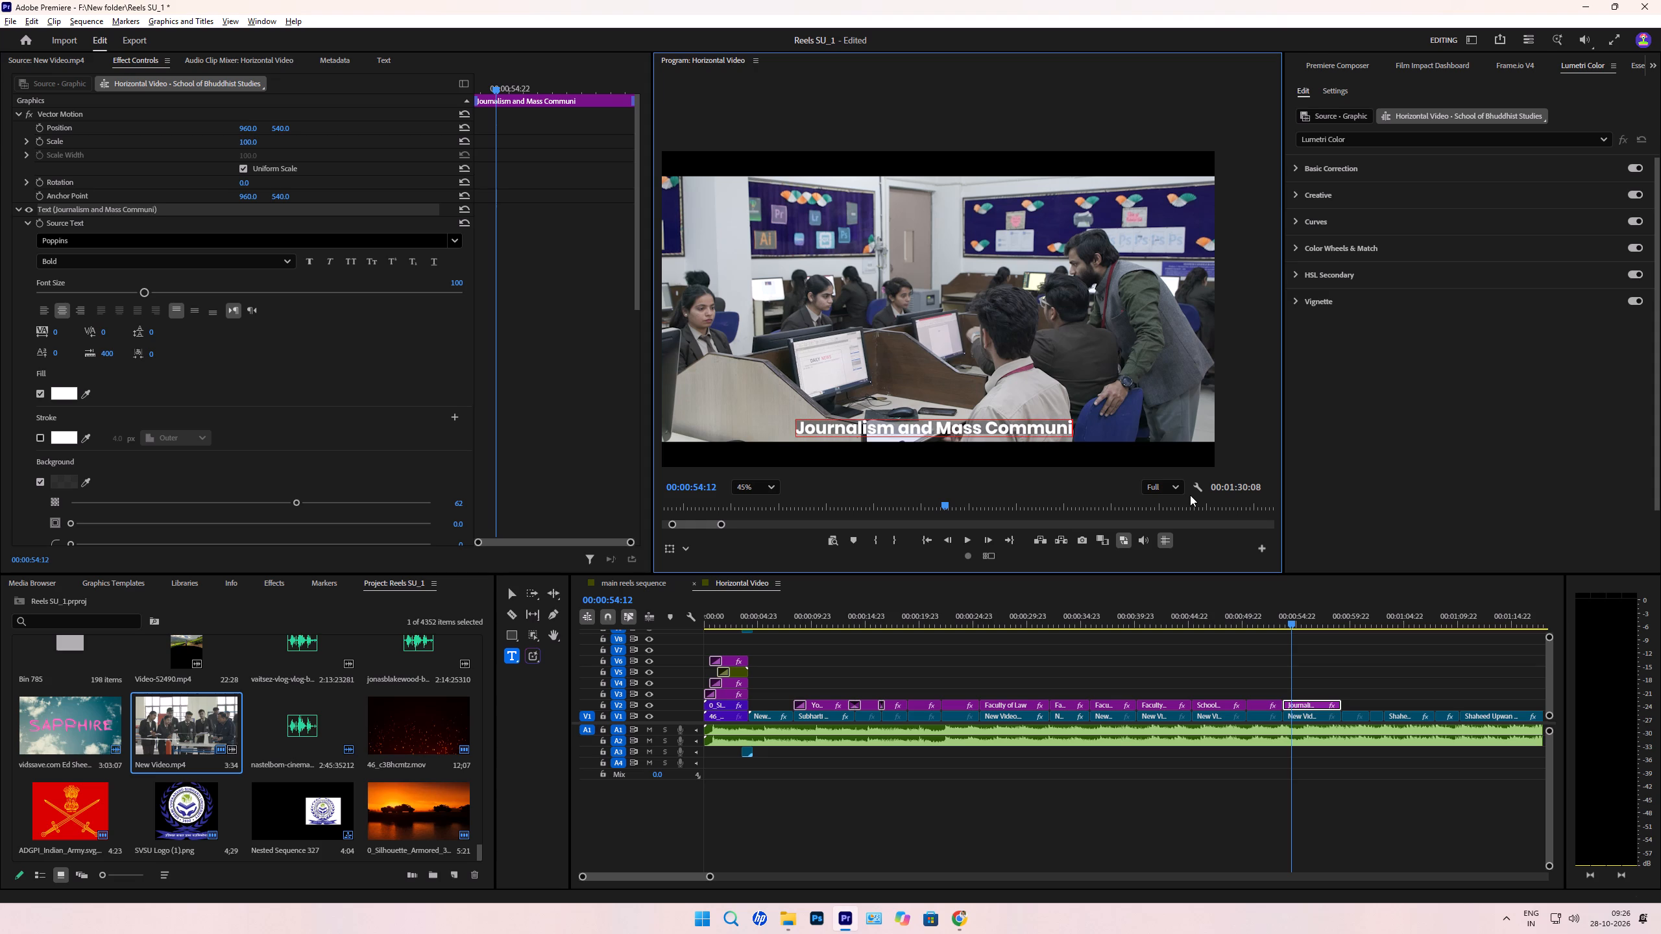
pyautogui.write('cation')
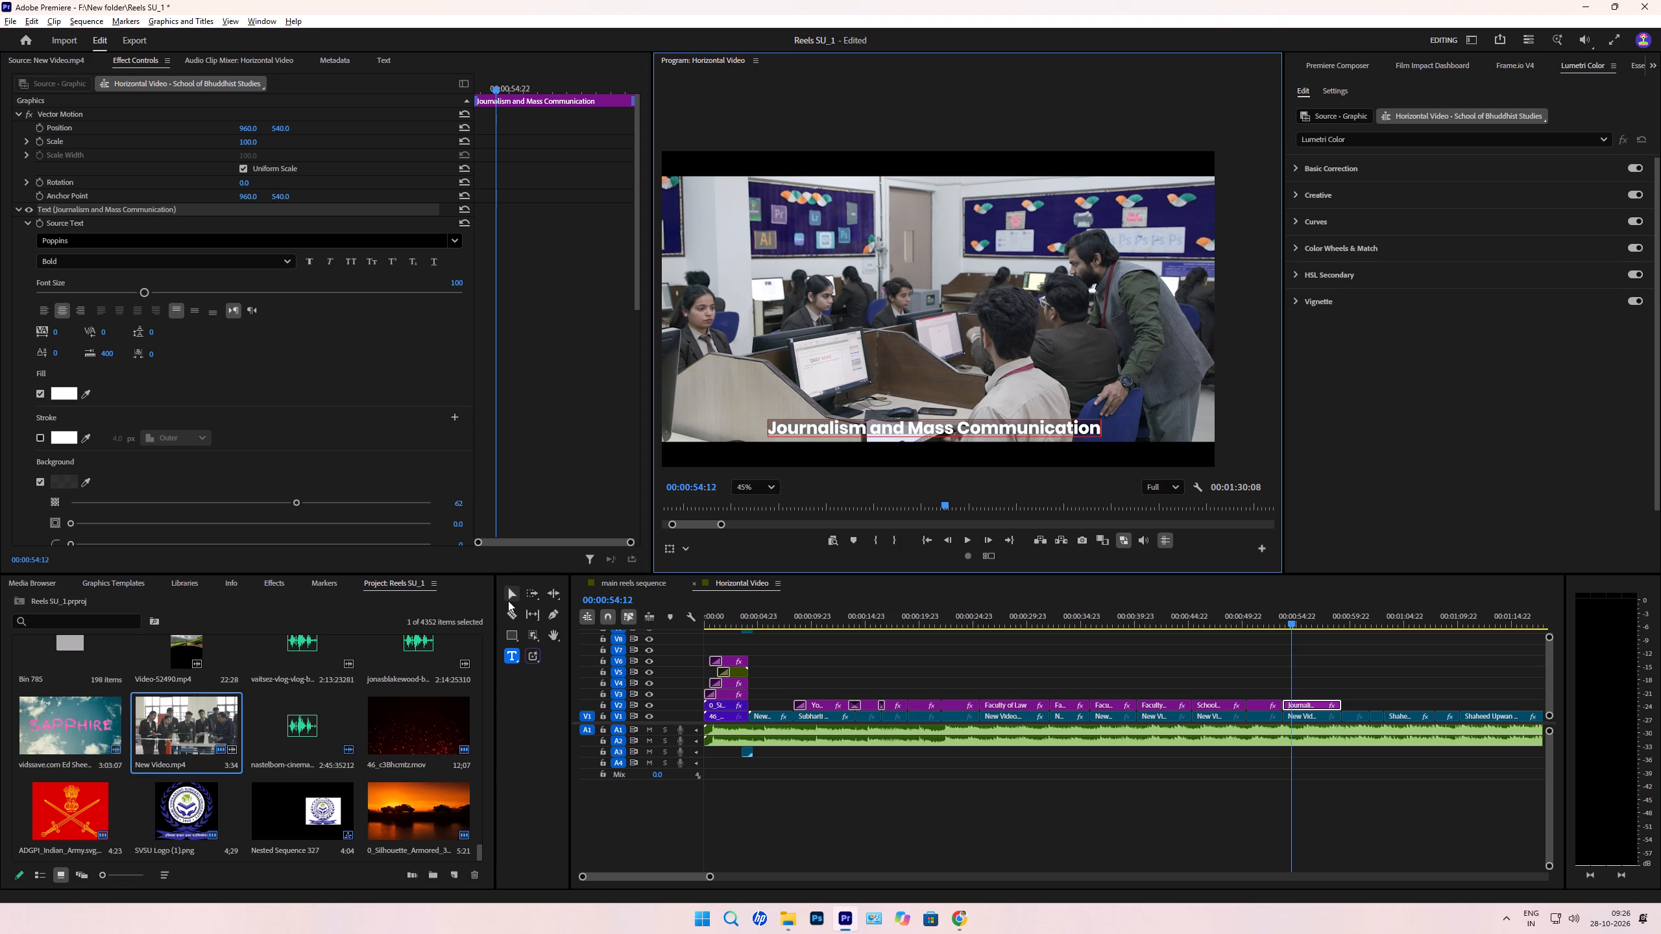
pyautogui.click(509, 599)
# Extend the end of the "Journalism and Mass Communication" caption on V2 to where the closing V1 clip begins.
pyautogui.scroll(-13, 1222, 802)
pyautogui.moveTo(1093, 704); pyautogui.dragTo(1353, 725)
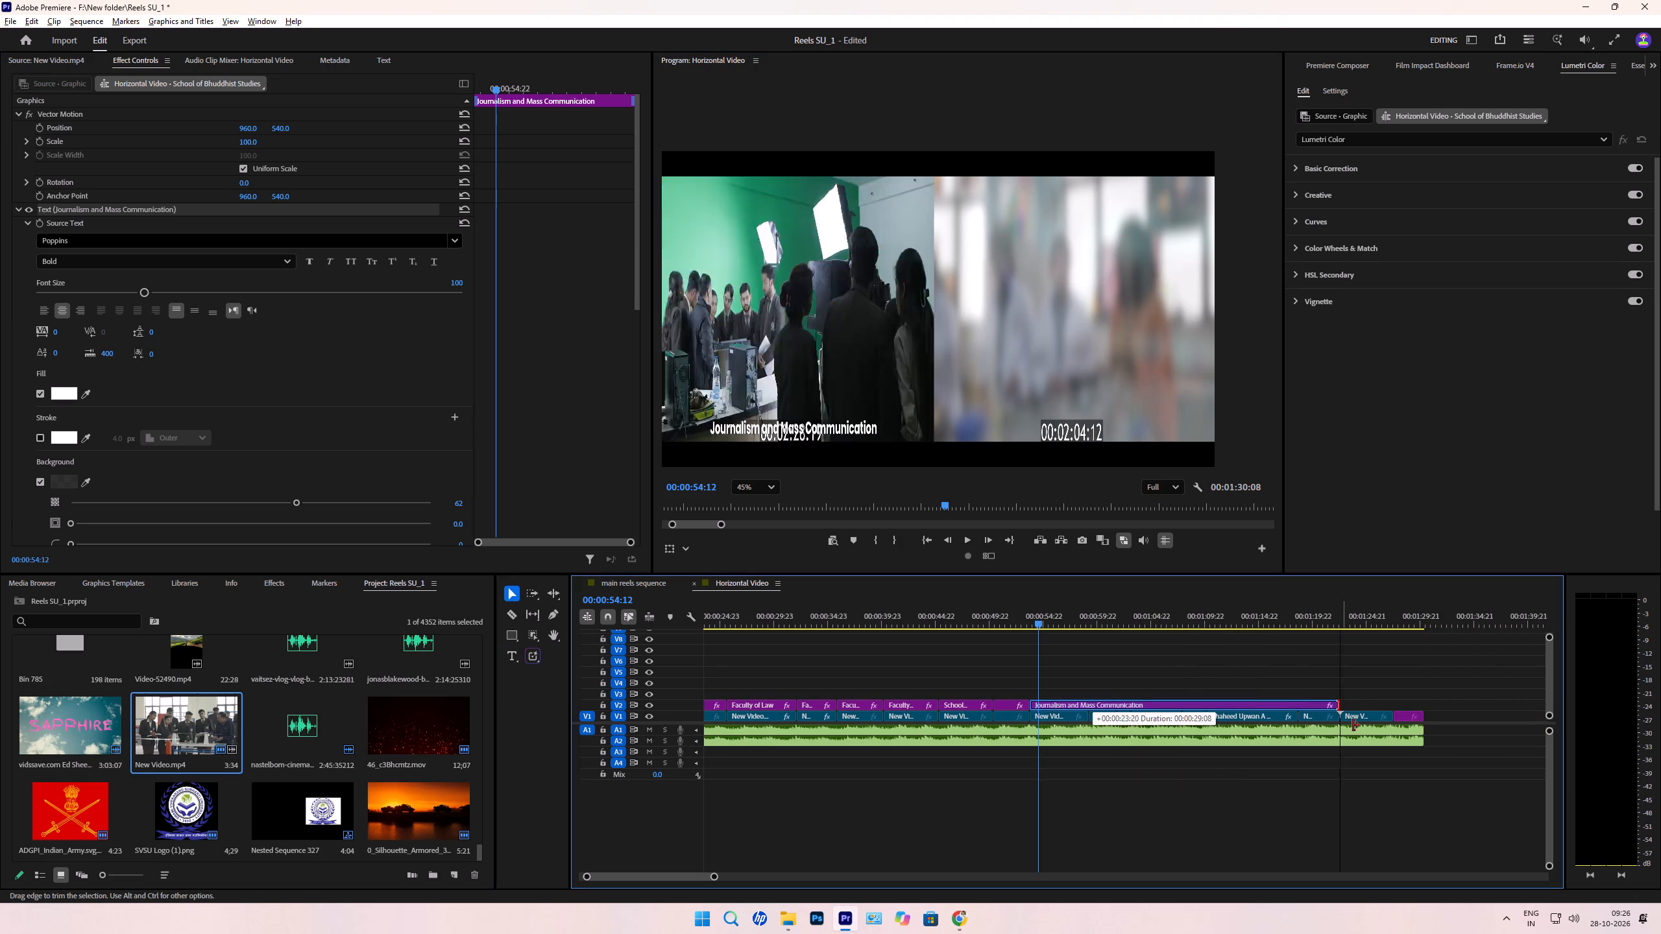
pyautogui.moveTo(1353, 725); pyautogui.dragTo(1396, 736)
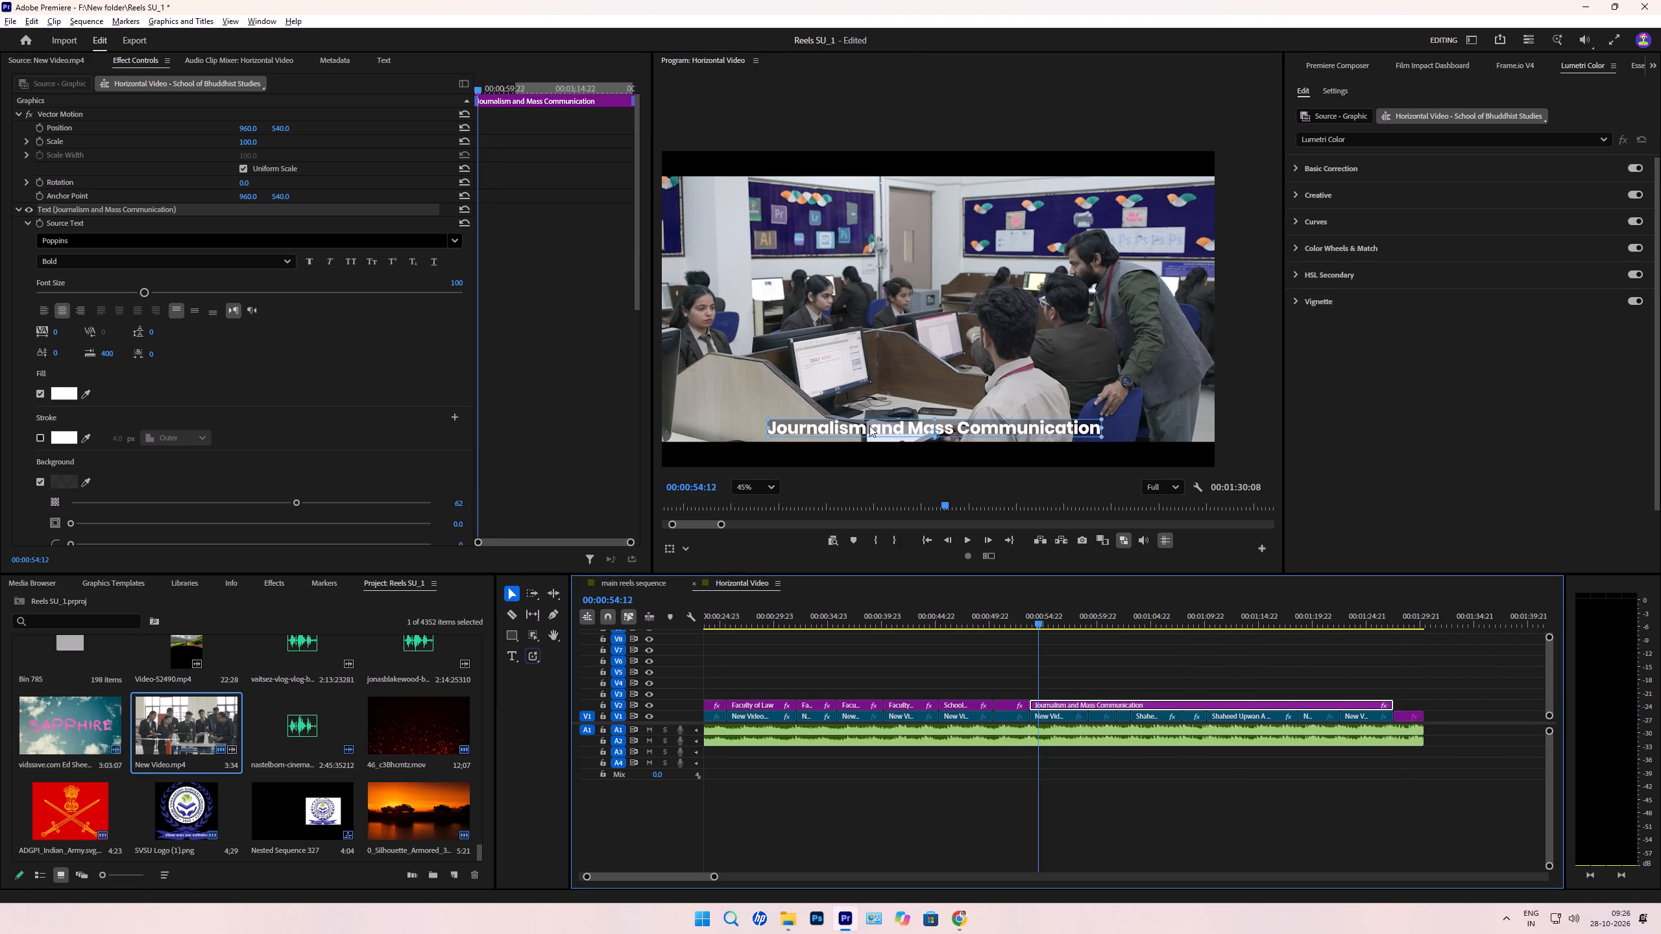
# Add "Department of" in front of the caption text so it reads "Department of Journalism and Mass Communication".
pyautogui.doubleClick(869, 425)
pyautogui.press('Up')
pyautogui.write('Departmentr')
pyautogui.press('space')
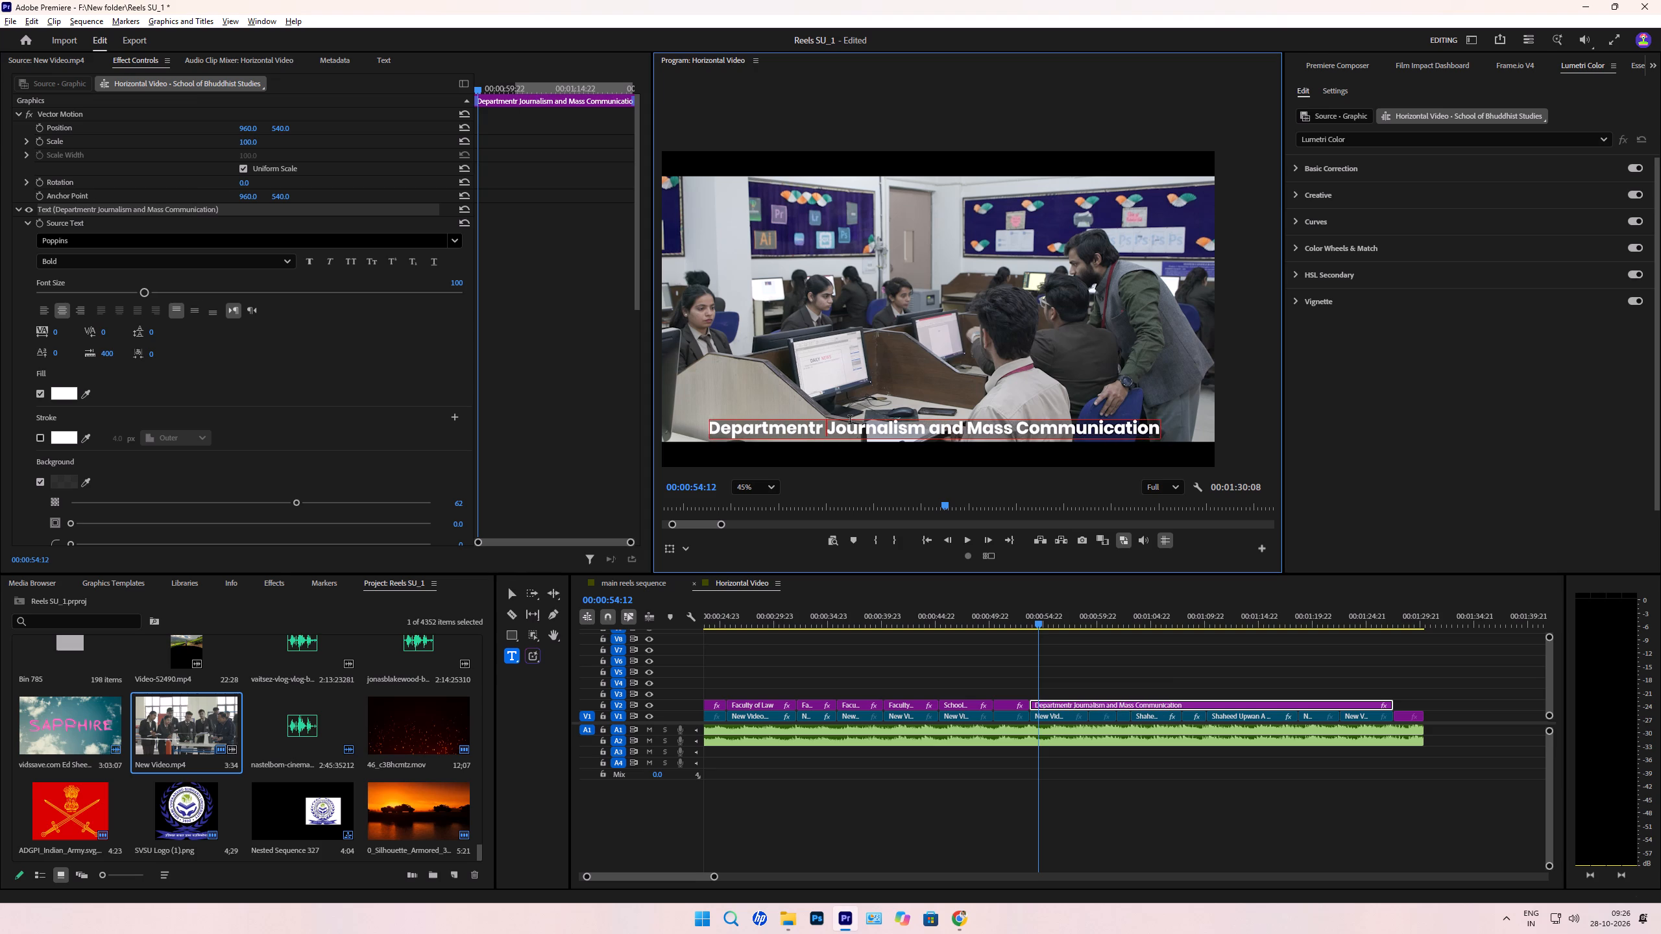
pyautogui.press('BackSpace')
pyautogui.press('BackSpace')
pyautogui.press('space')
pyautogui.write('of')
pyautogui.press('space')
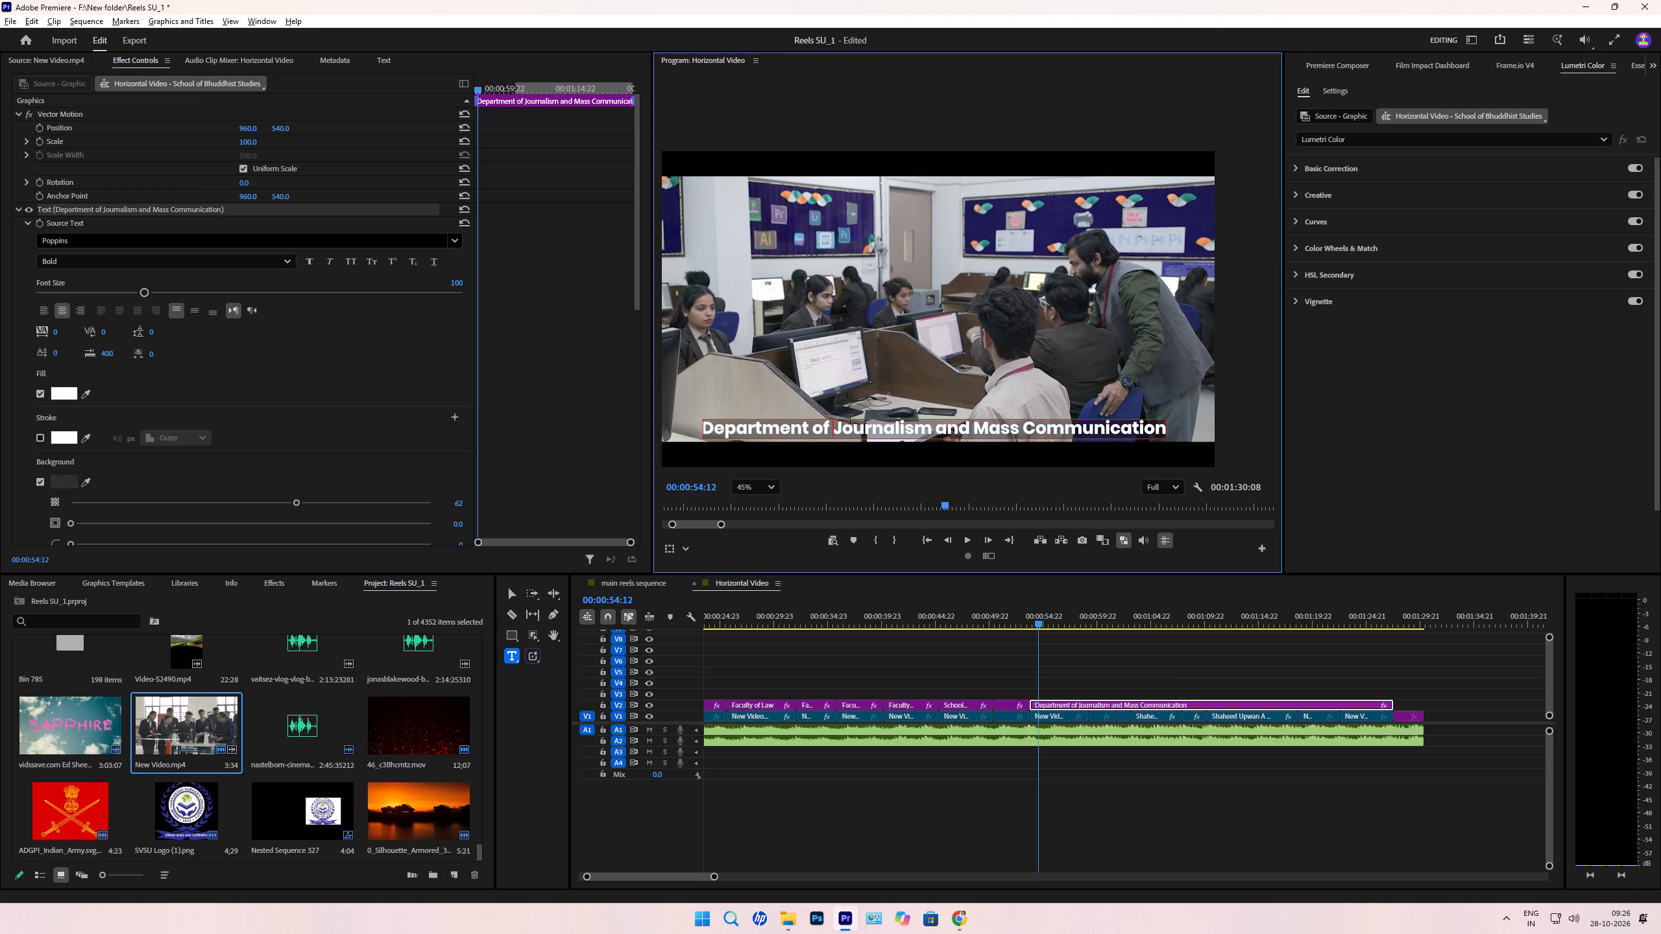
pyautogui.click(511, 596)
# Split the "Department of Journalism and Mass Communication" caption at the start and end of the cooking lab footage, 00:00:59:06 and 00:01:01:19.
pyautogui.moveTo(1058, 634); pyautogui.dragTo(1079, 638)
pyautogui.moveTo(1079, 616); pyautogui.dragTo(1111, 636)
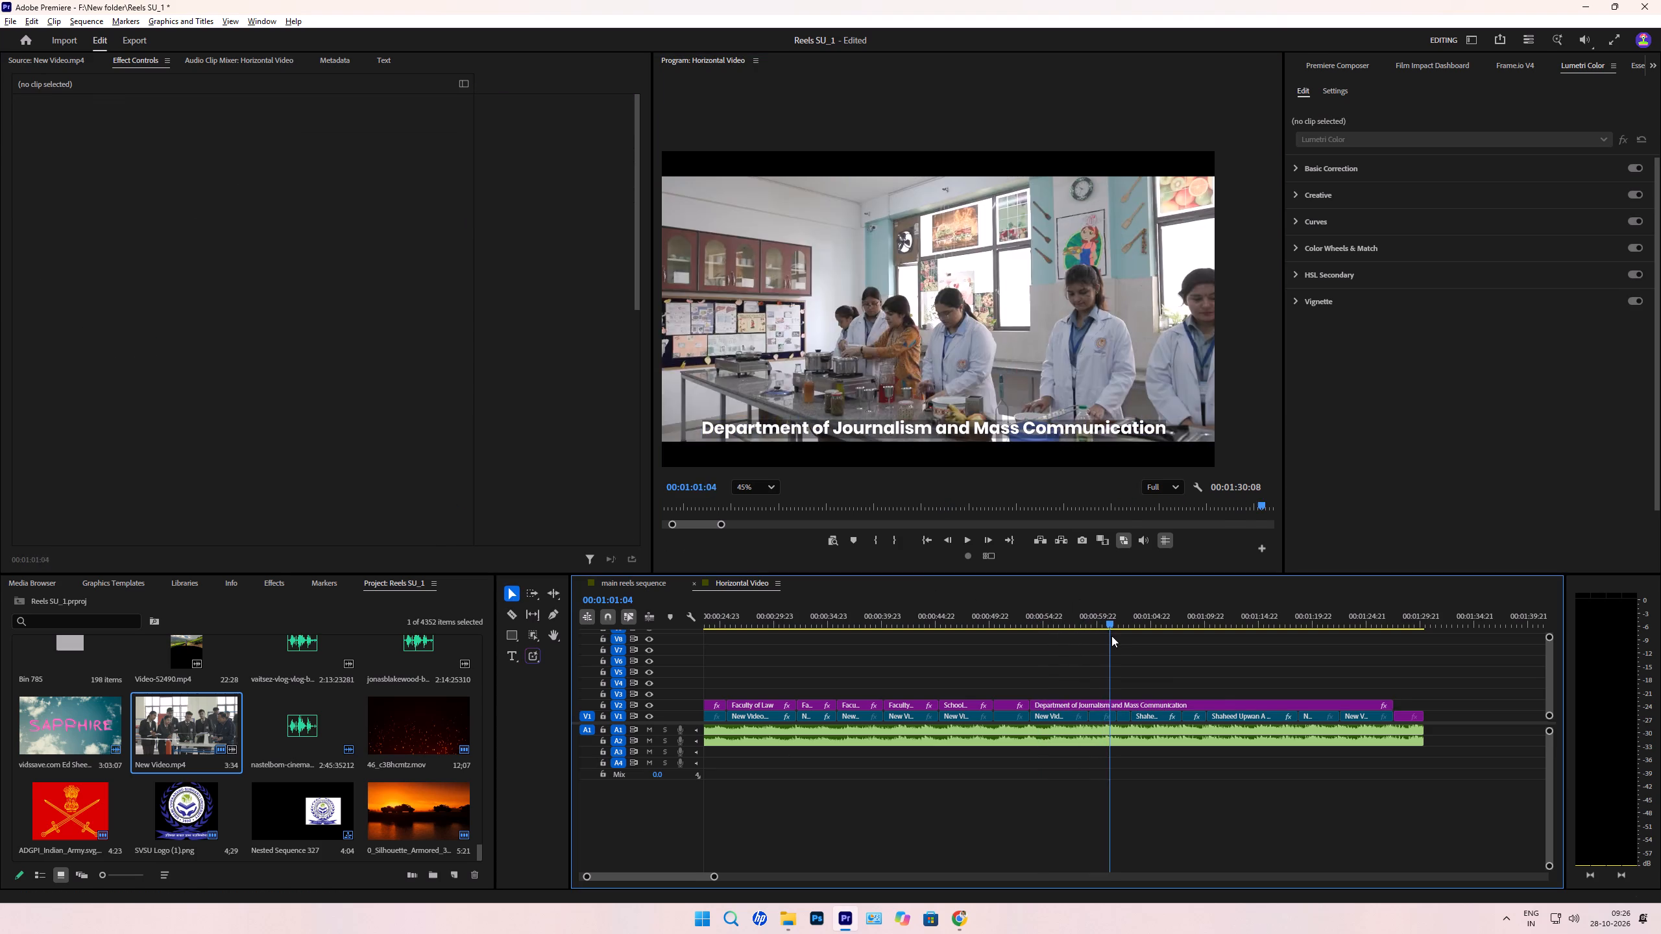
pyautogui.moveTo(1111, 636); pyautogui.dragTo(1098, 630)
pyautogui.press('Up')
pyautogui.click(1098, 700)
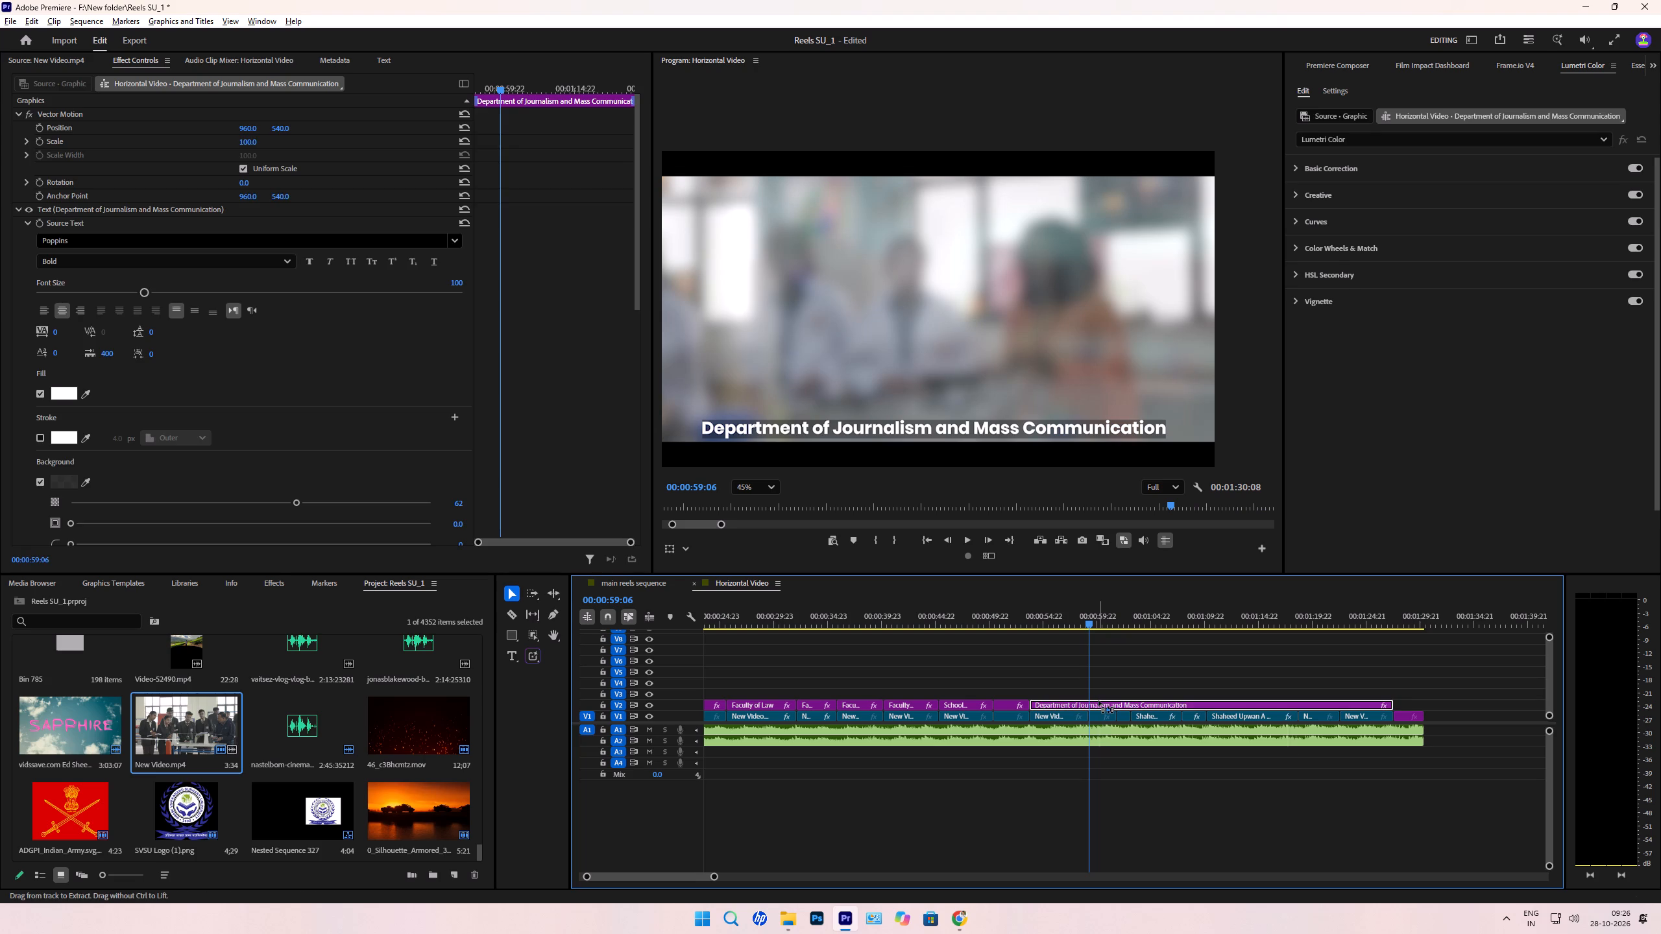
pyautogui.hotkey('ctrl', 'k')
pyautogui.press('space')
pyautogui.click(1111, 704)
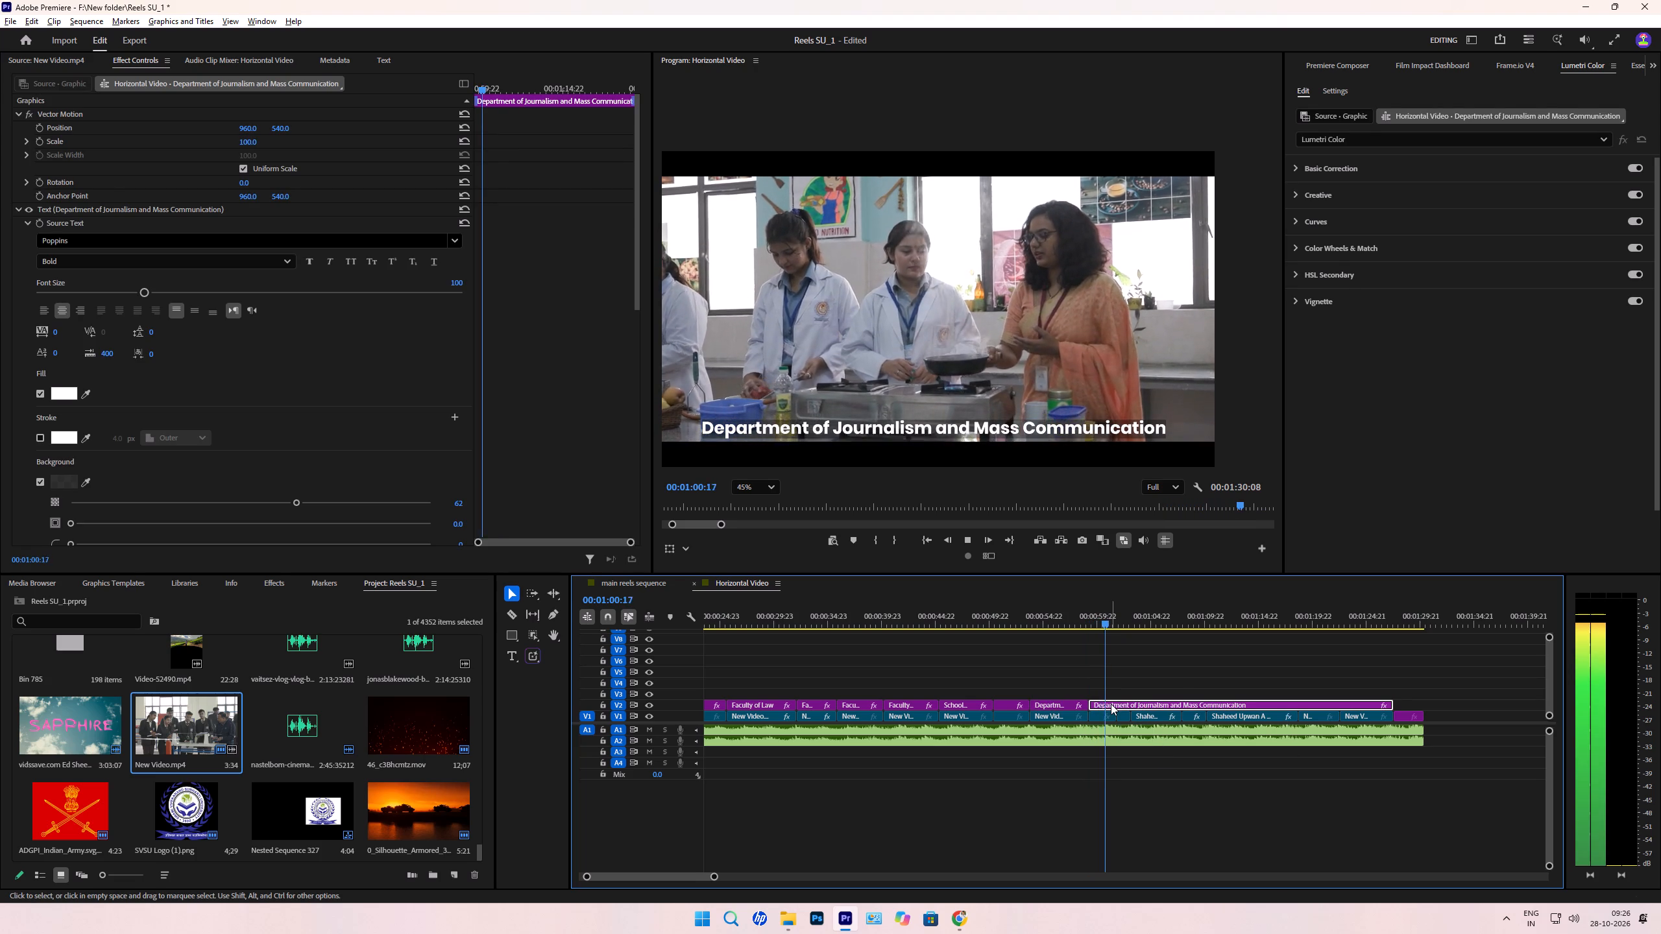
pyautogui.press('Up')
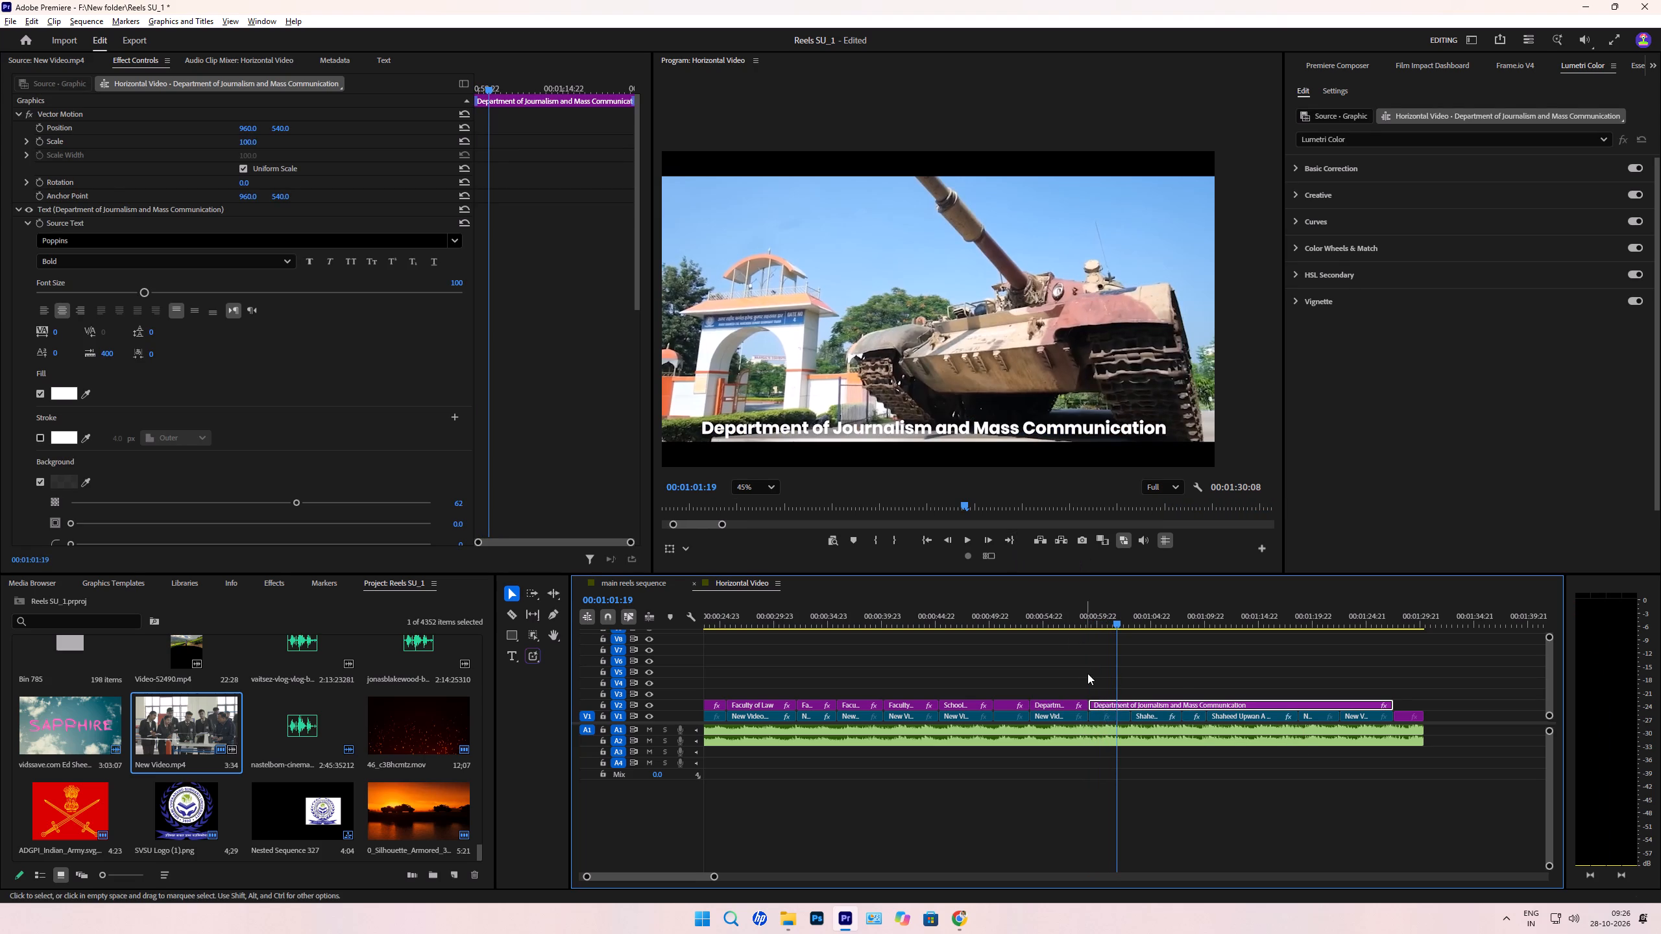
pyautogui.click(1117, 605)
pyautogui.press('Down')
pyautogui.hotkey('ctrl', 'k')
# Retitle the caption segment over the cooking lab footage as "Department of Home Science".
pyautogui.press('Up')
pyautogui.click(991, 429)
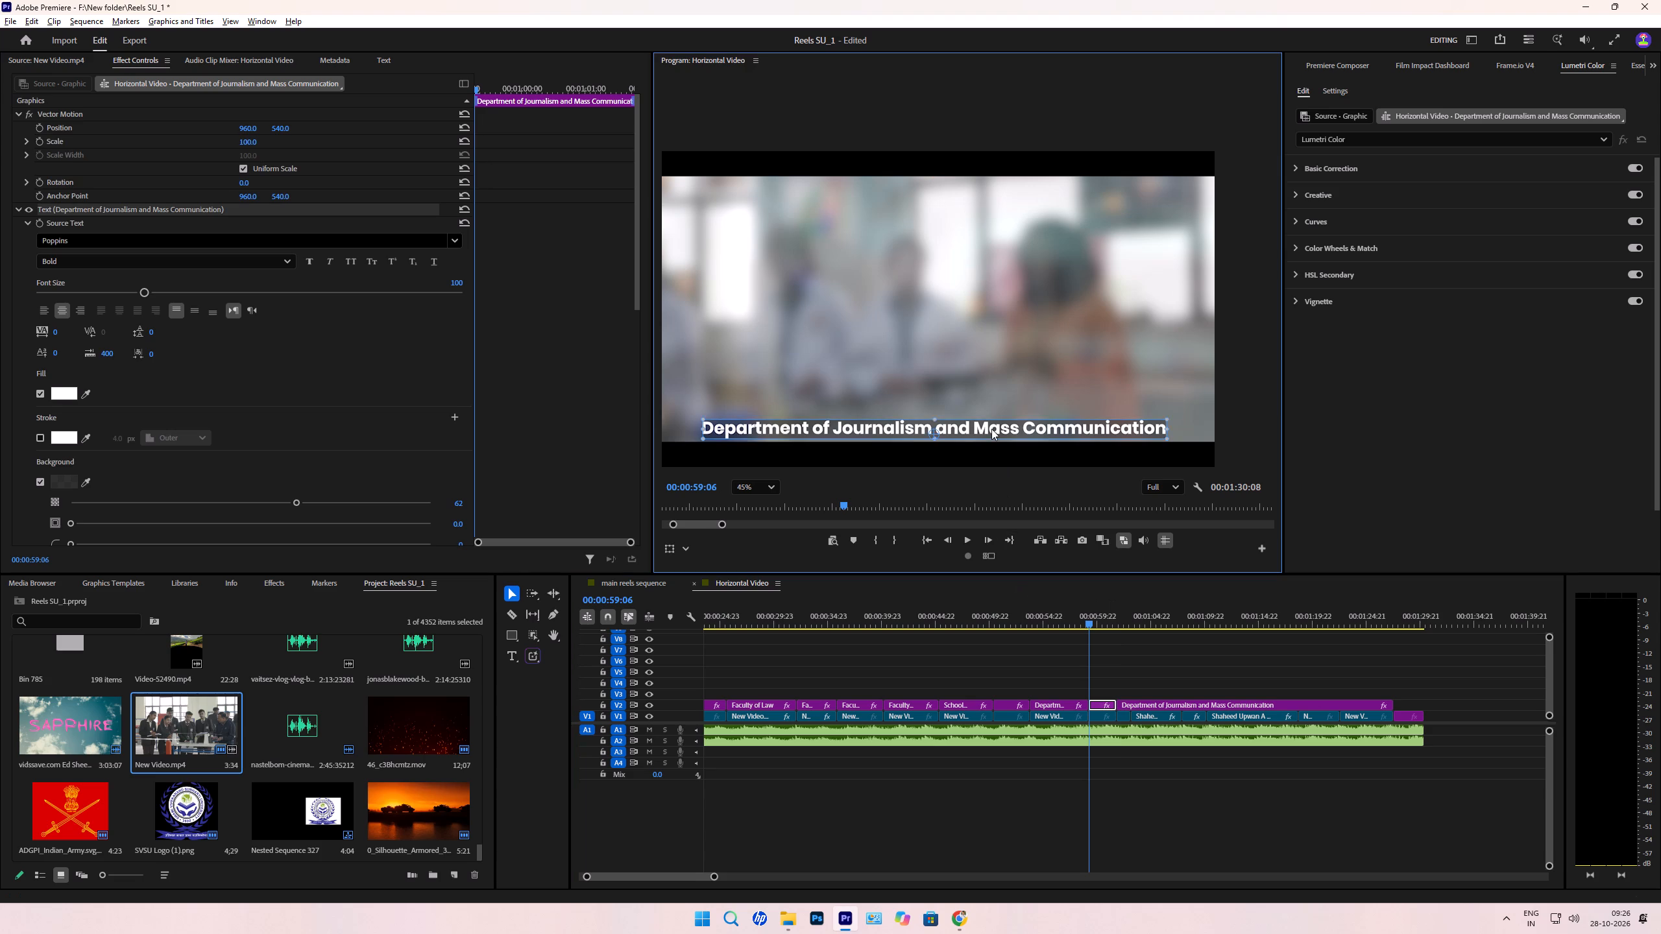
pyautogui.click(991, 429)
pyautogui.moveTo(833, 430); pyautogui.dragTo(1150, 439)
pyautogui.write('Homme')
pyautogui.press('space')
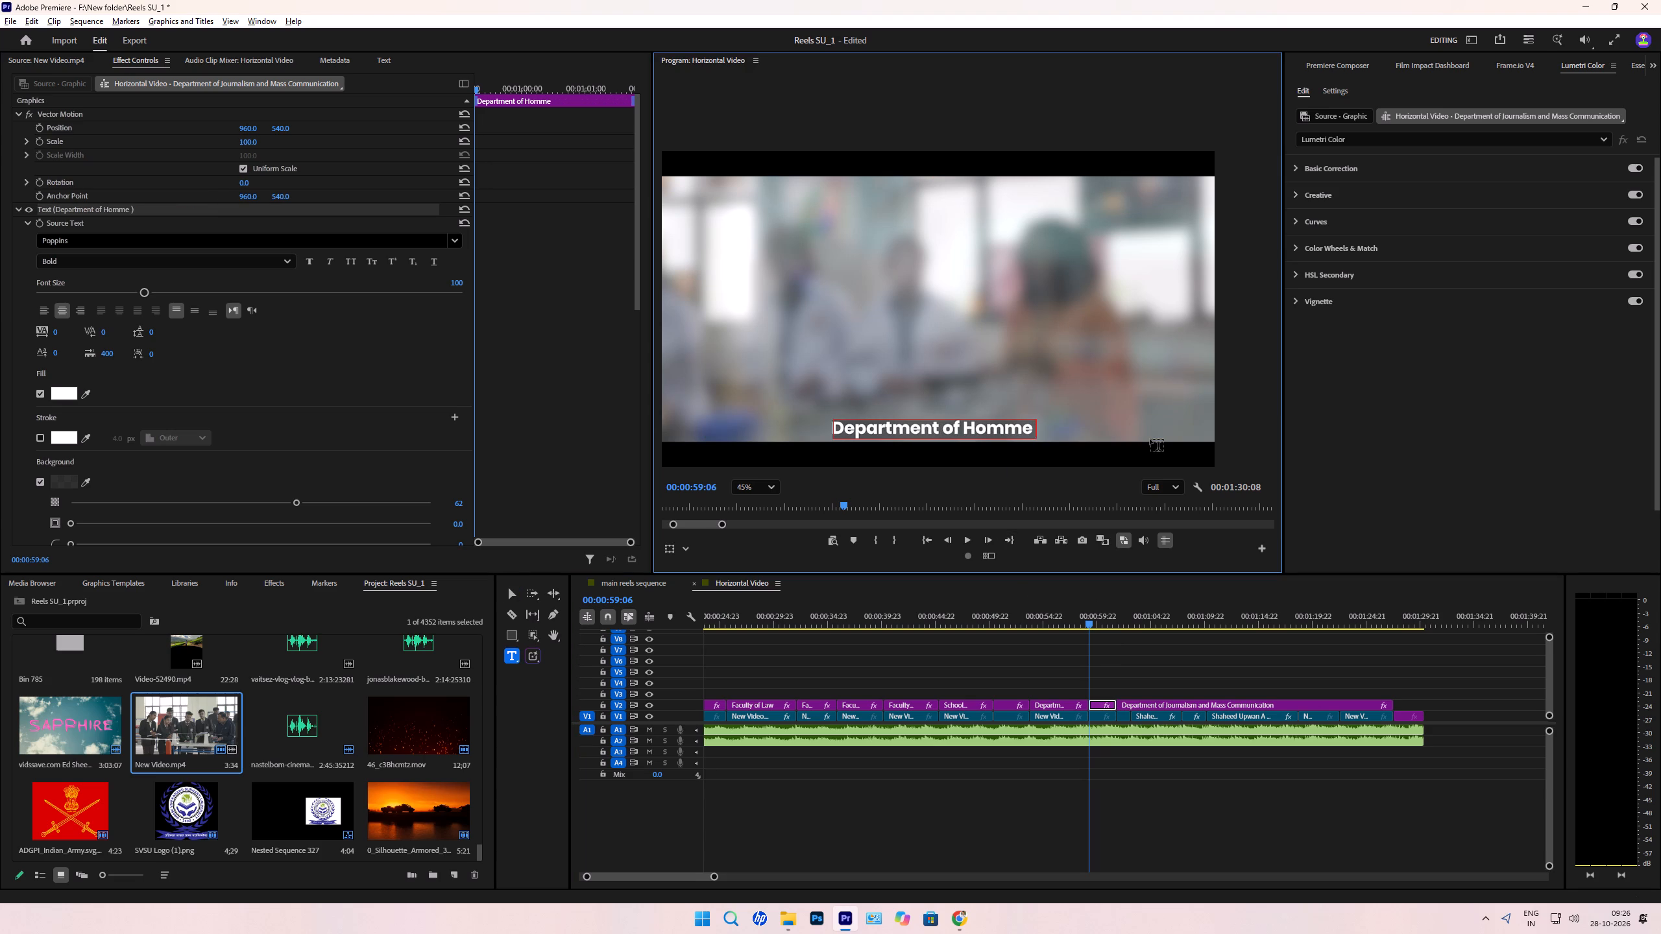
pyautogui.press('BackSpace')
pyautogui.press('BackSpace')
pyautogui.press('BackSpace')
pyautogui.press('e')
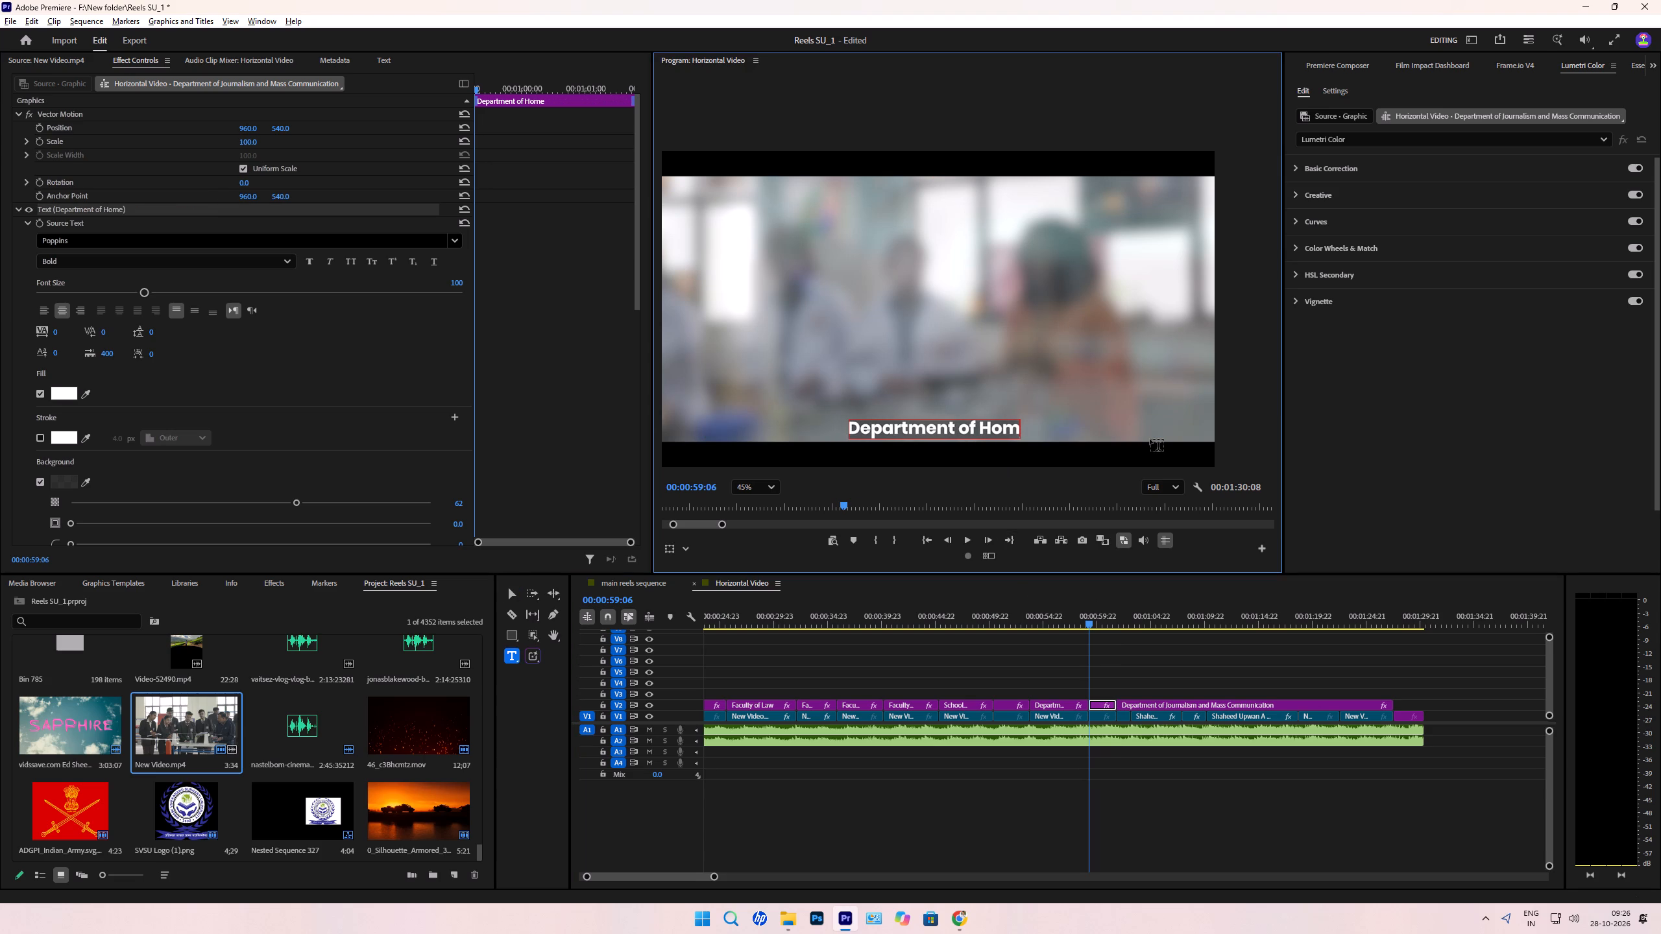
pyautogui.press('space')
pyautogui.write('Science')
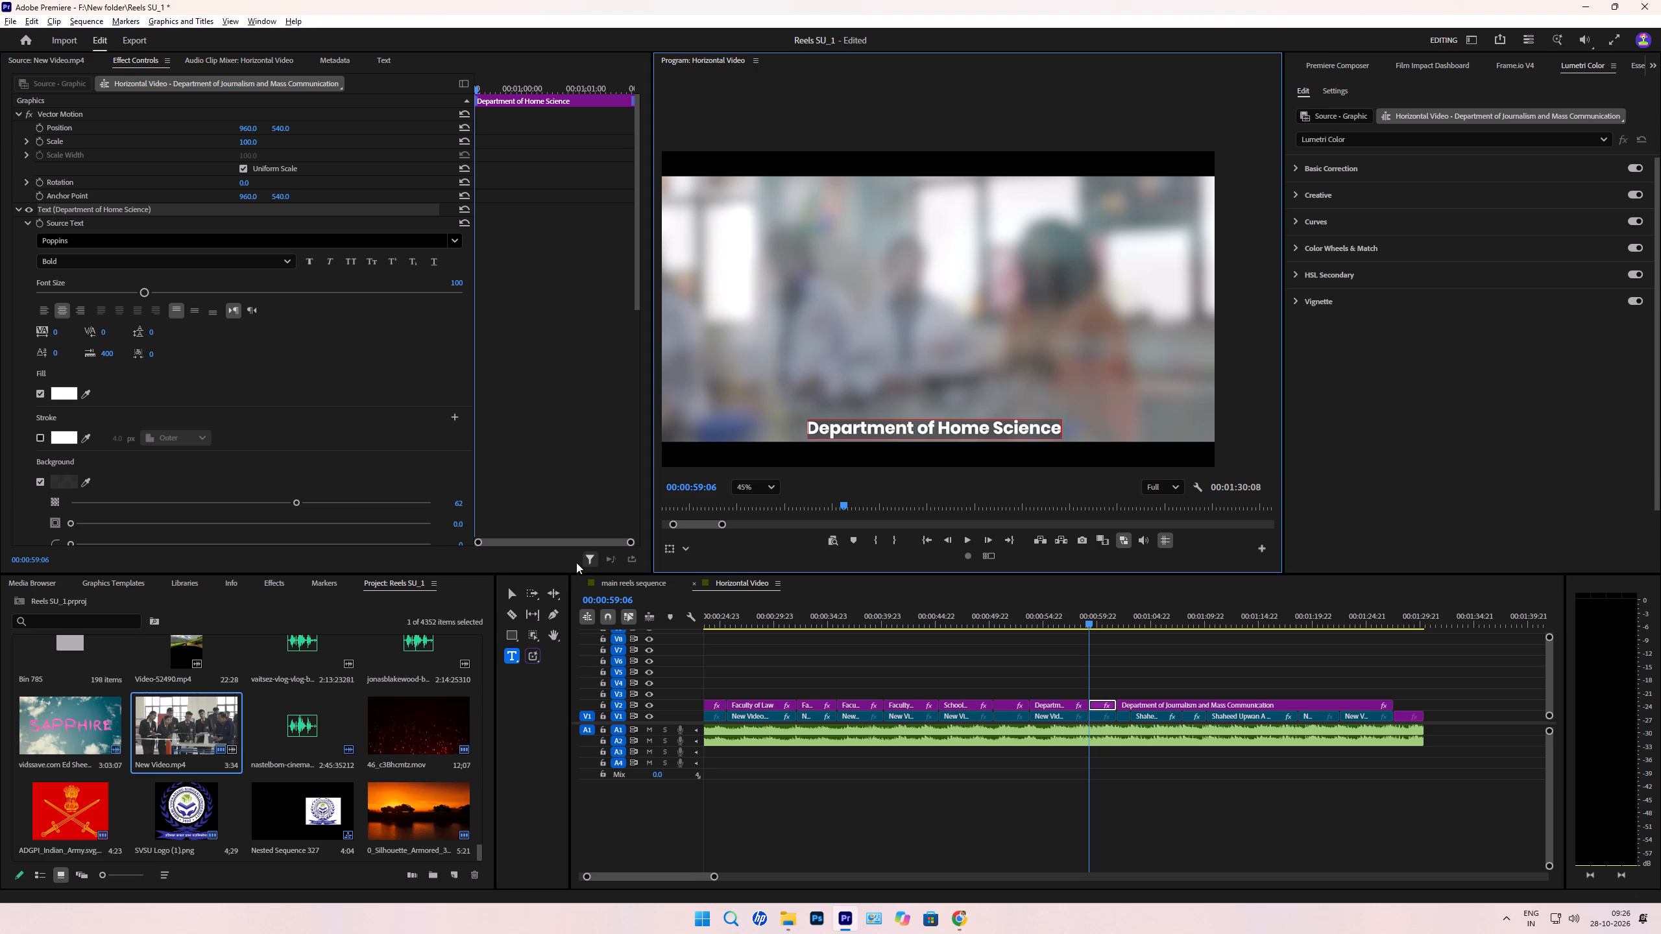
pyautogui.click(515, 593)
pyautogui.moveTo(976, 431); pyautogui.dragTo(984, 431)
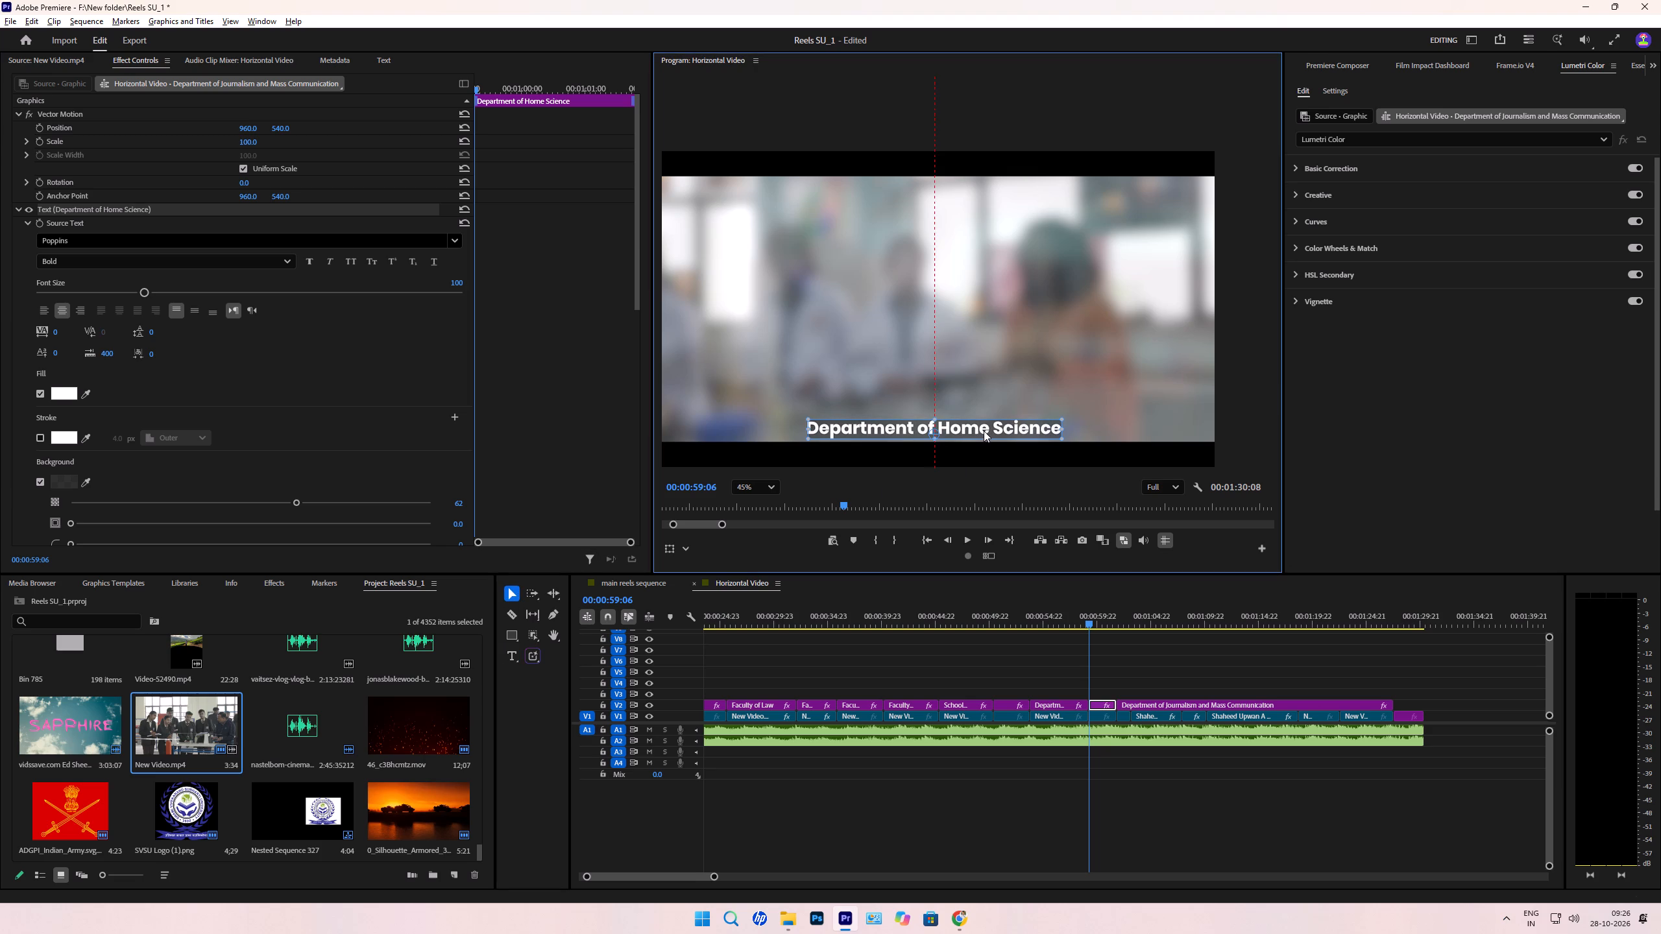
# Split the last "Department of Journalism and Mass Communication" caption at 00:01:18:16, where the Muscles & Moves gym footage begins.
pyautogui.moveTo(1098, 616); pyautogui.dragTo(1128, 627)
pyautogui.press('Up')
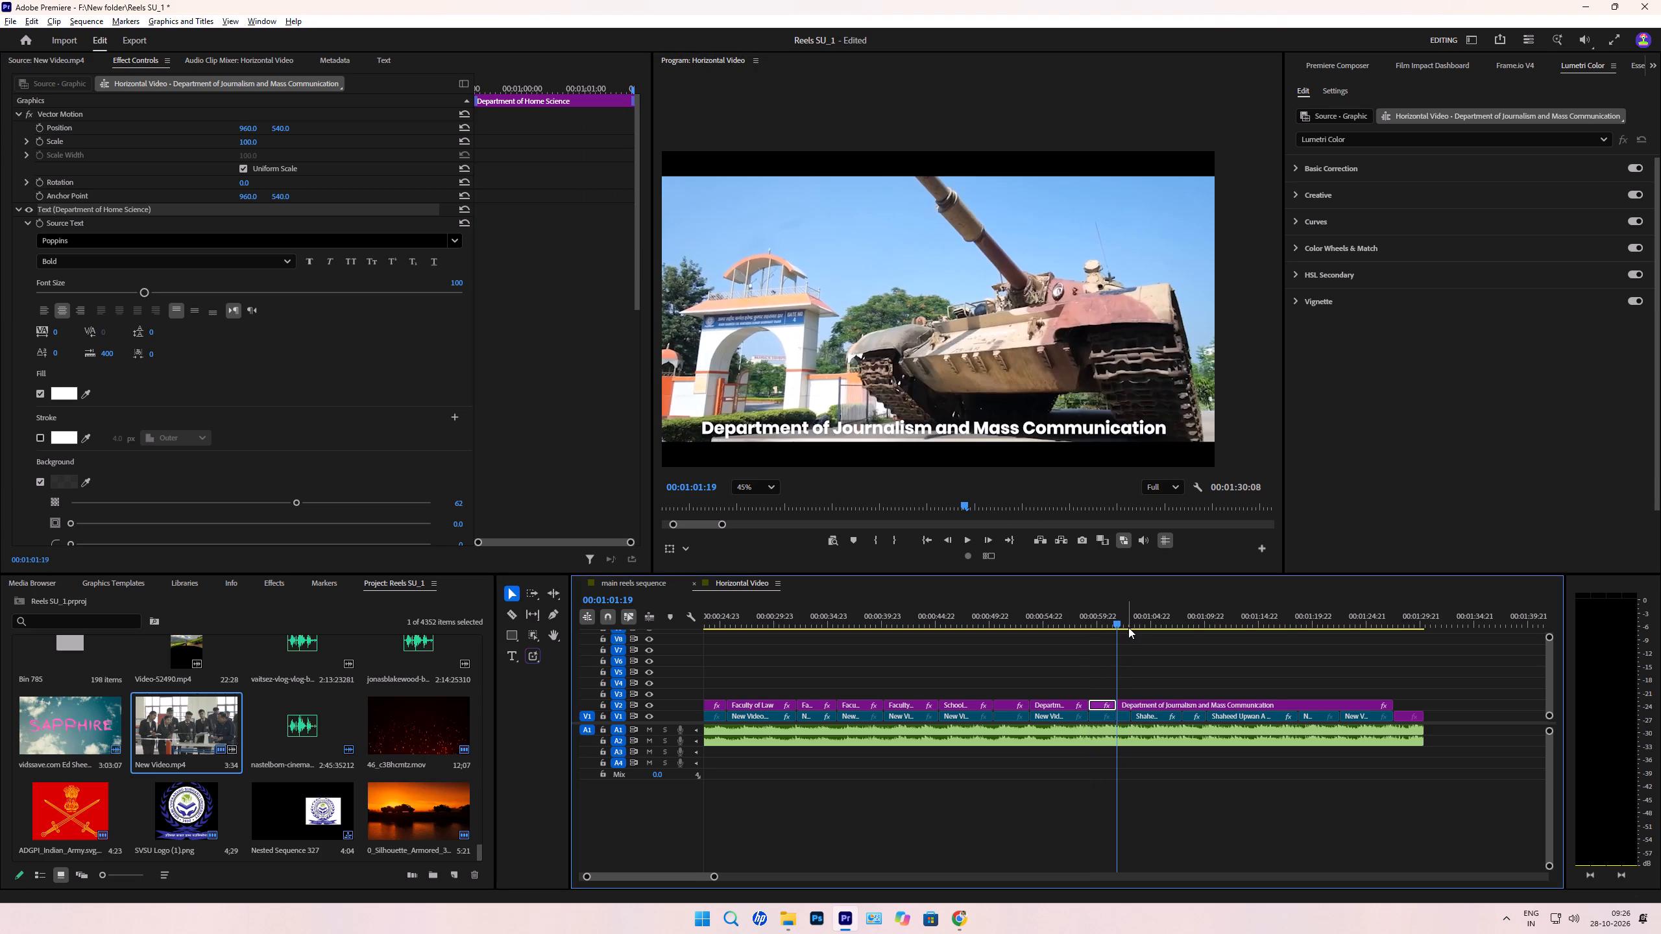
pyautogui.write('=-=')
pyautogui.scroll(-6, 1128, 638)
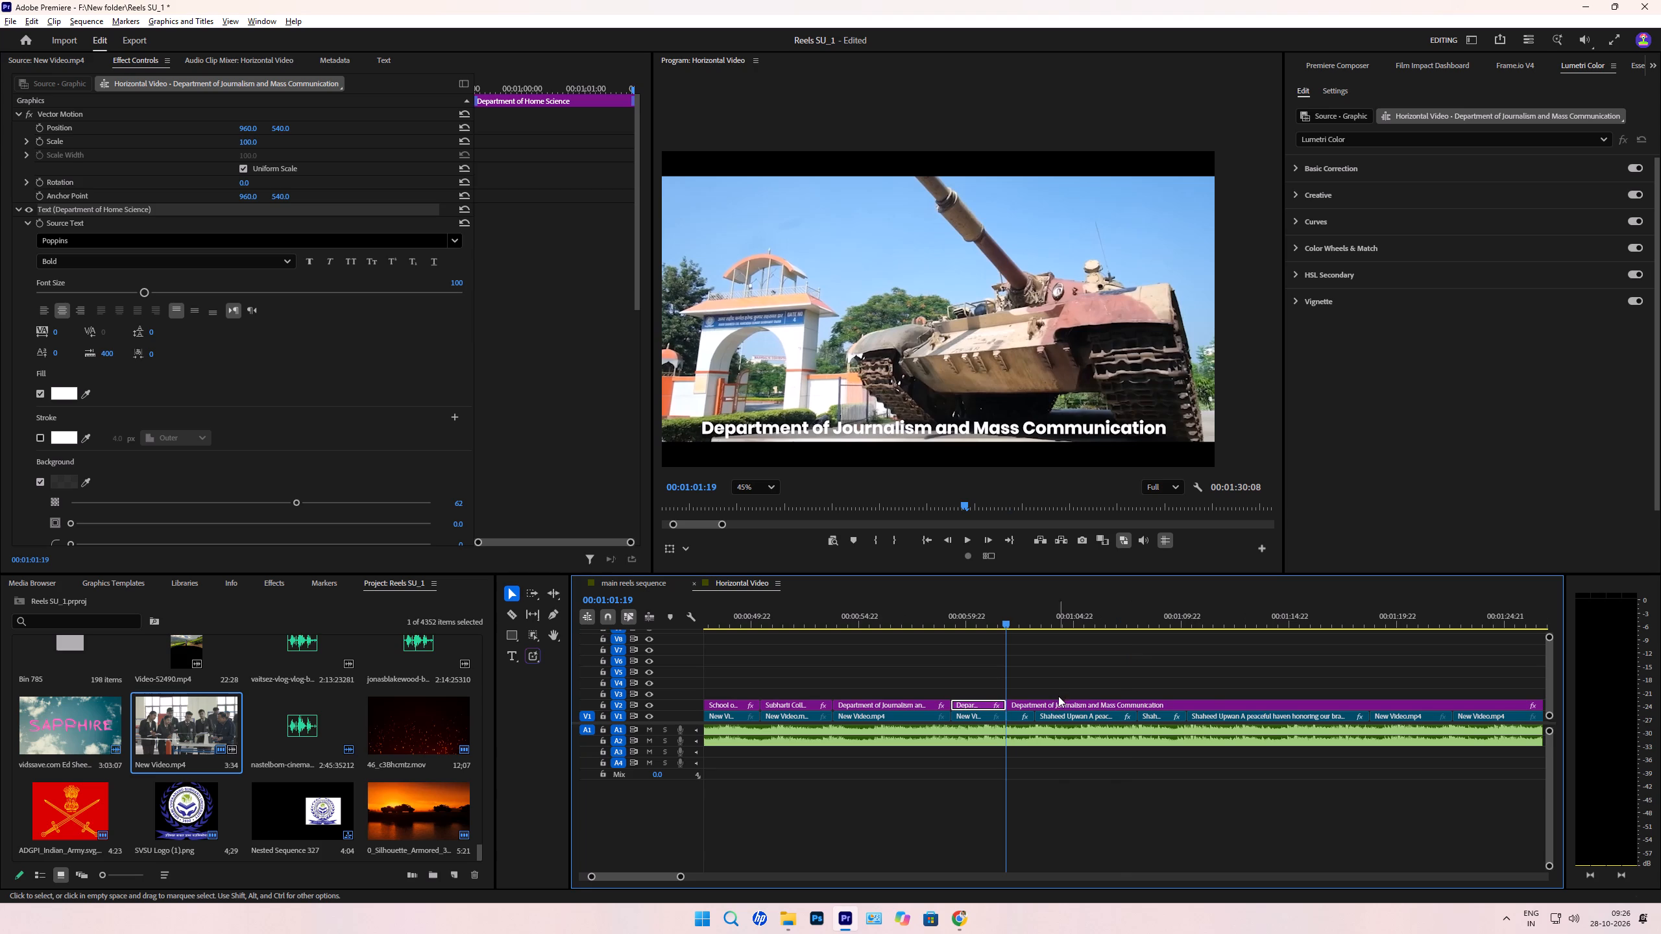
pyautogui.click(1054, 706)
pyautogui.moveTo(1026, 615); pyautogui.dragTo(1079, 634)
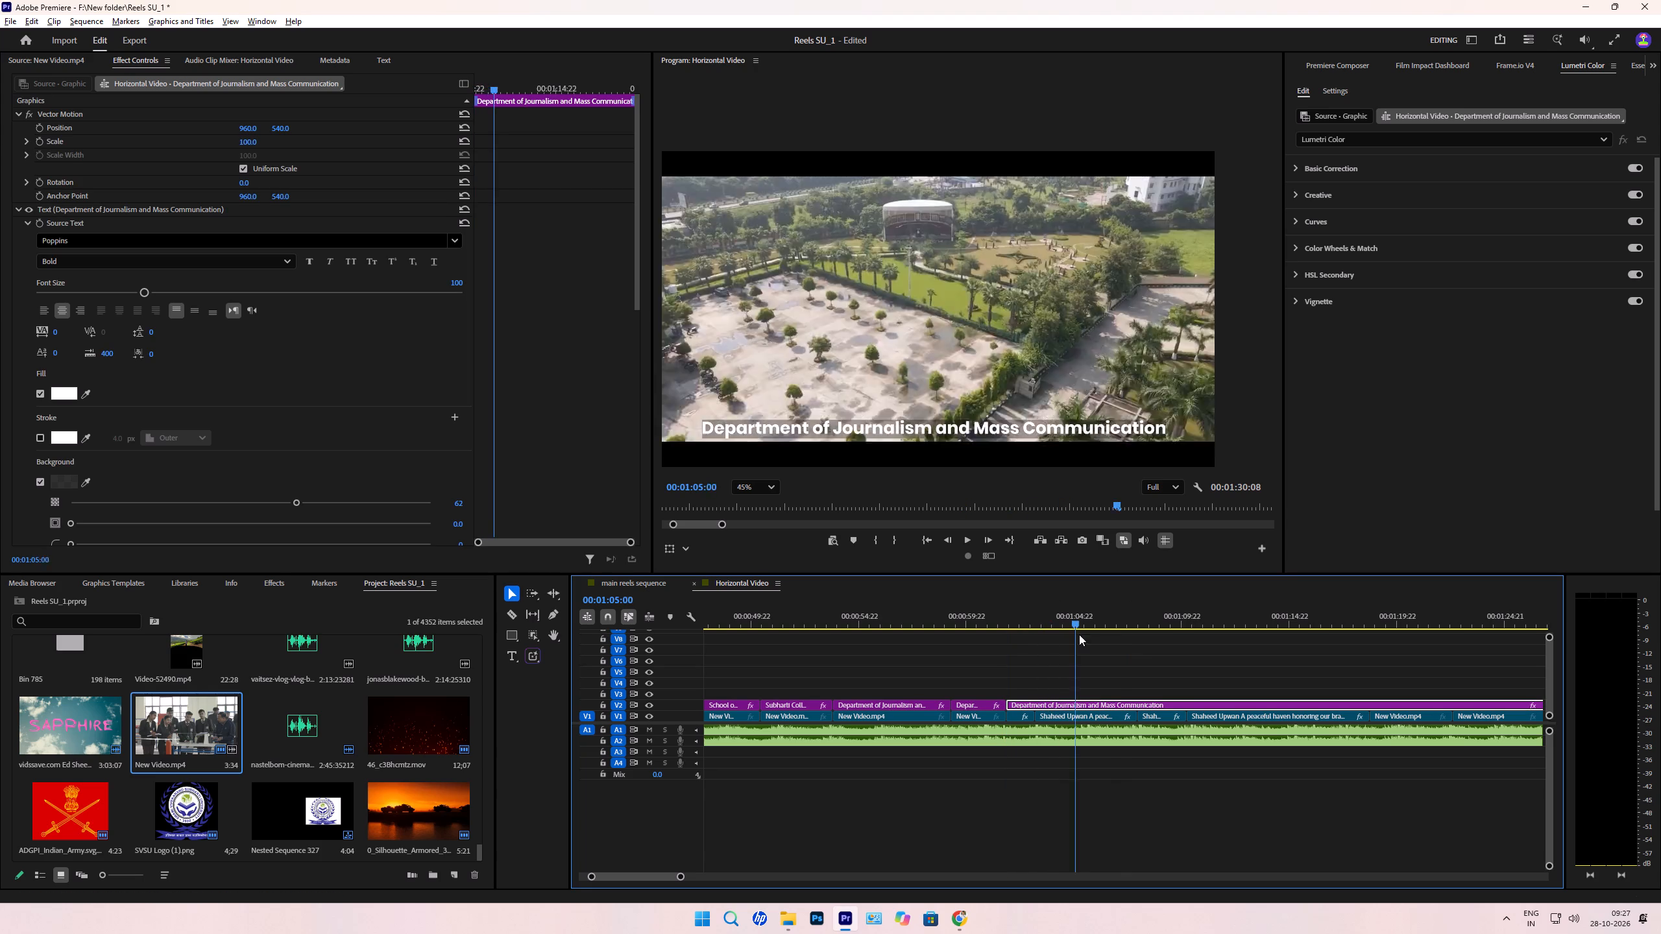
pyautogui.moveTo(1079, 634); pyautogui.dragTo(1208, 675)
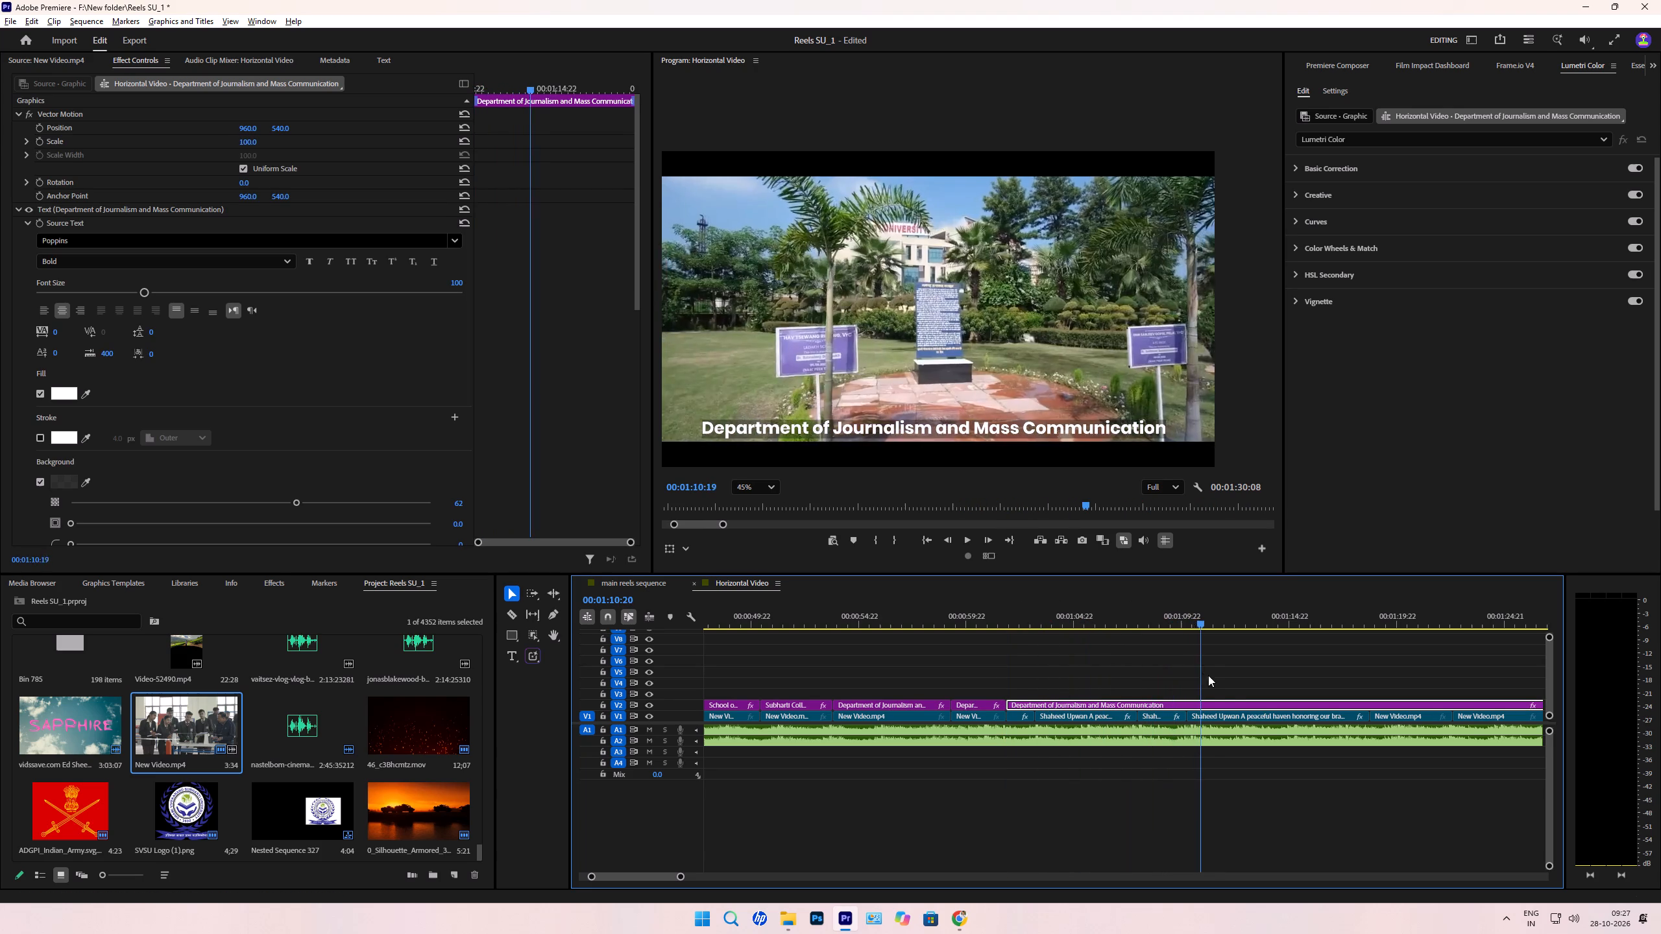
pyautogui.moveTo(1208, 675); pyautogui.dragTo(1281, 713)
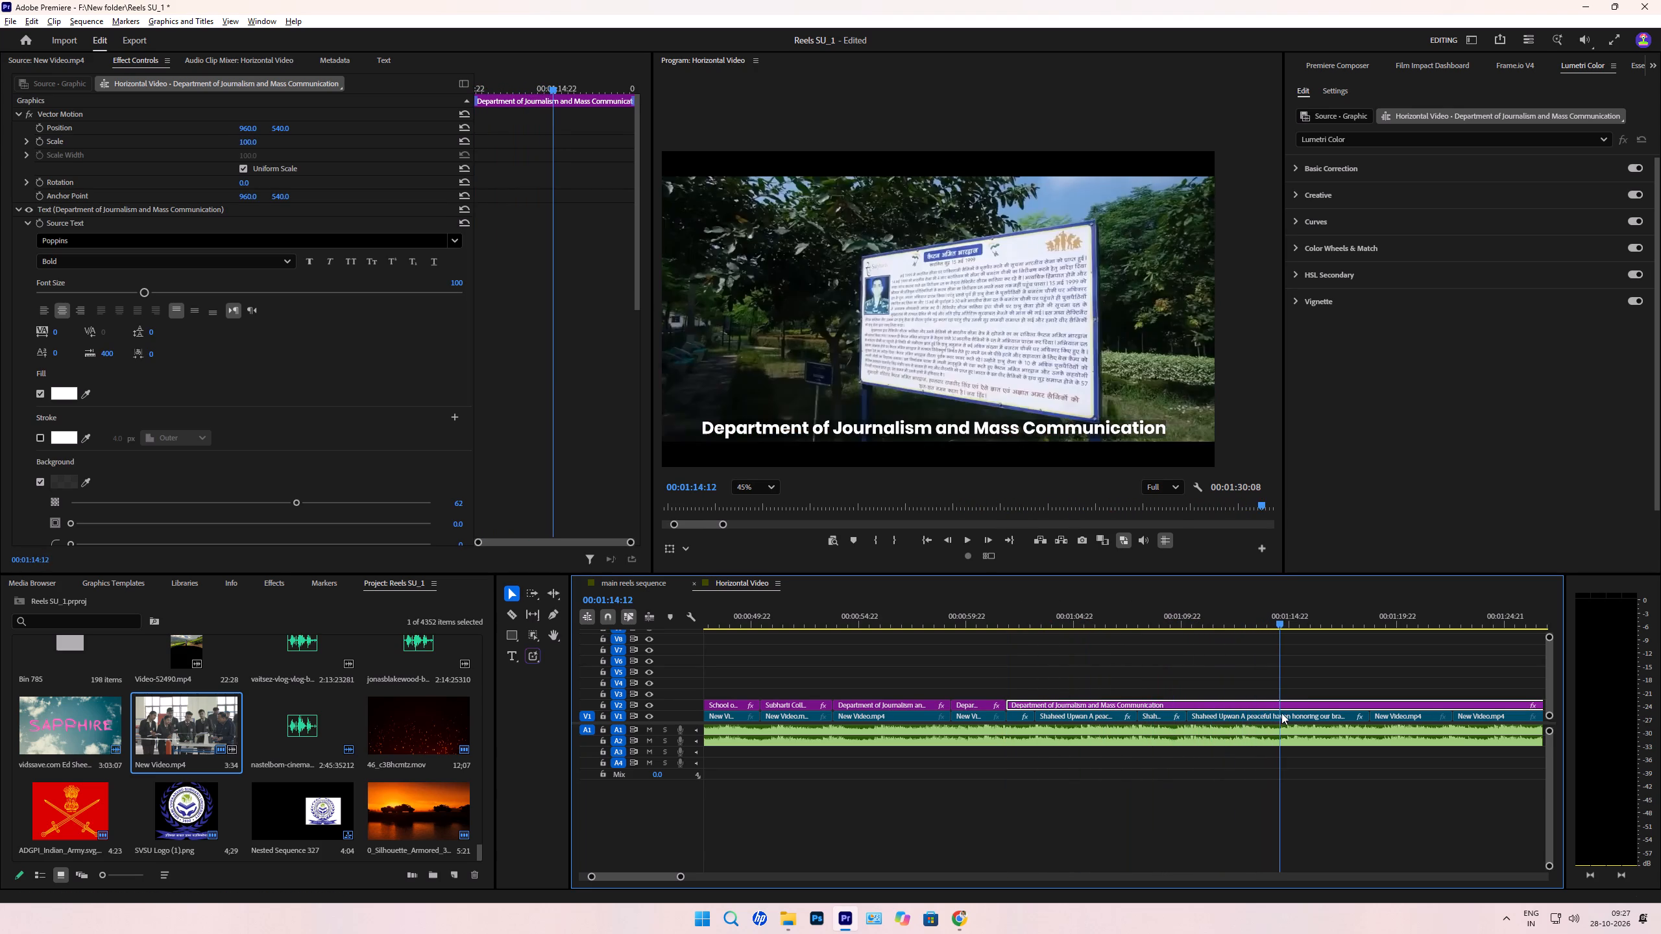
pyautogui.moveTo(1281, 713); pyautogui.dragTo(1337, 741)
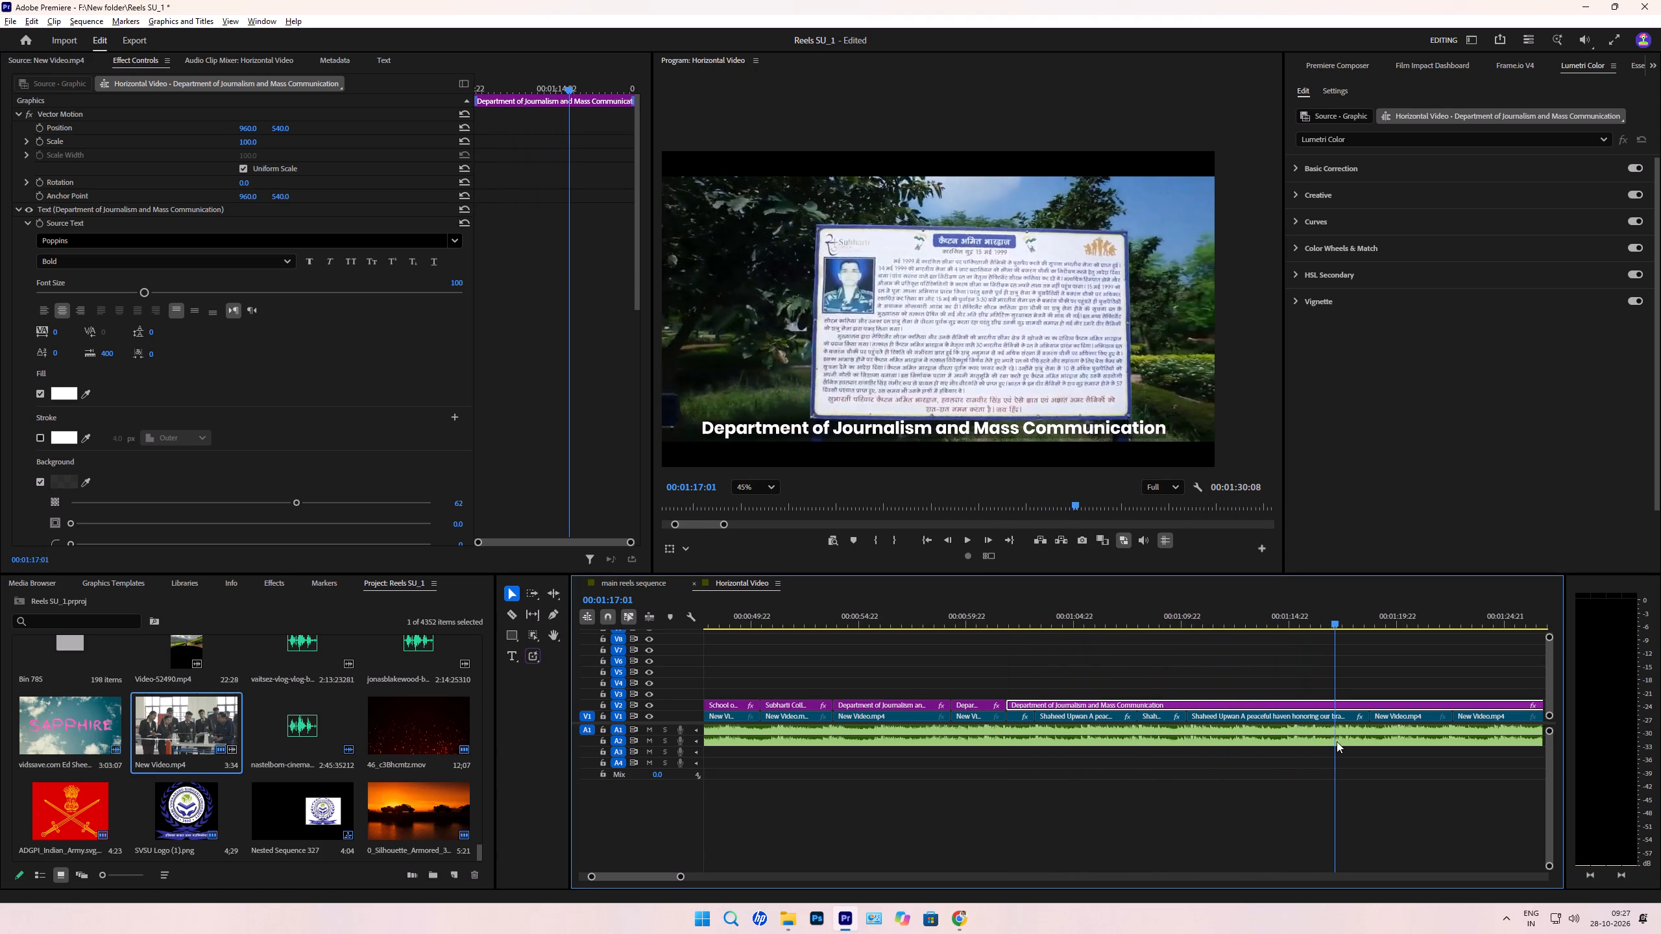
pyautogui.moveTo(1337, 741); pyautogui.dragTo(1379, 760)
pyautogui.press('Up')
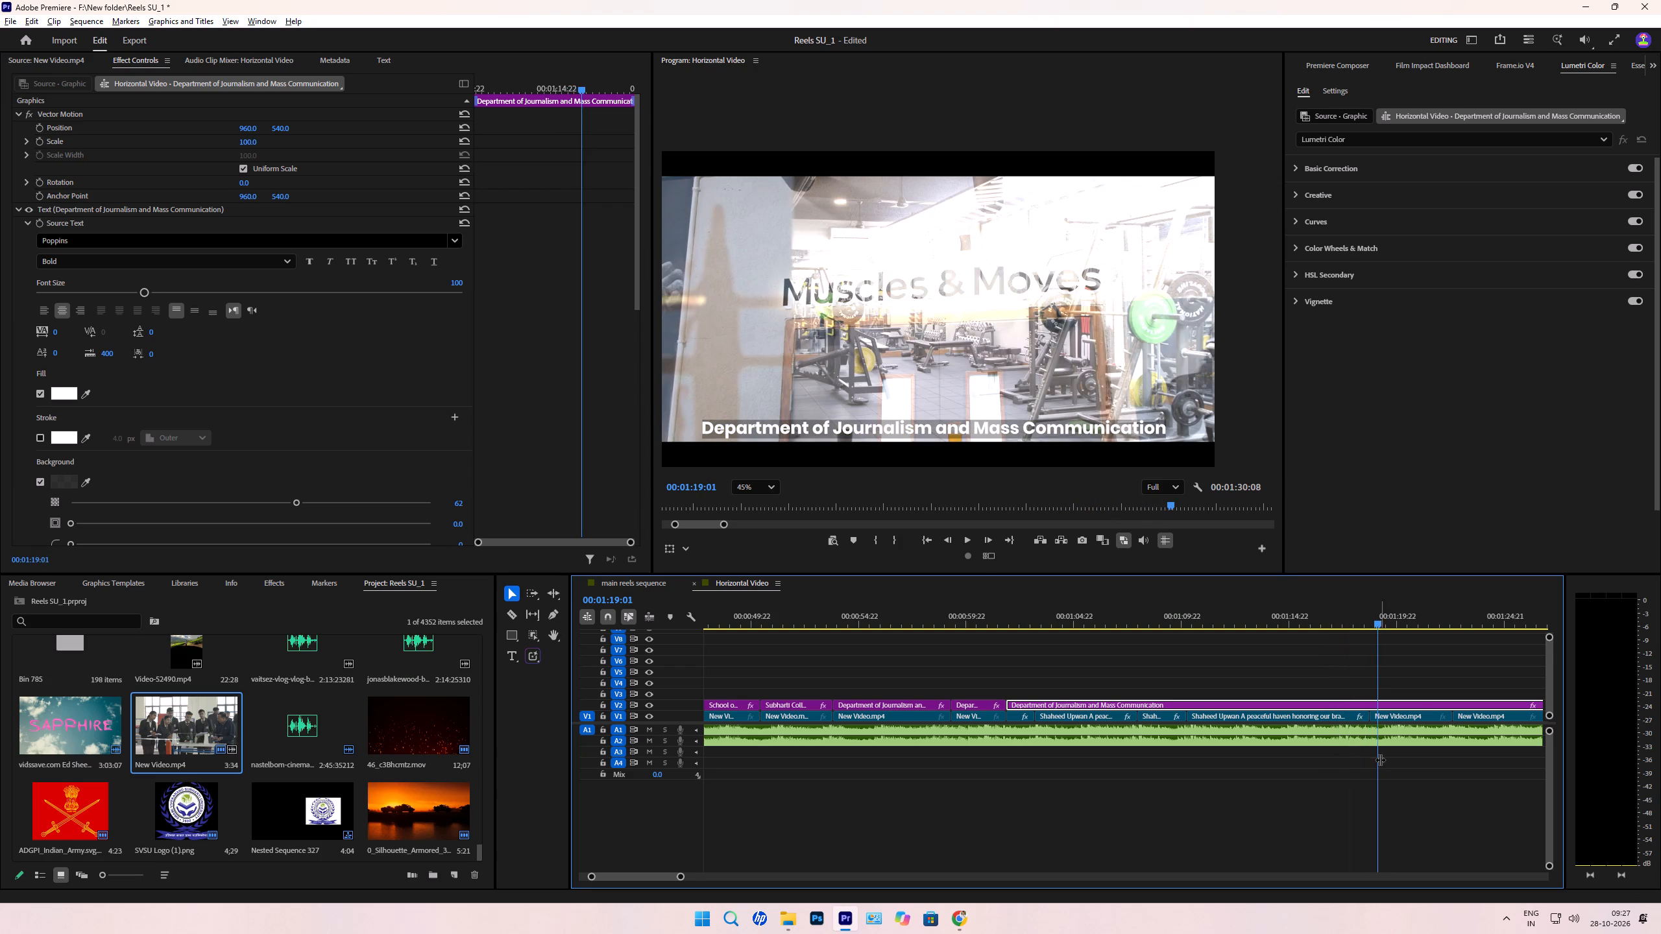
pyautogui.press('Up')
pyautogui.hotkey('ctrl', 'k')
# Retitle the caption segment over the Shaheed Upwan memorial footage as "Kargil shaheed Smriti Upvan".
pyautogui.press('Up')
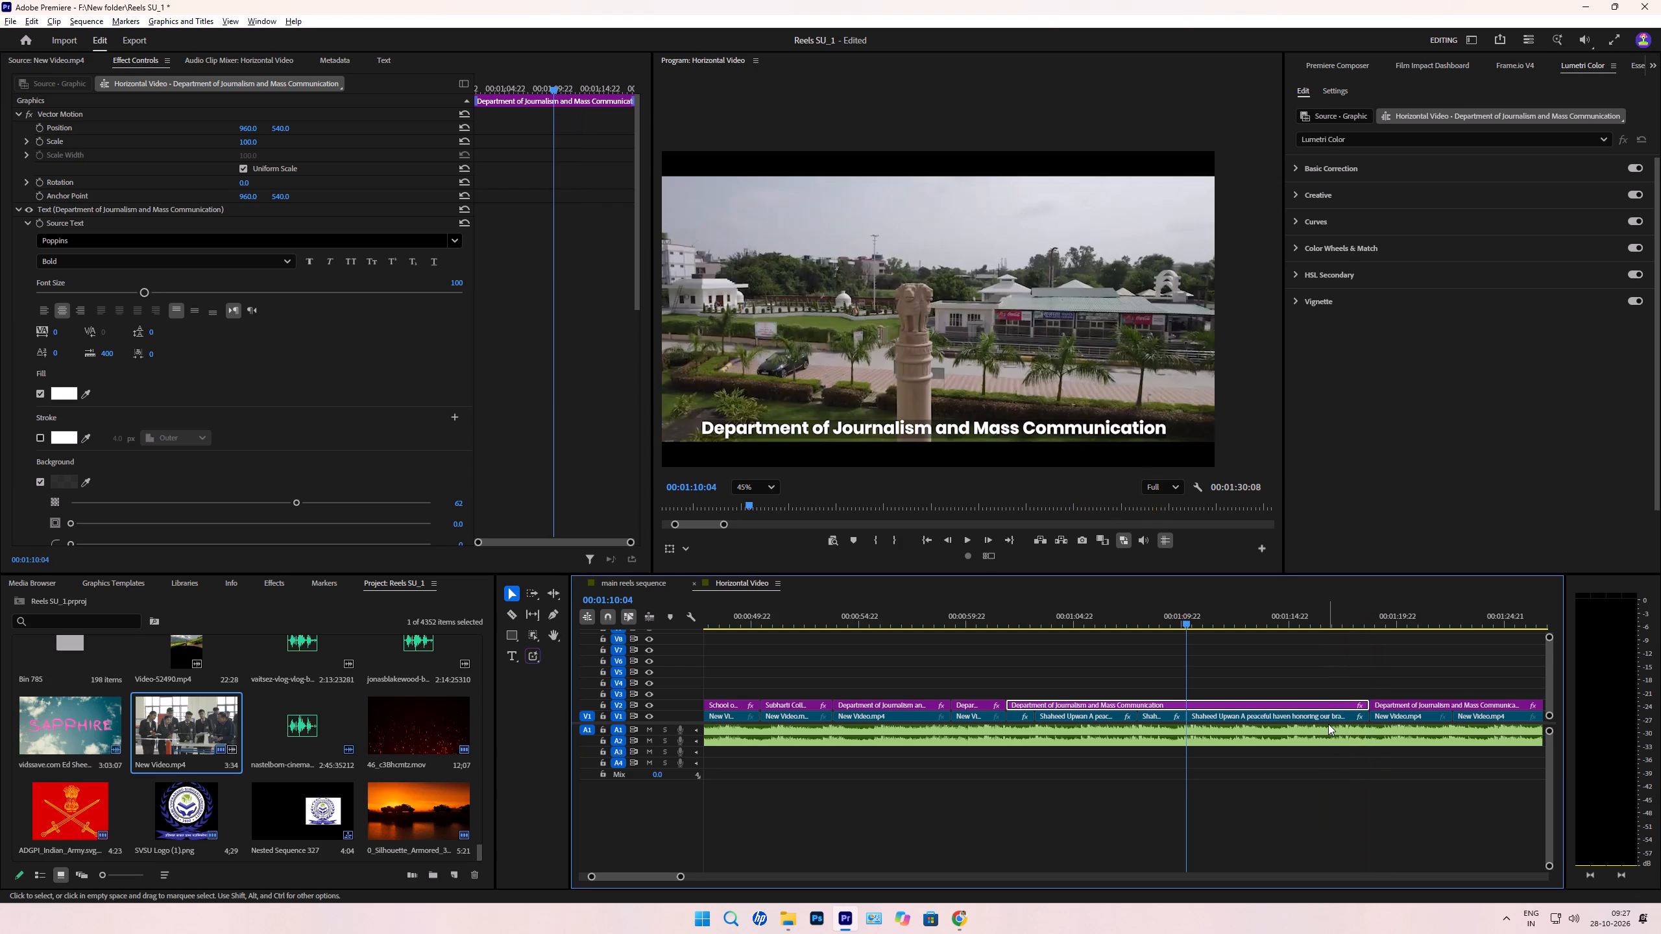
pyautogui.press('Up')
pyautogui.press('Up')
pyautogui.doubleClick(990, 435)
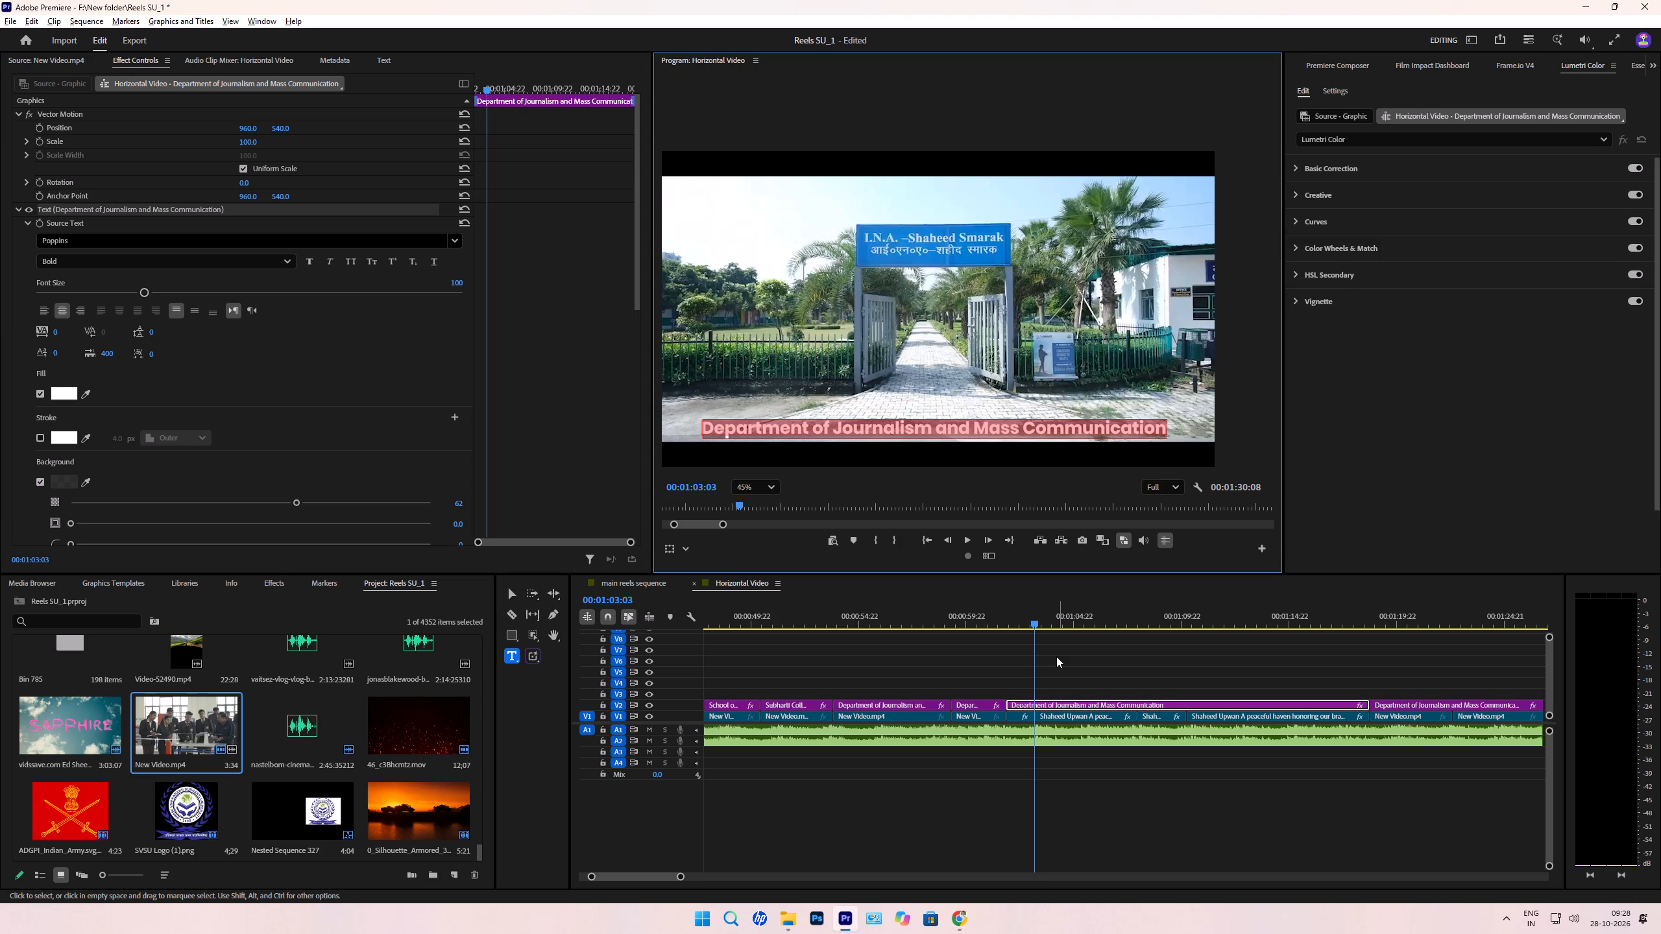
pyautogui.write('Ka')
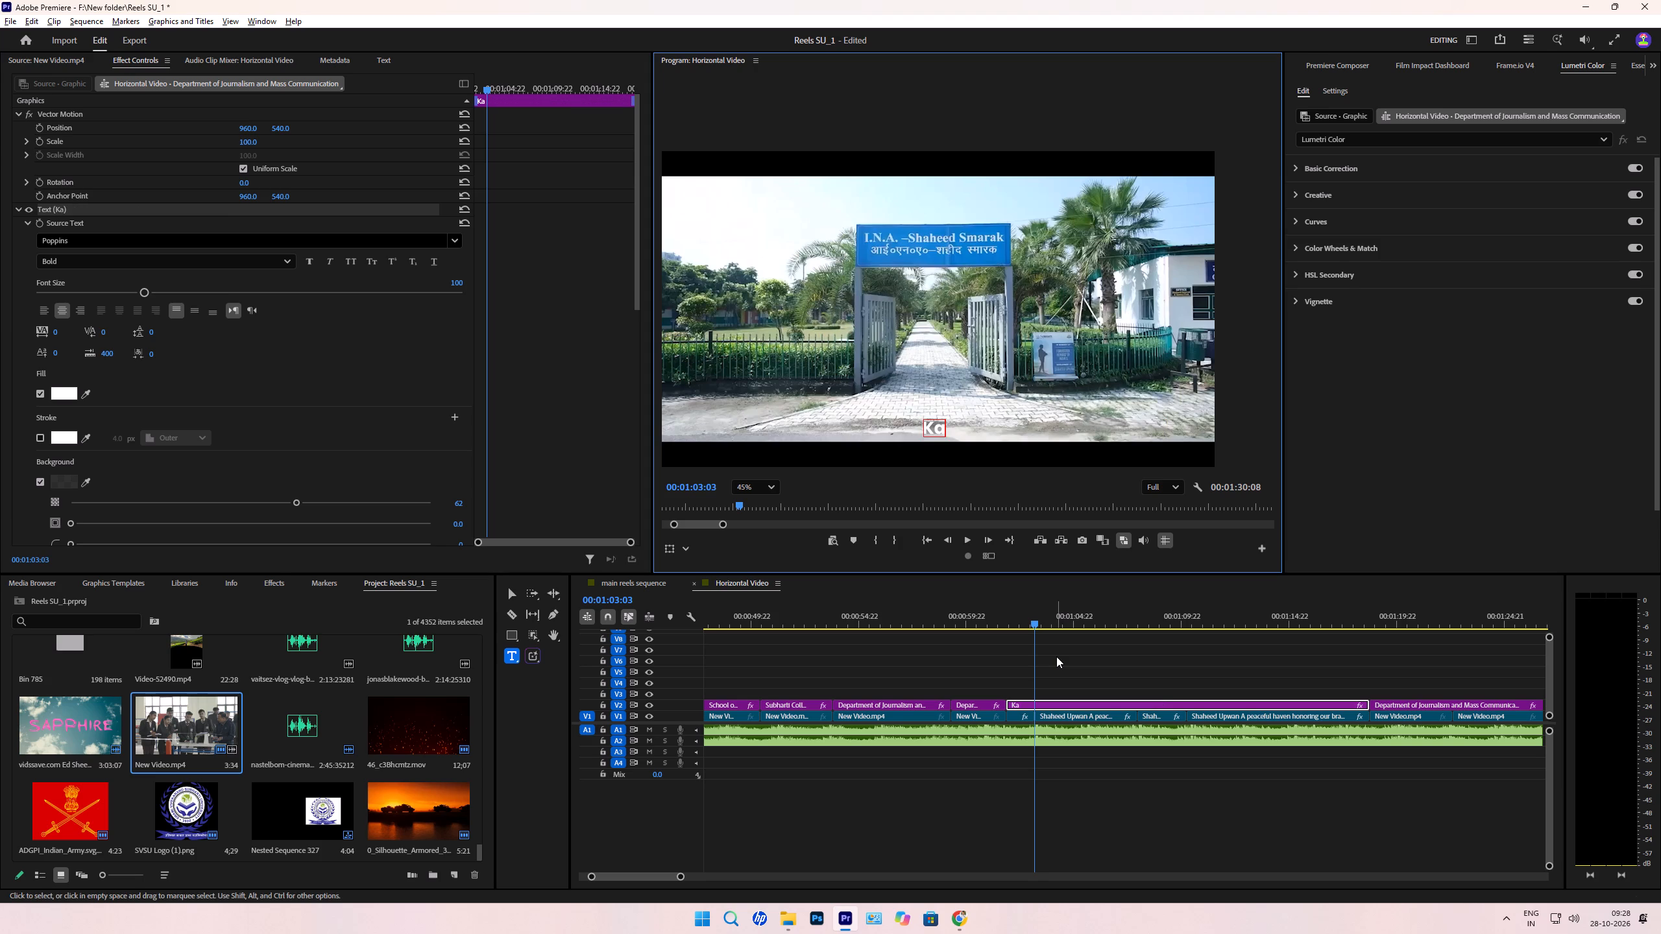
pyautogui.write('rgil')
pyautogui.press('space')
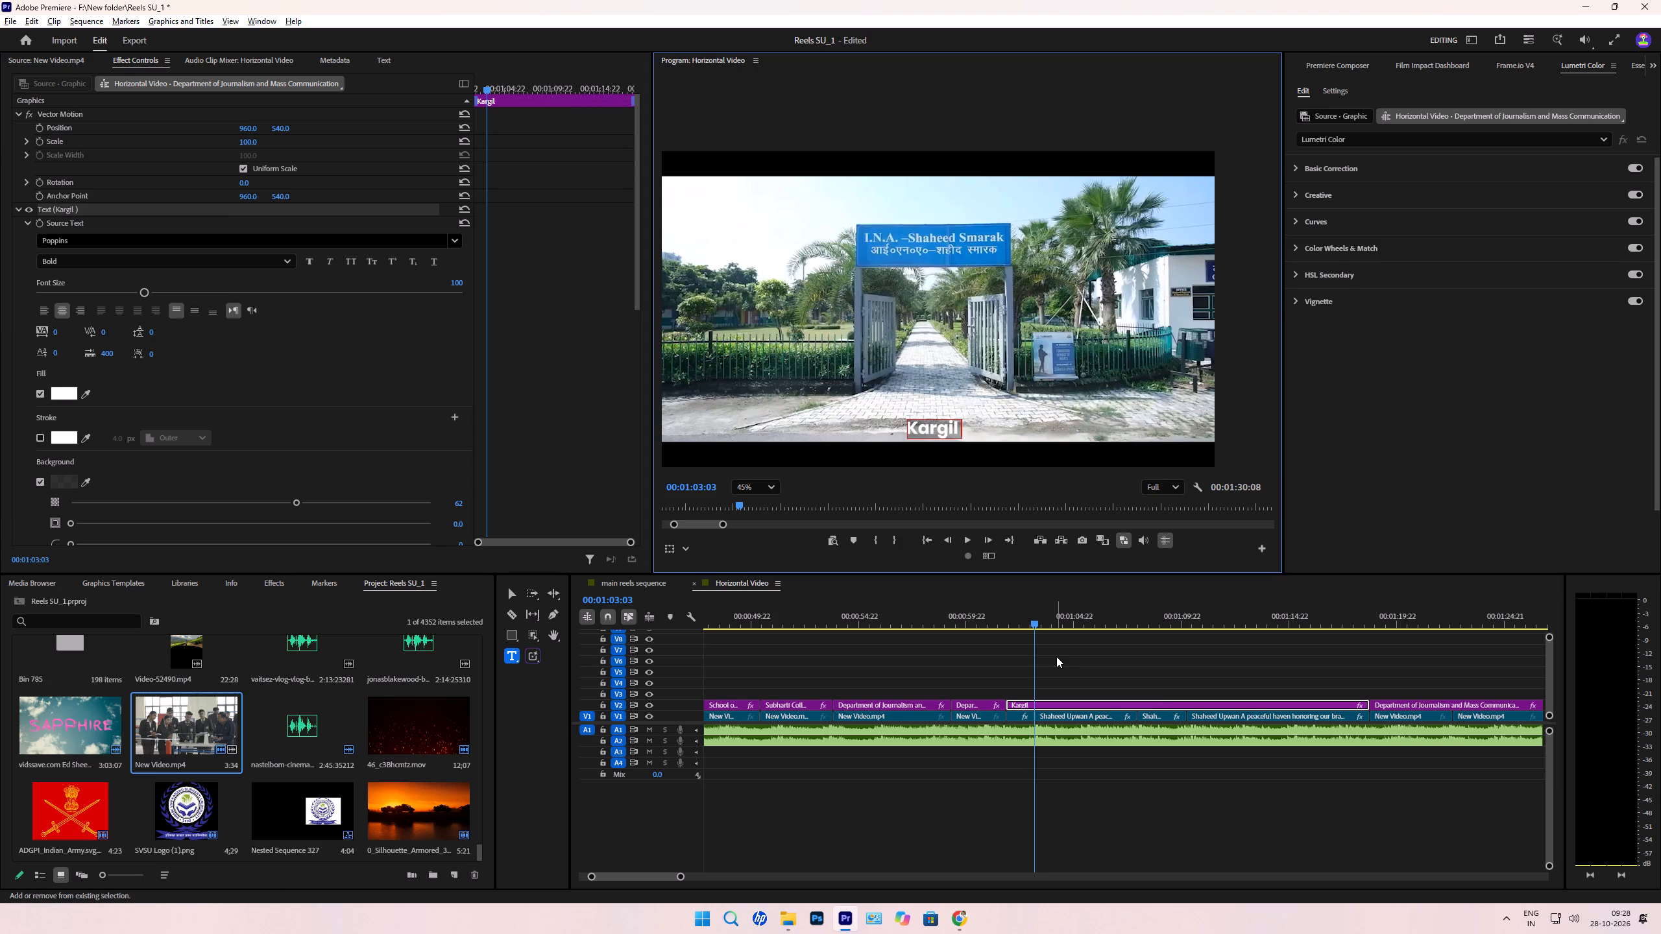
pyautogui.write('shaheed Smriti')
pyautogui.press('space')
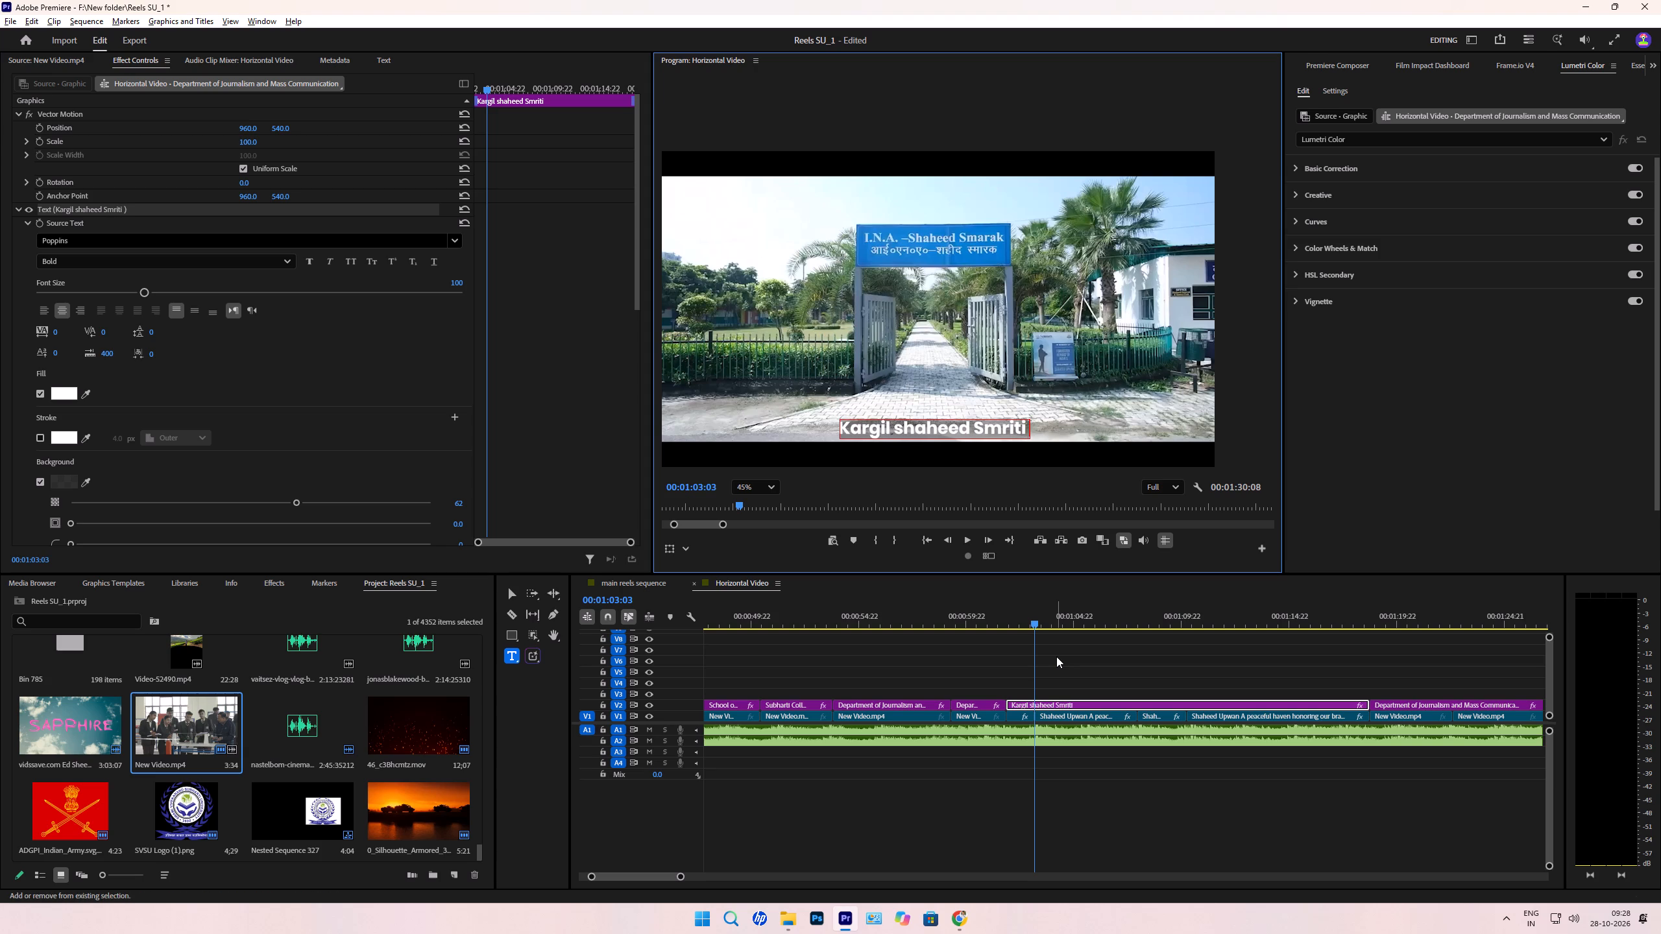
pyautogui.write('Up')
pyautogui.press('v')
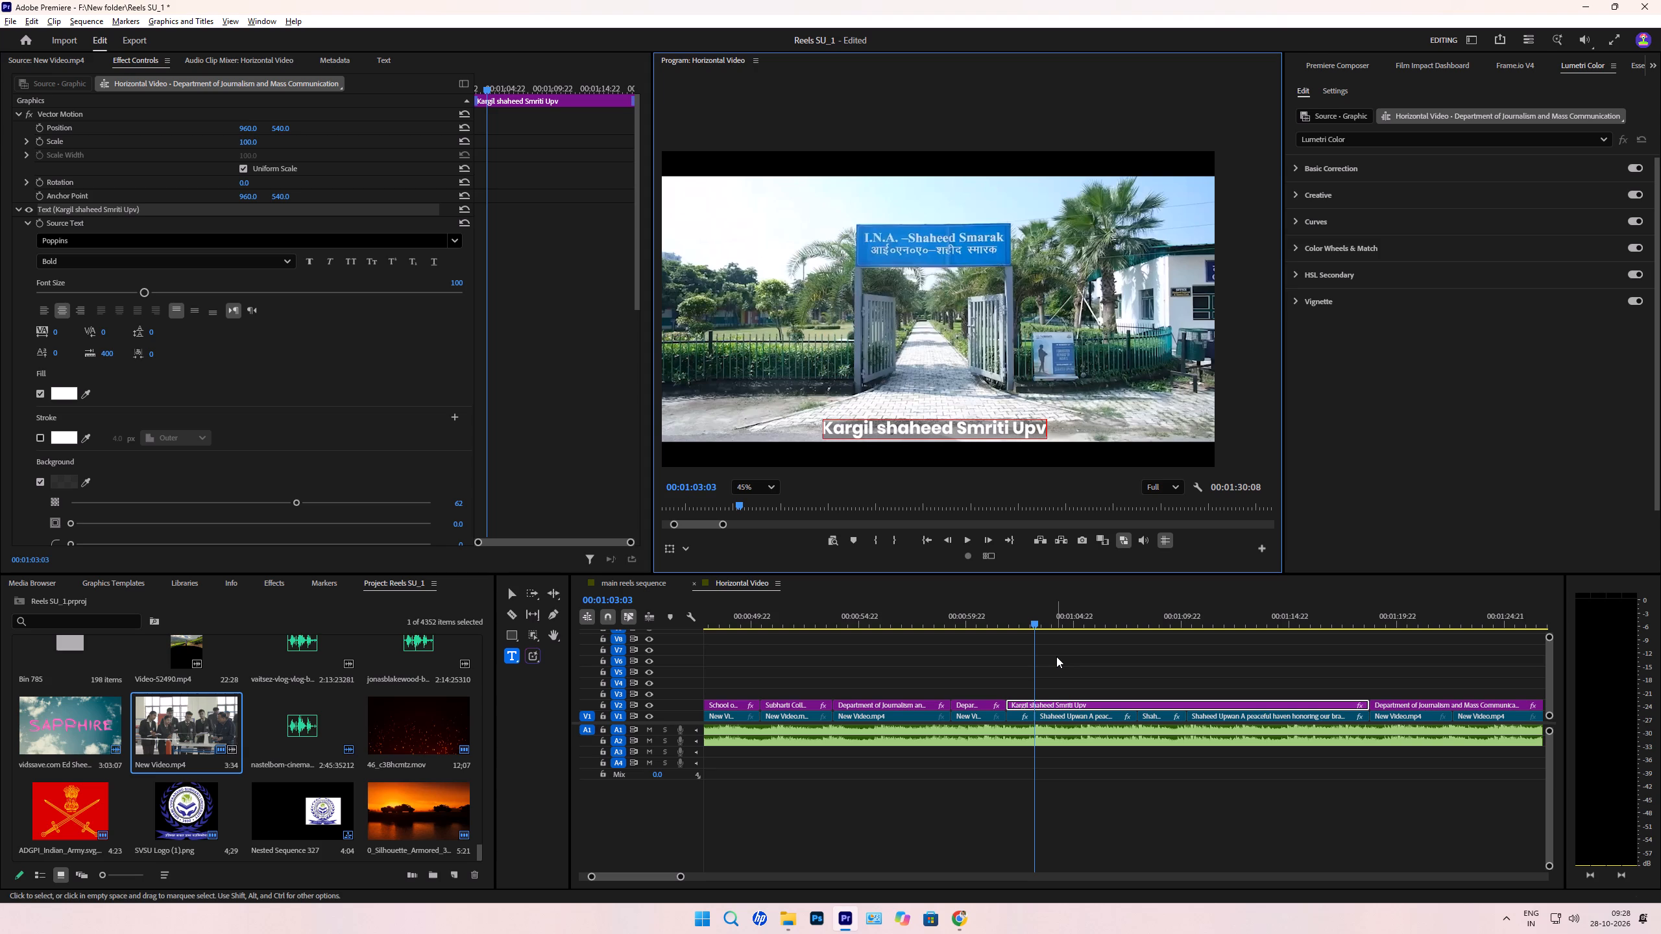
pyautogui.write('an')
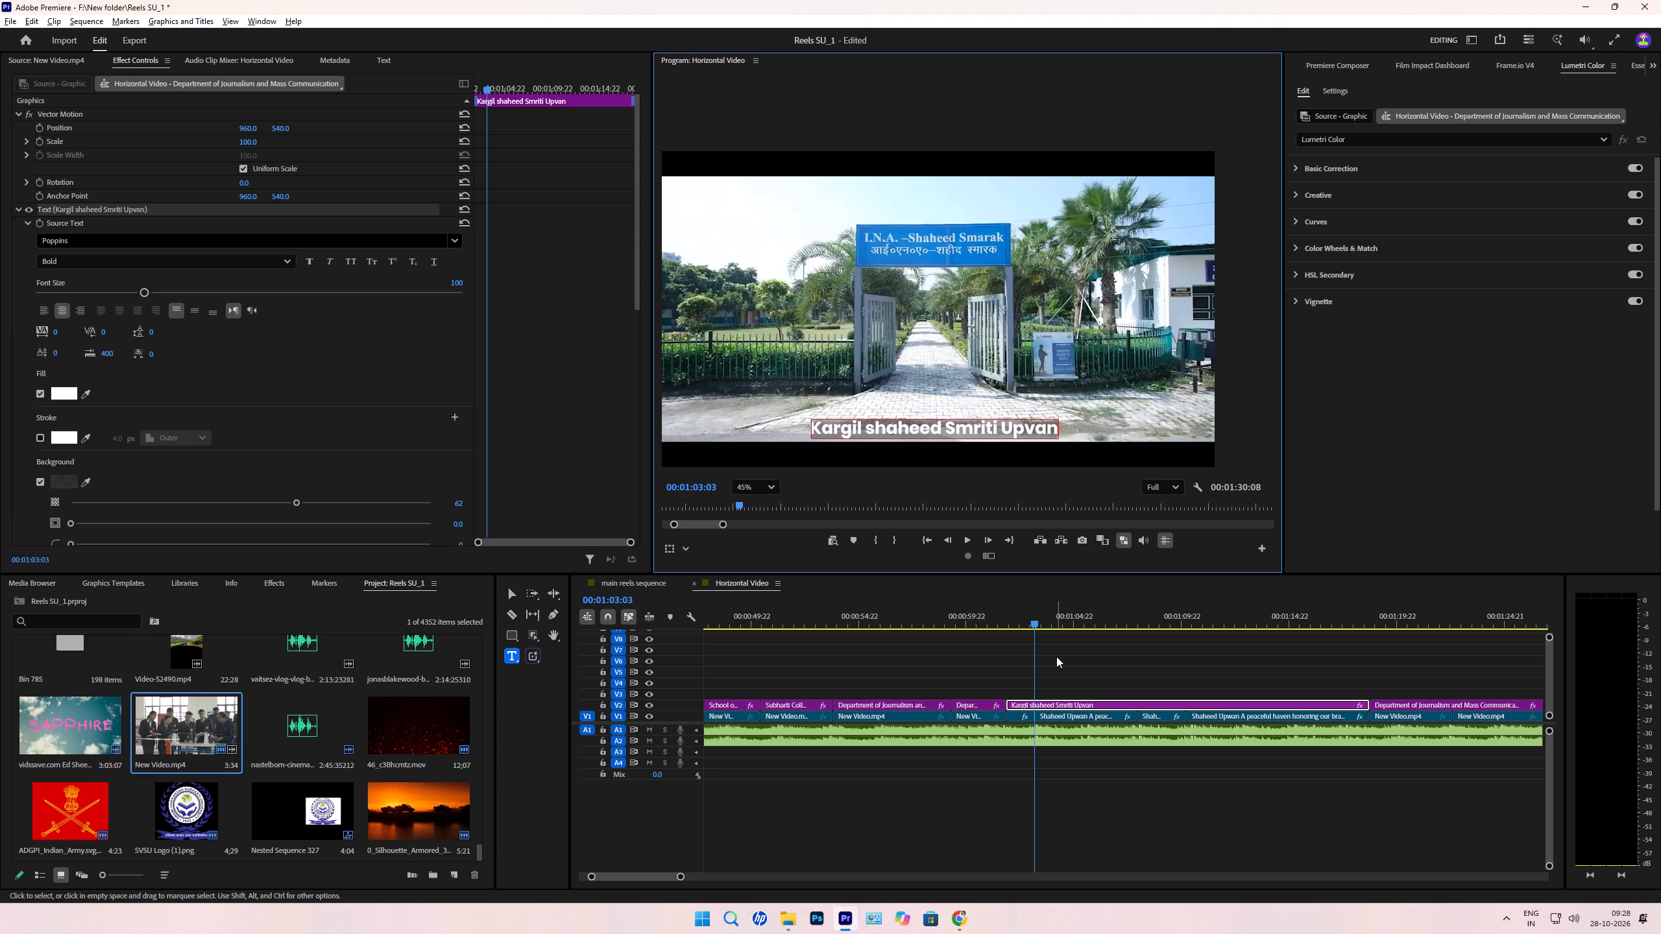
pyautogui.click(511, 586)
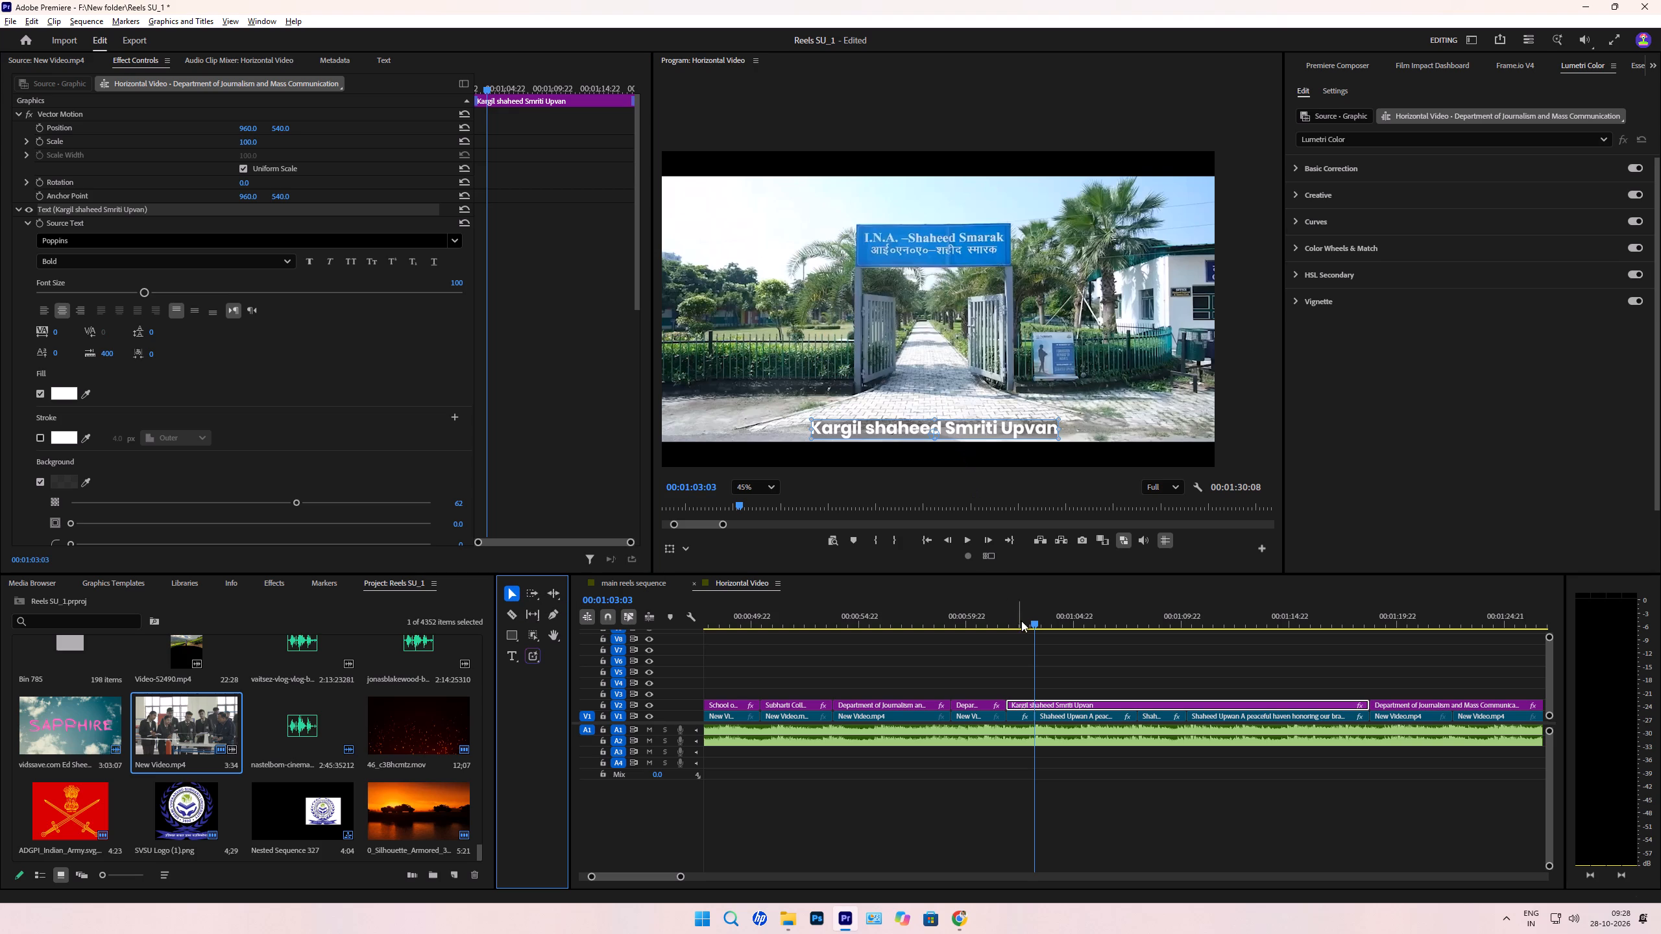
# Capitalise "shaheed" in the memorial caption so it reads "Kargil Shaheed Smriti Upvan".
pyautogui.doubleClick(885, 434)
pyautogui.moveTo(875, 430); pyautogui.dragTo(870, 429)
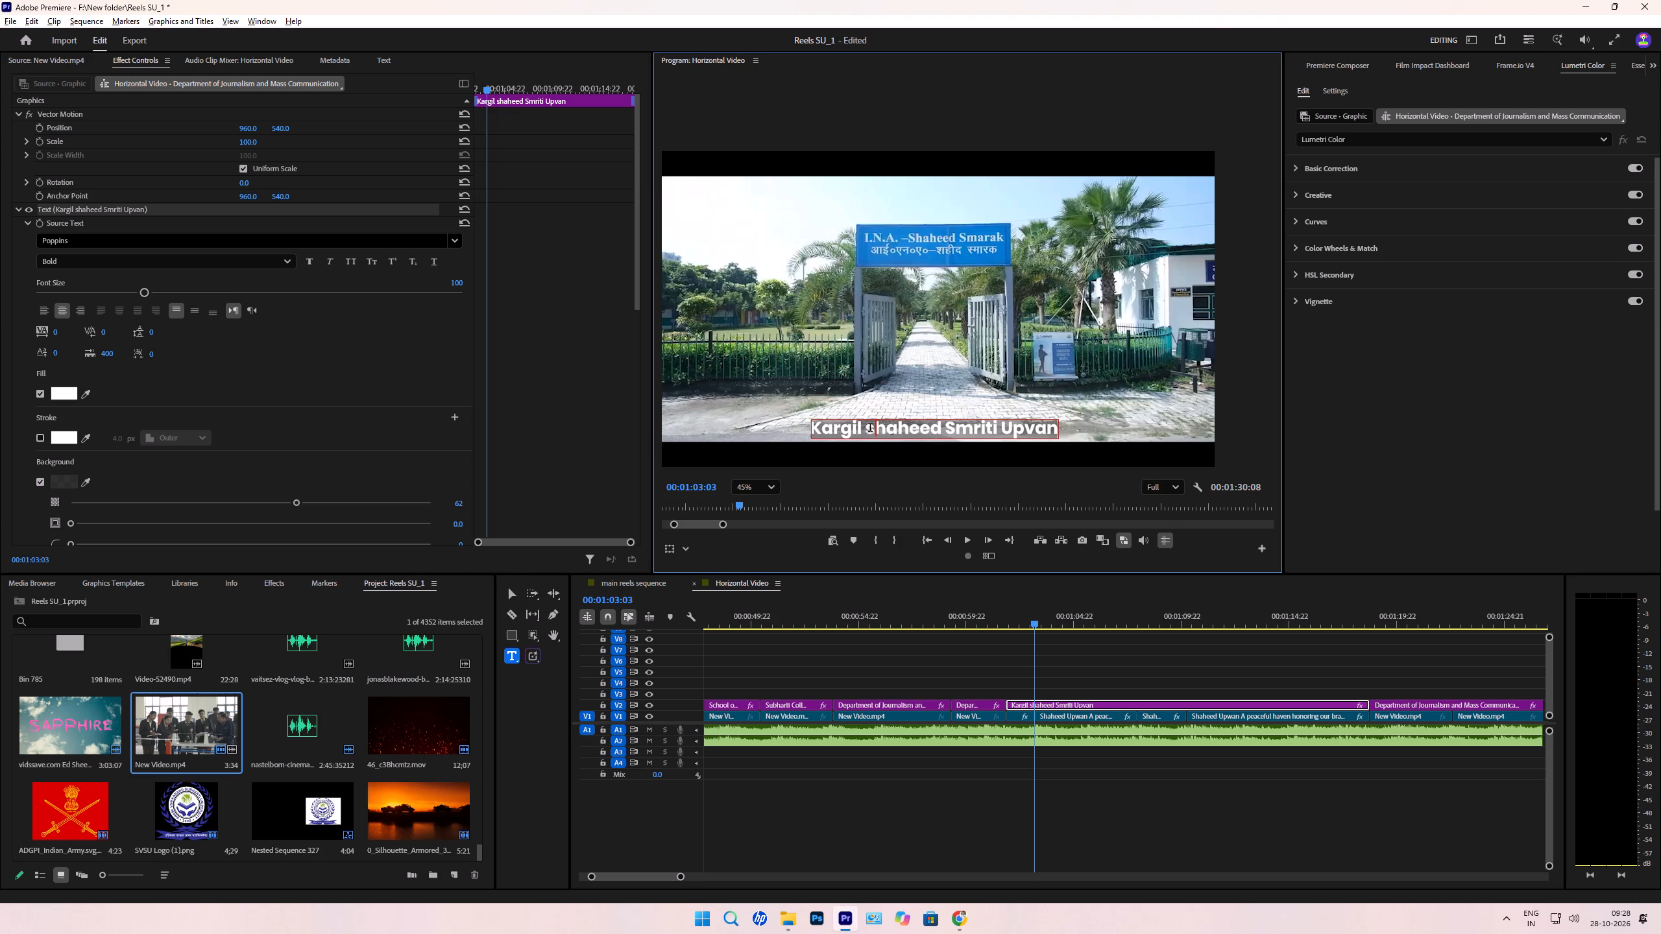
pyautogui.moveTo(870, 429); pyautogui.dragTo(866, 429)
pyautogui.hotkey('shift', 's')
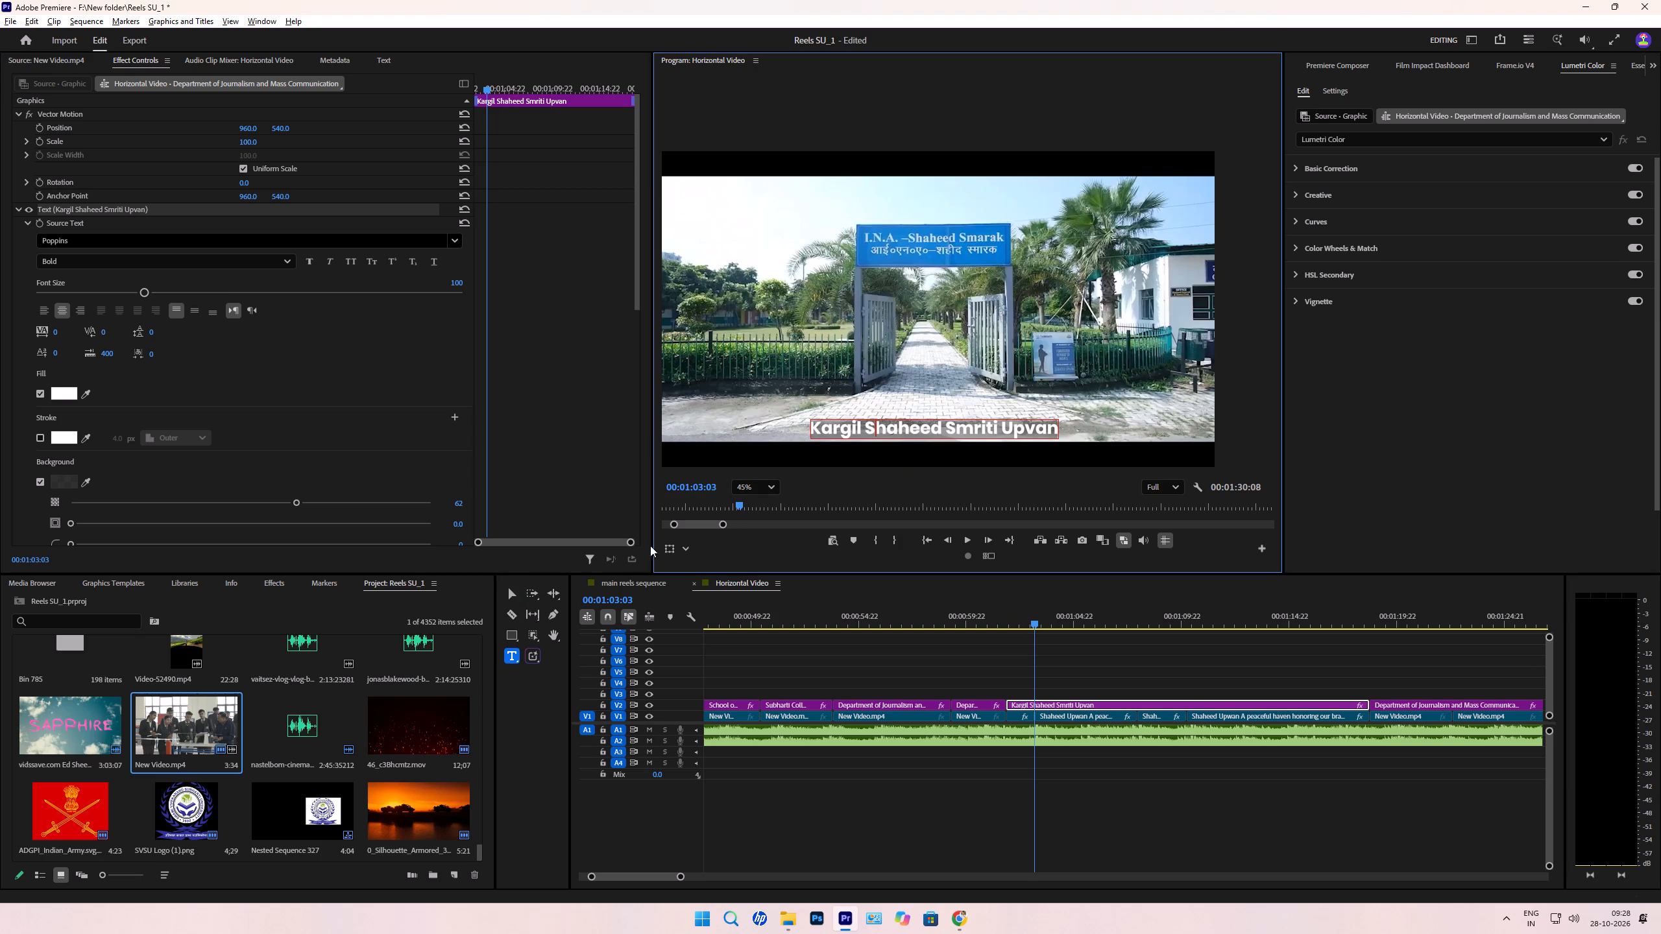
pyautogui.doubleClick(522, 593)
pyautogui.click(510, 598)
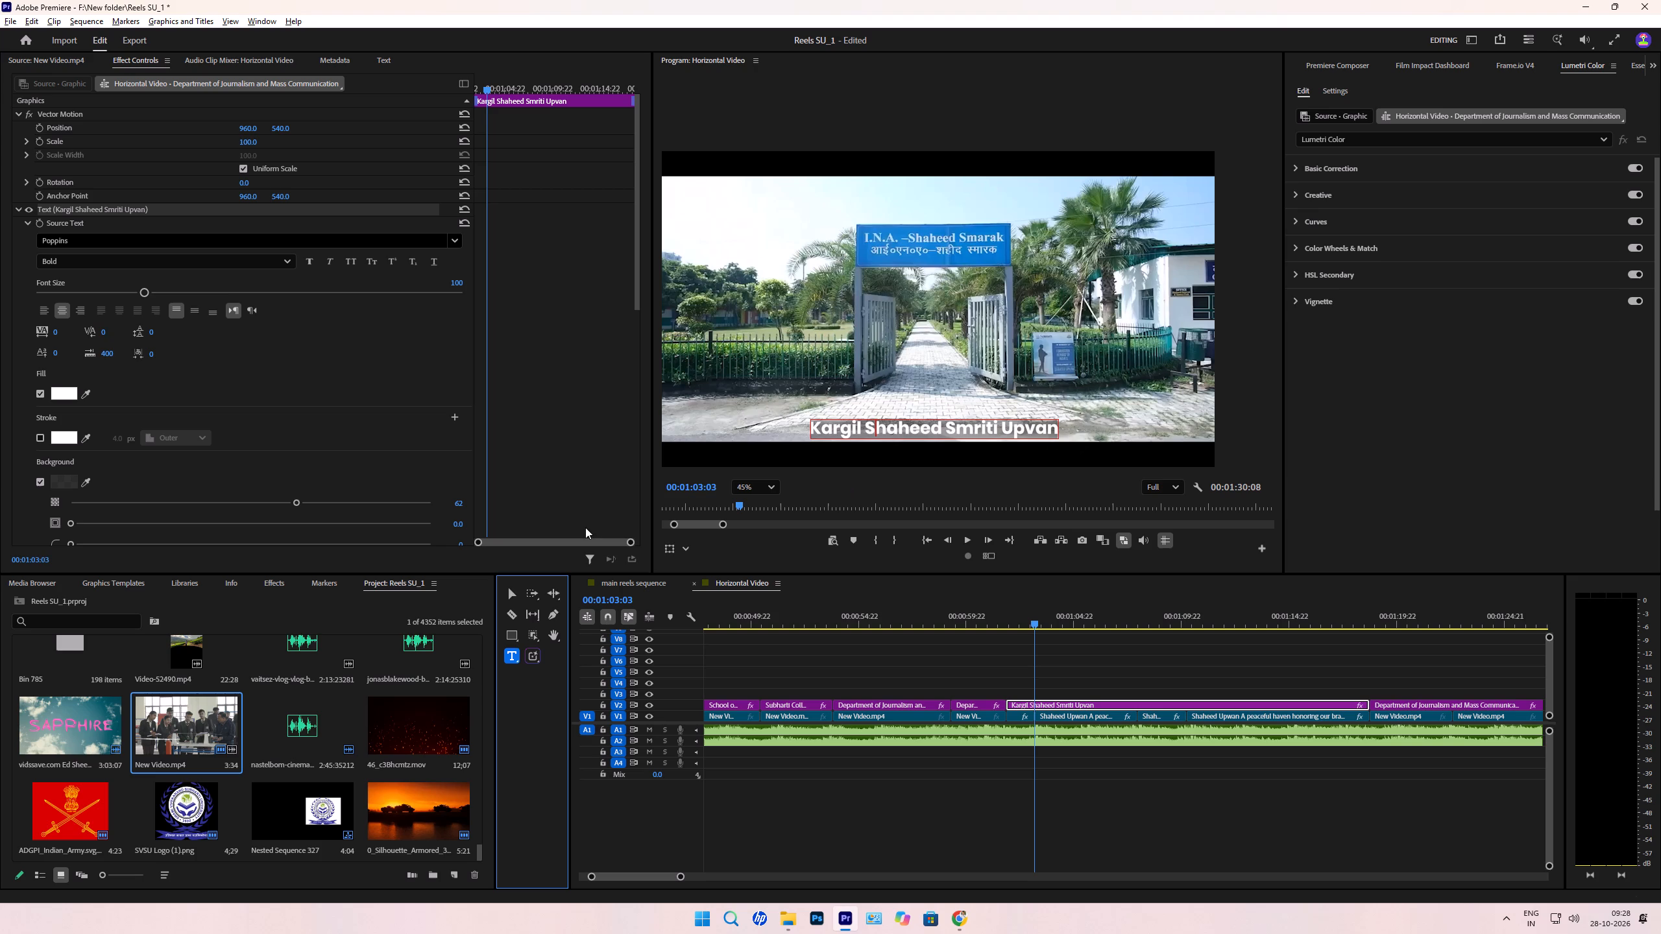
pyautogui.click(509, 595)
# Split the remaining "Department of Journalism and Mass Communication" caption at the end of the gym footage, 00:01:22:12.
pyautogui.moveTo(1051, 619); pyautogui.dragTo(1230, 664)
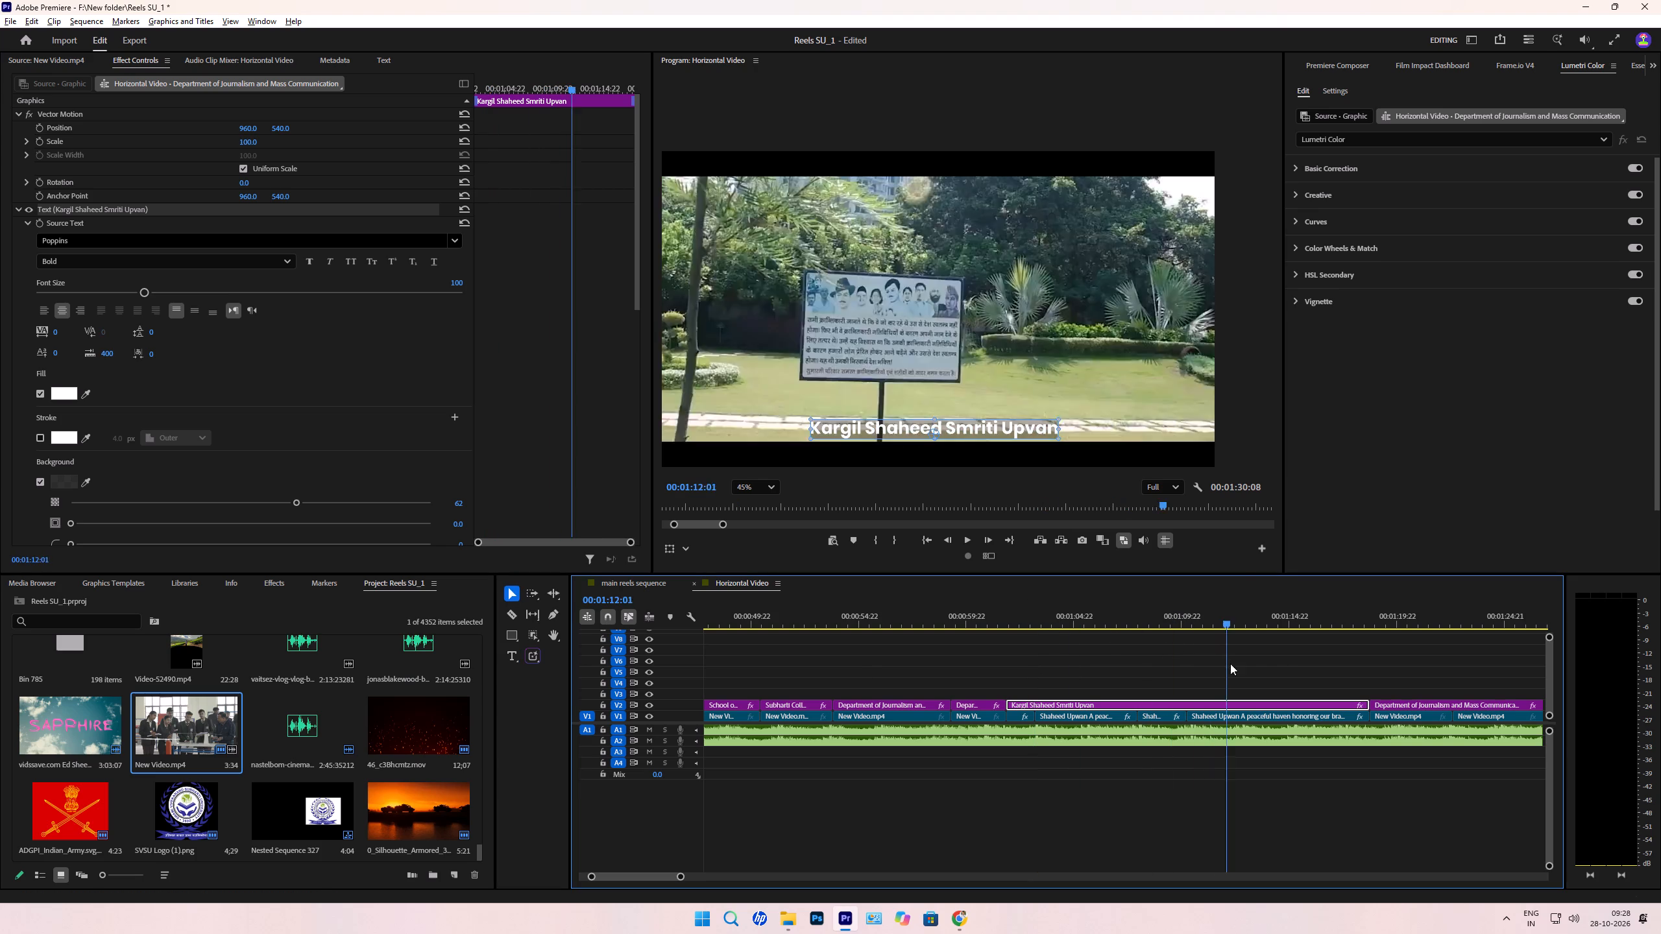
pyautogui.moveTo(1230, 664); pyautogui.dragTo(1300, 678)
pyautogui.scroll(-4, 1300, 678)
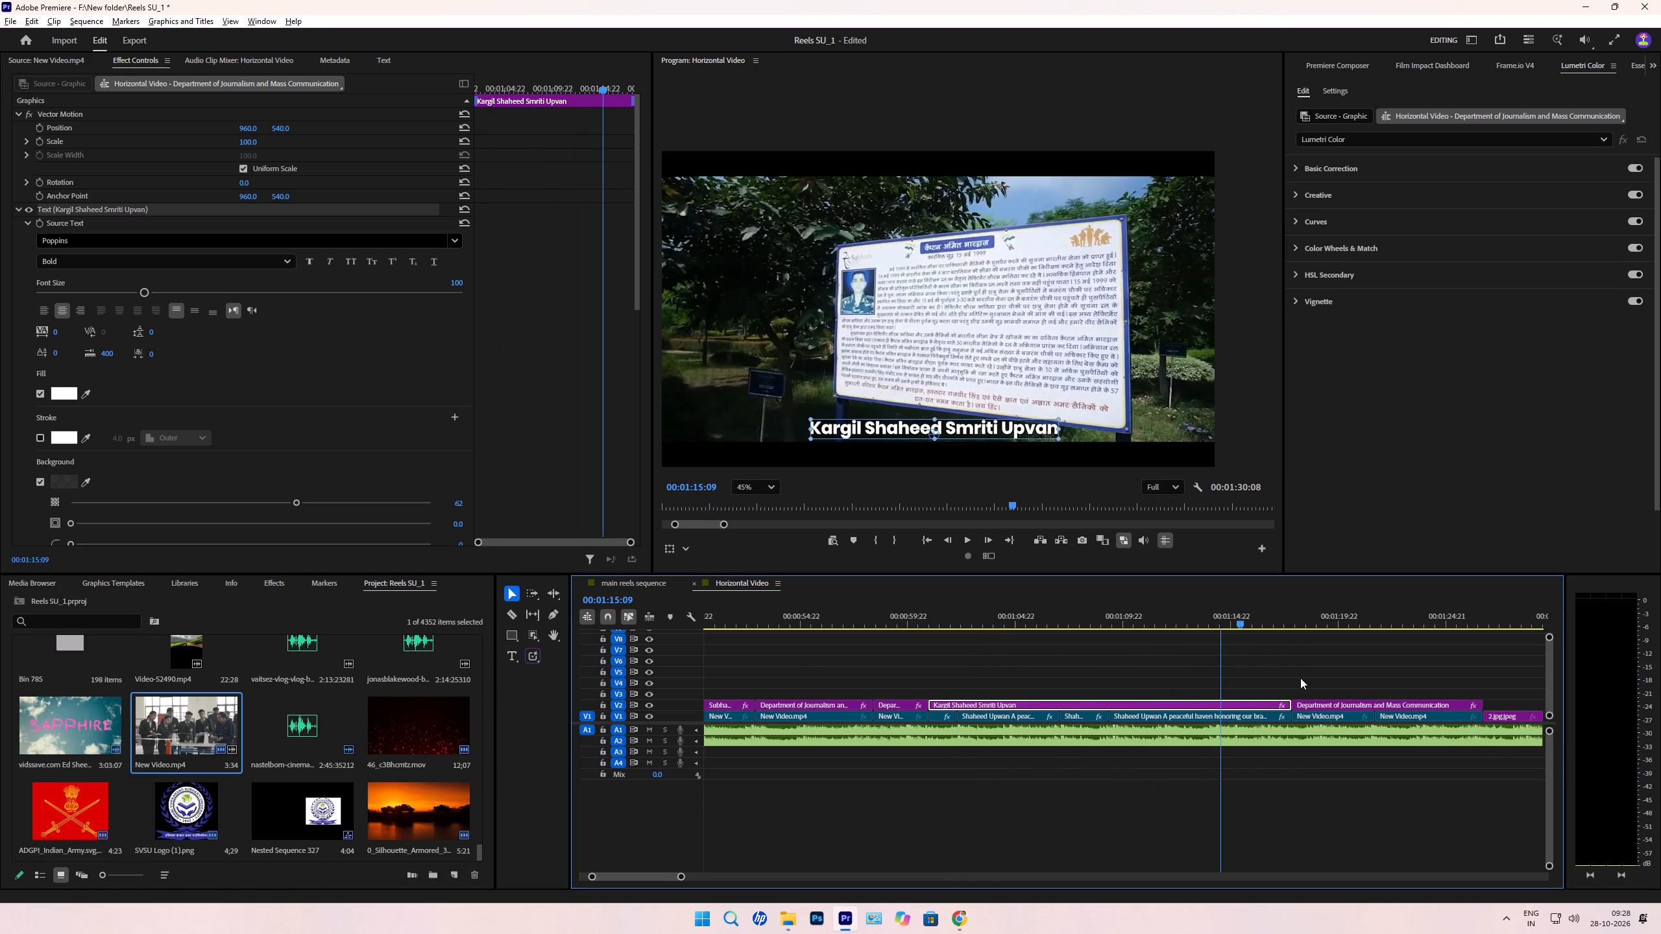
pyautogui.scroll(-2, 1300, 678)
pyautogui.scroll(-2, 1224, 654)
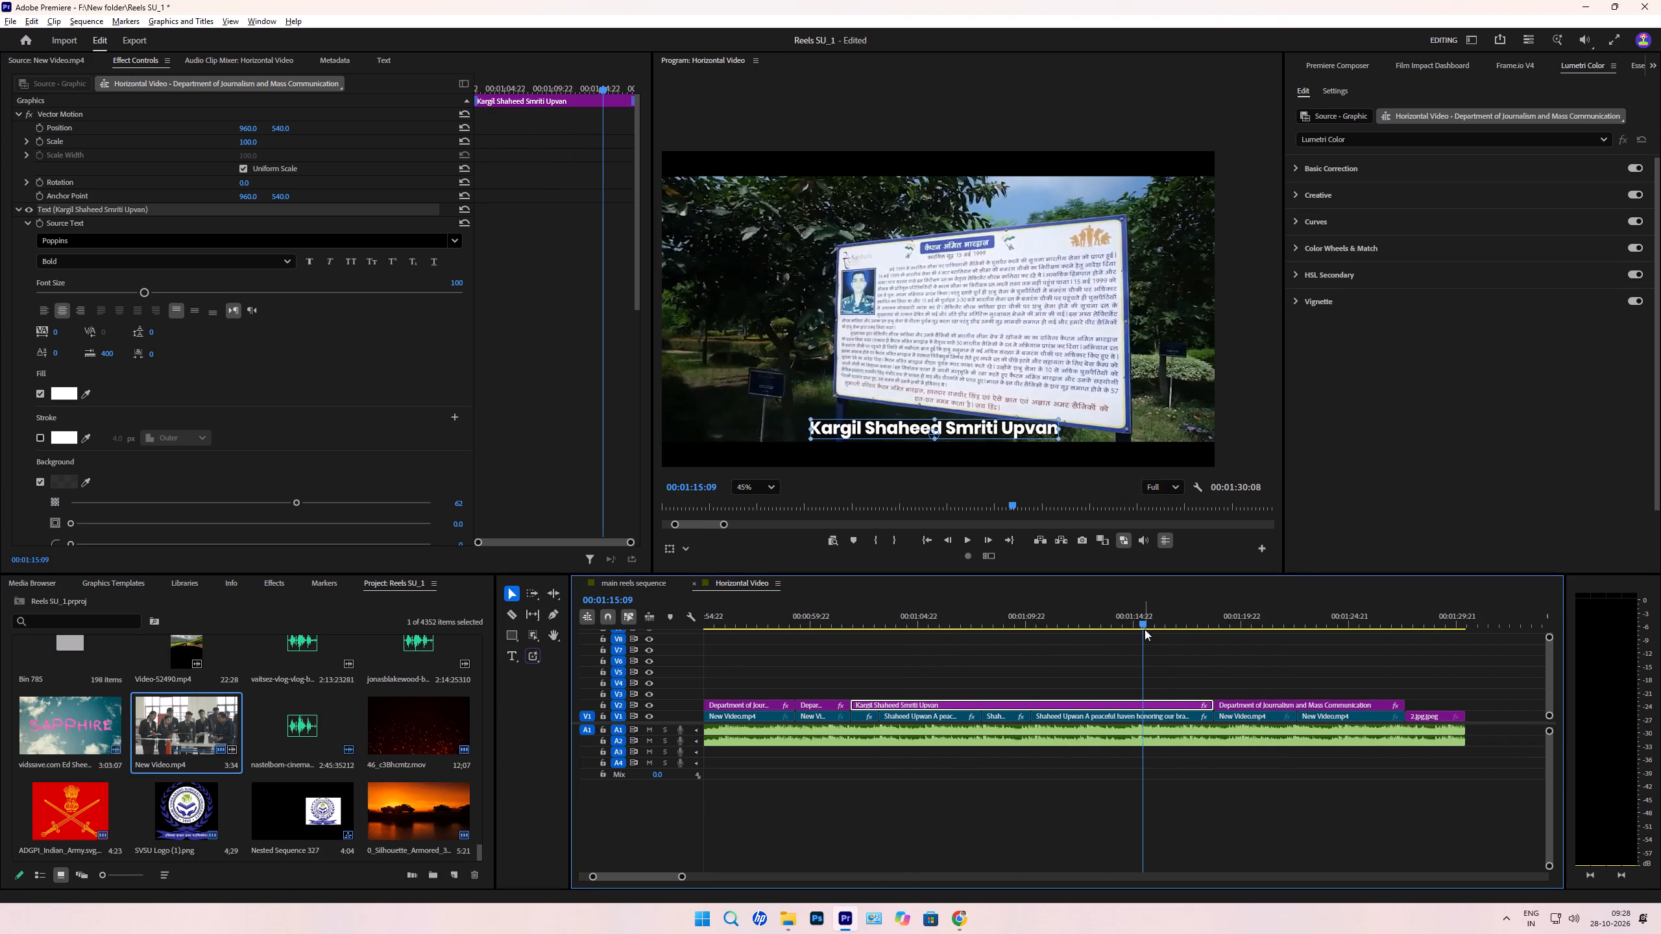
pyautogui.moveTo(1145, 621); pyautogui.dragTo(1237, 661)
pyautogui.press('Up')
pyautogui.click(1246, 702)
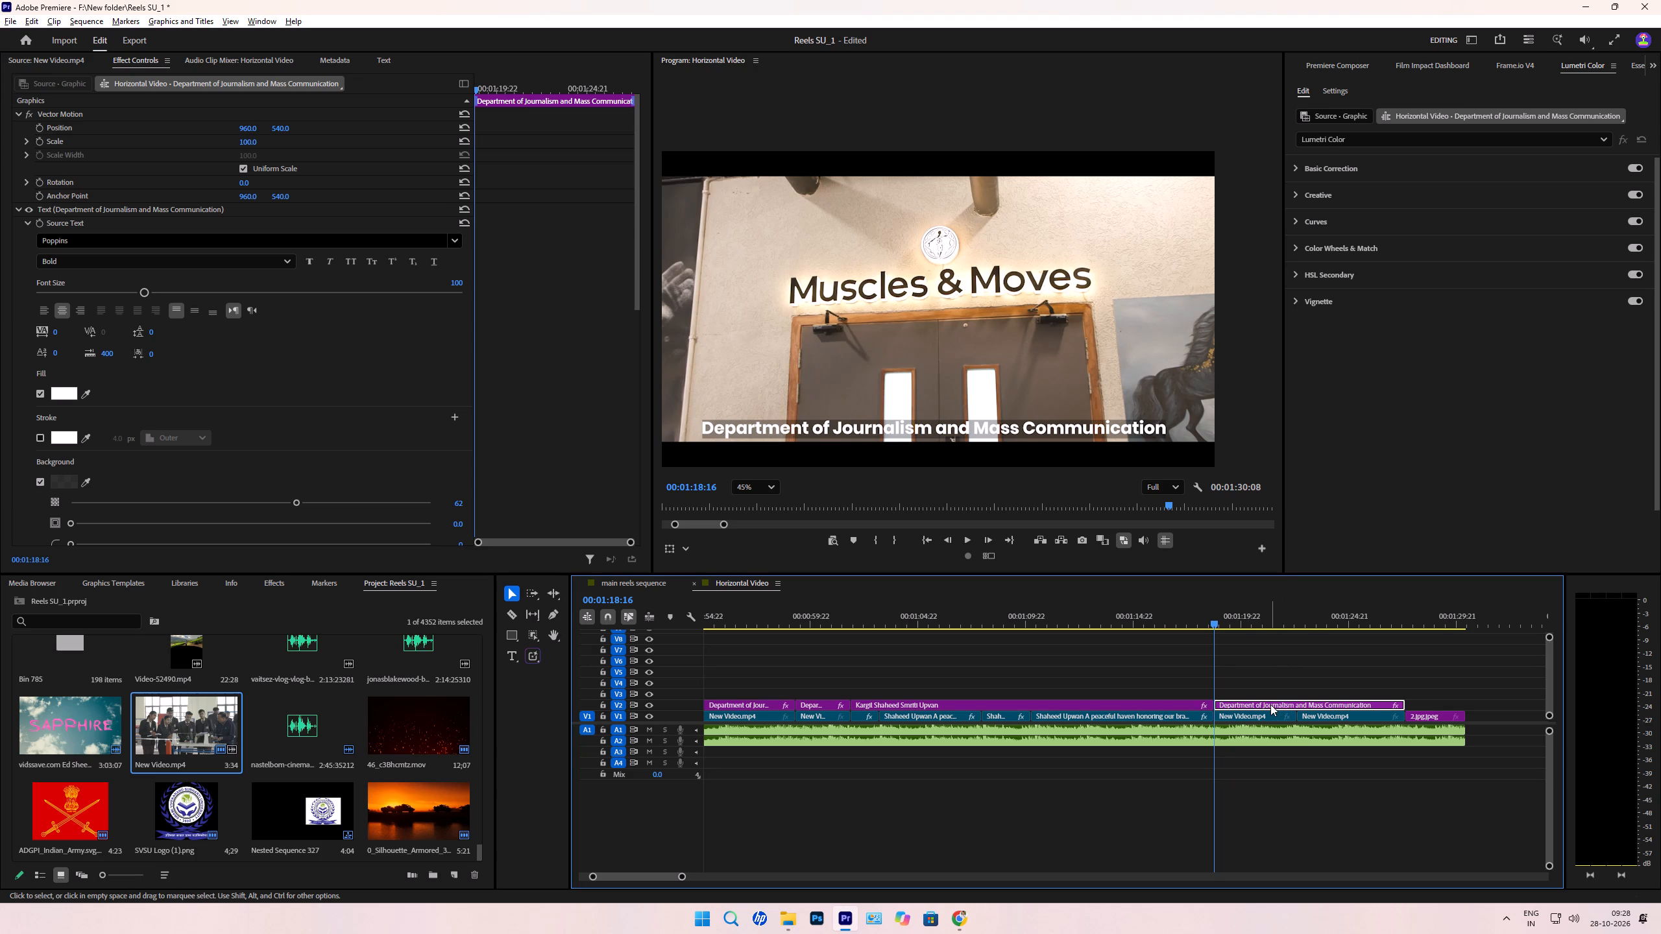
pyautogui.scroll(-2, 1167, 672)
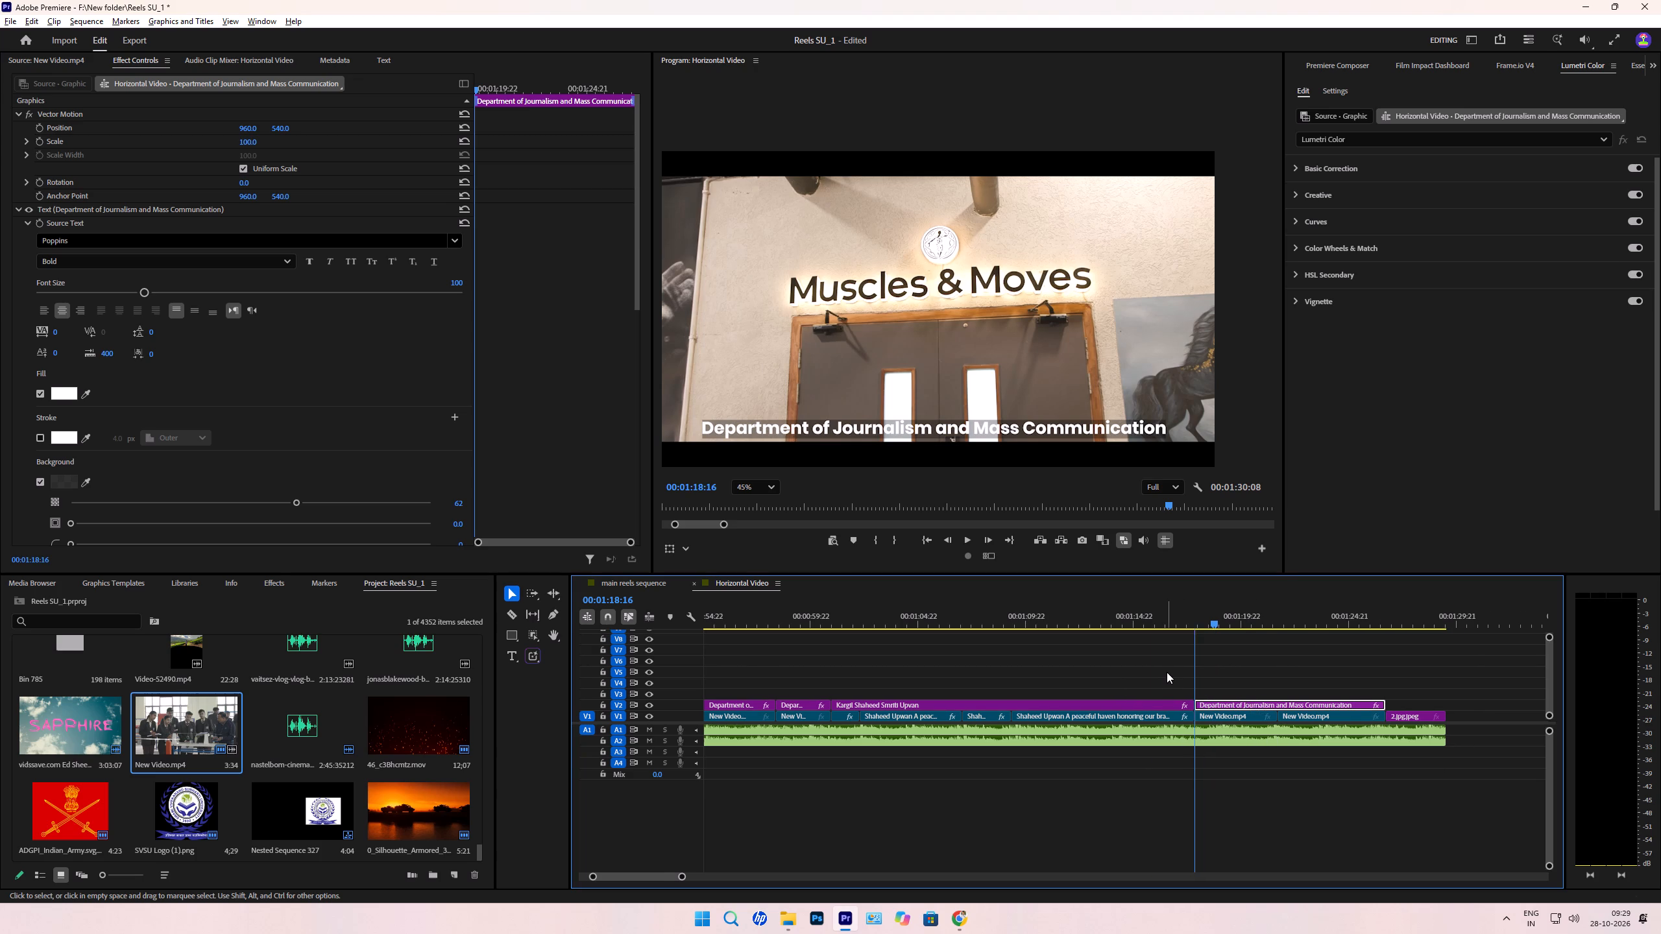
pyautogui.scroll(-2, 1167, 672)
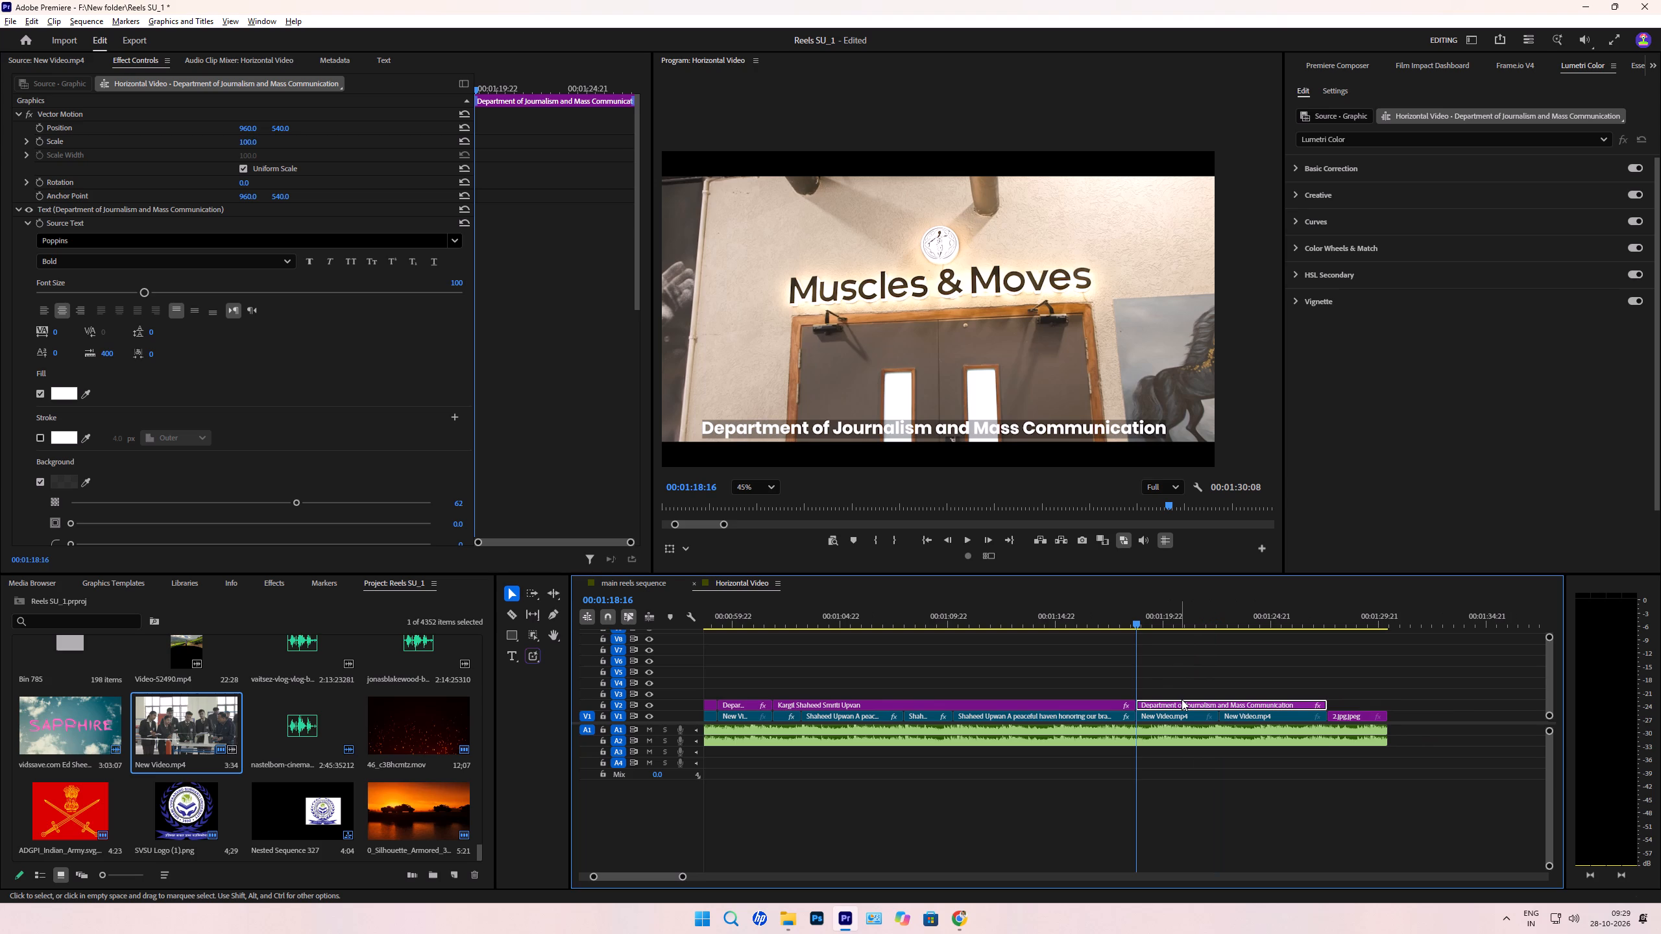
pyautogui.hotkey('alt', 'Tab')
pyautogui.hotkey('alt', 'Tab')
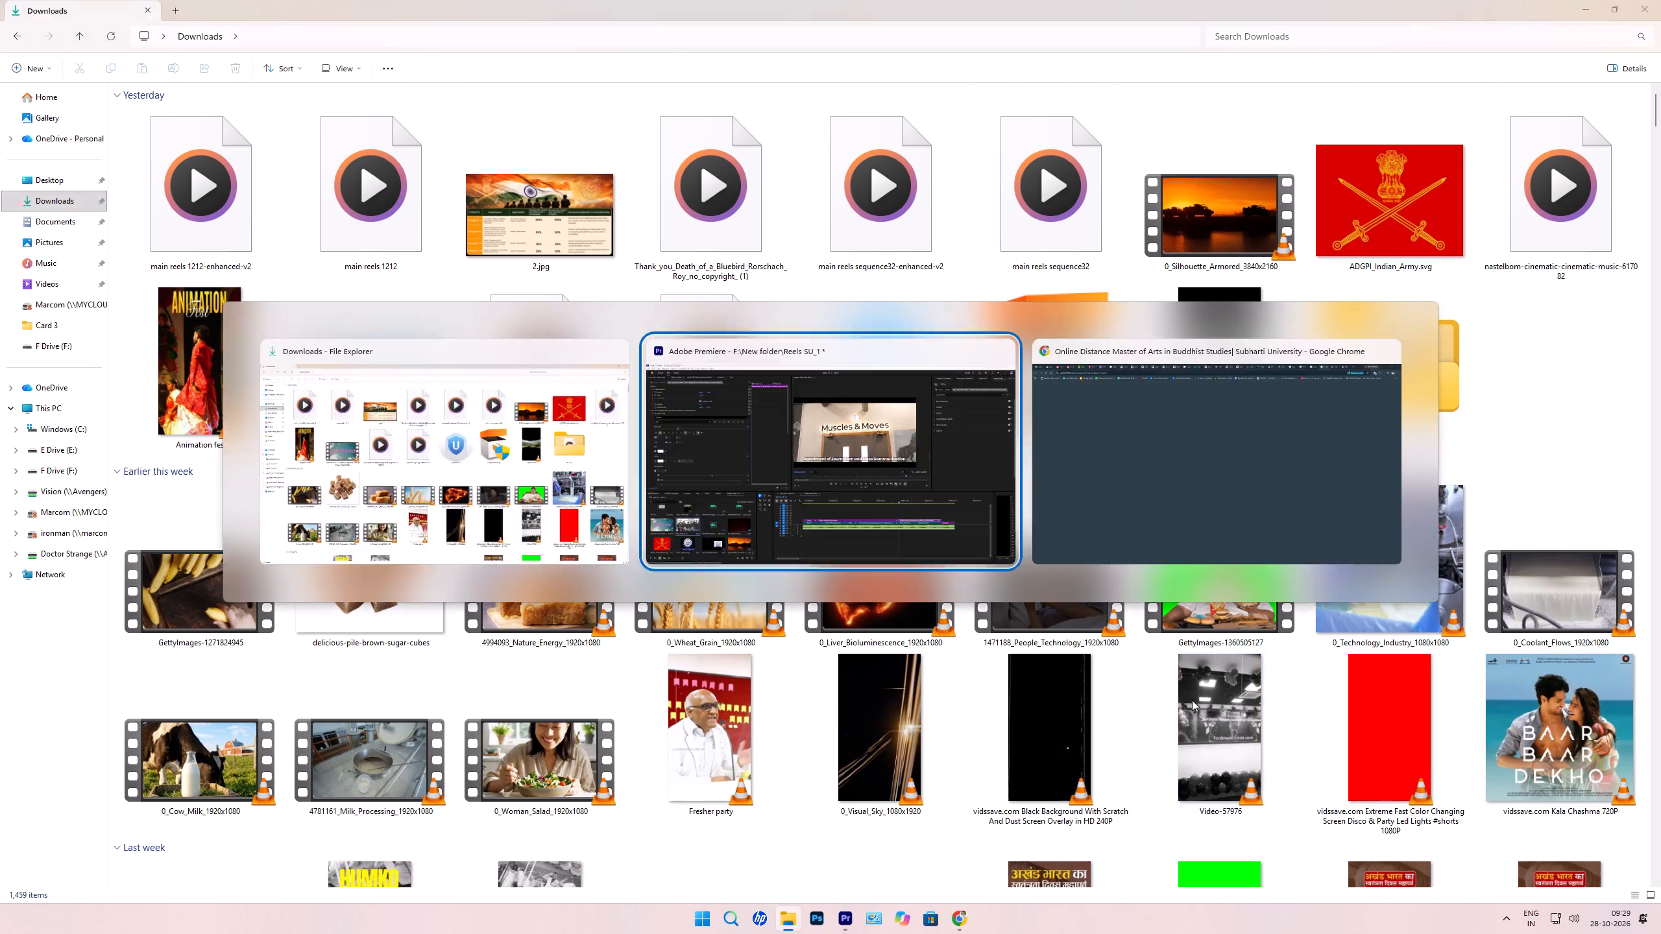
pyautogui.moveTo(1201, 602); pyautogui.dragTo(1210, 616)
pyautogui.moveTo(1210, 616); pyautogui.dragTo(1225, 631)
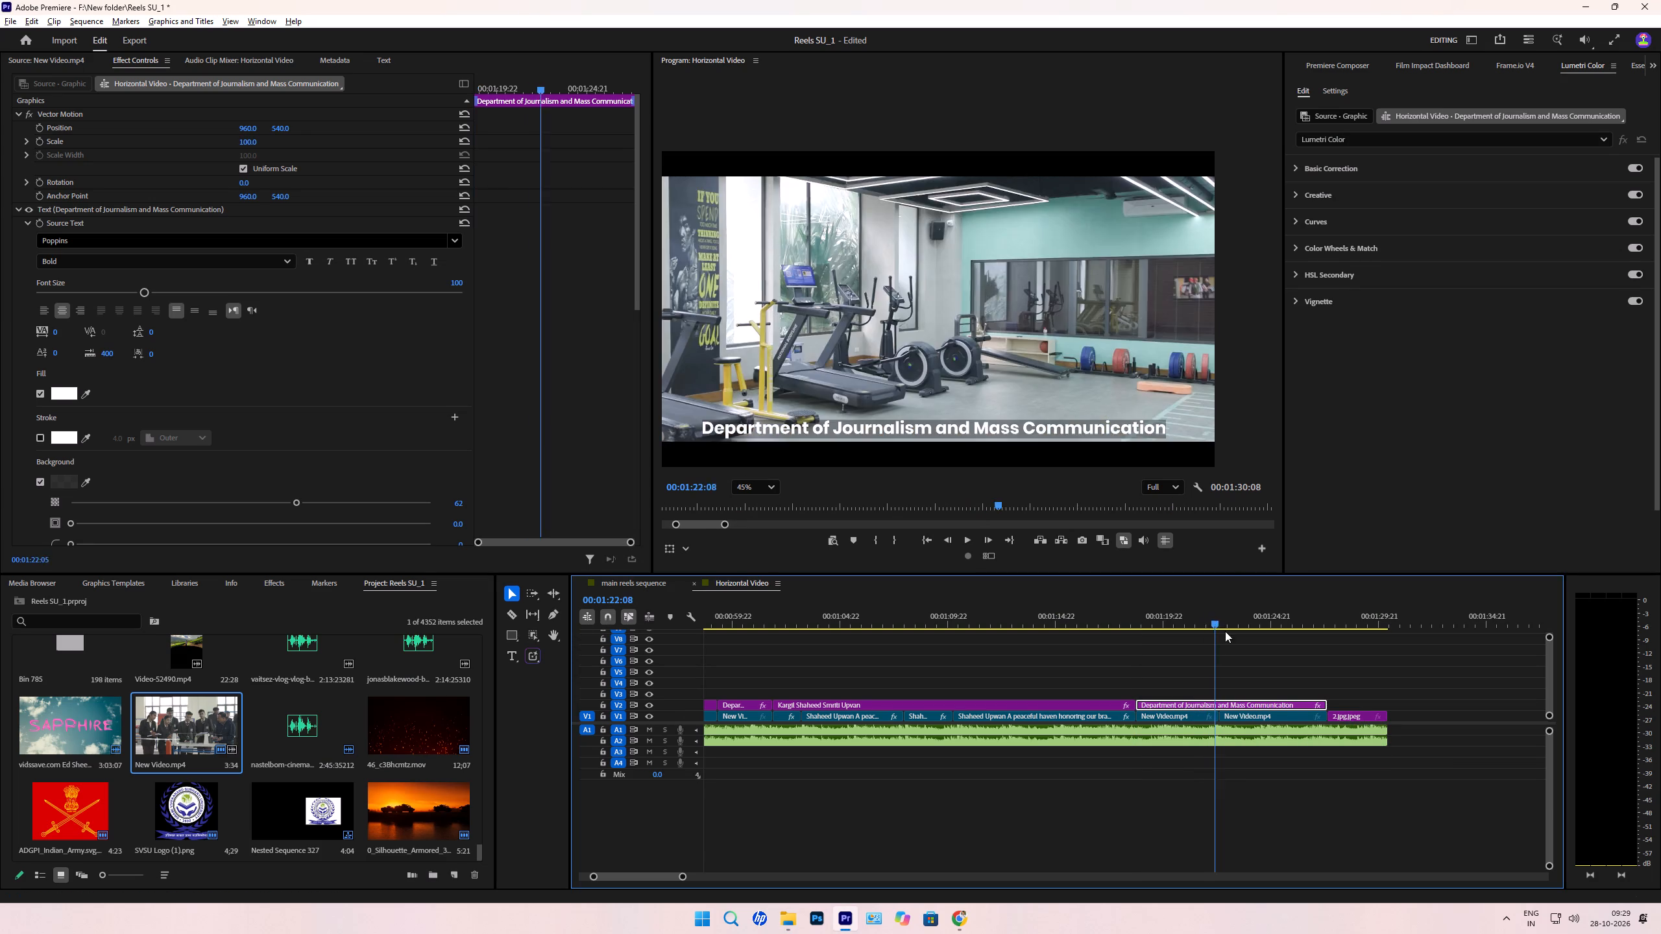
pyautogui.moveTo(1225, 631); pyautogui.dragTo(1288, 673)
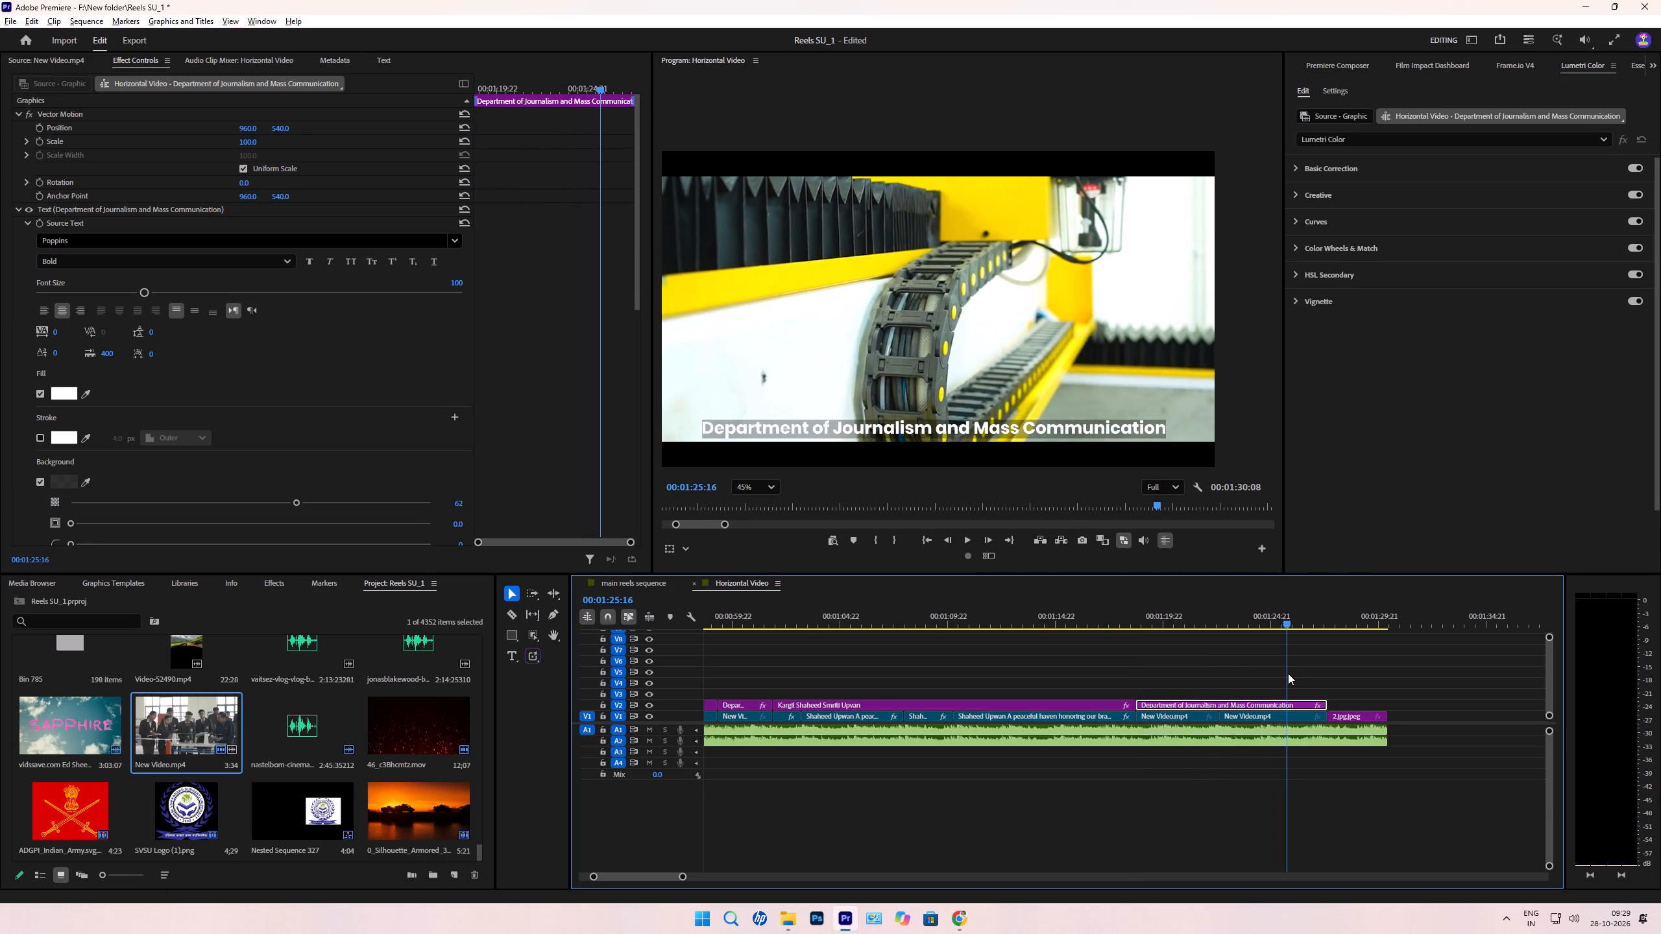
pyautogui.moveTo(1288, 673); pyautogui.dragTo(1213, 660)
pyautogui.press('Up')
pyautogui.press('Down')
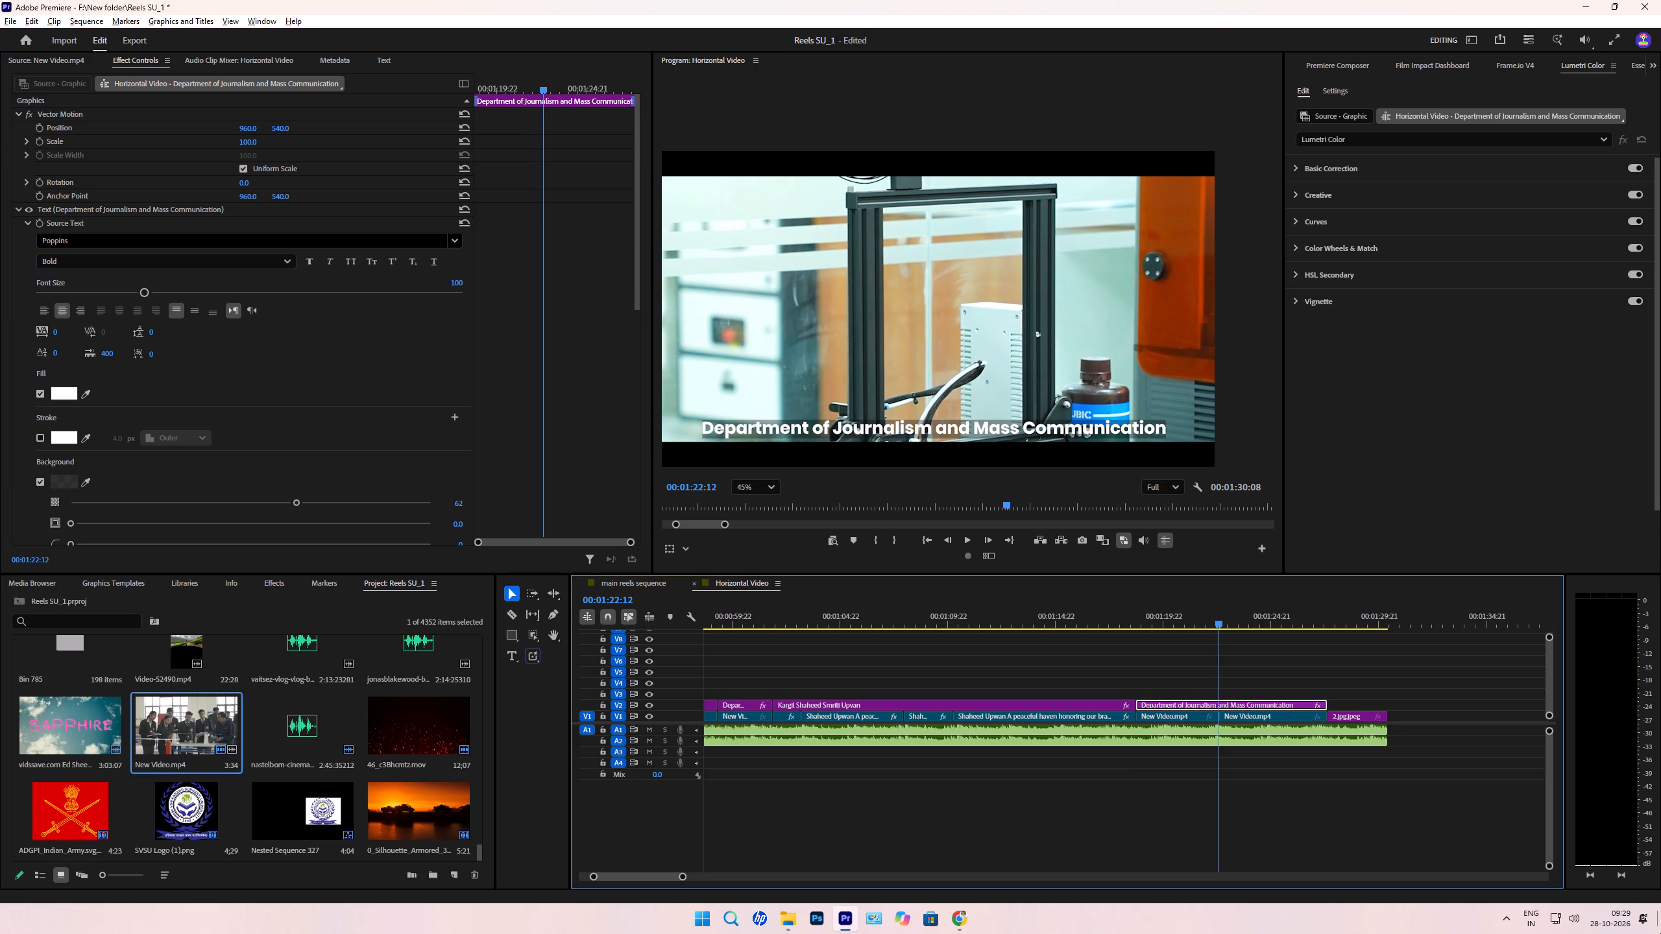
pyautogui.hotkey('ctrl', 'k')
# Retitle the caption segment over the Muscles & Moves gym footage as "Modern & Highly Equiped Gym".
pyautogui.press('Up')
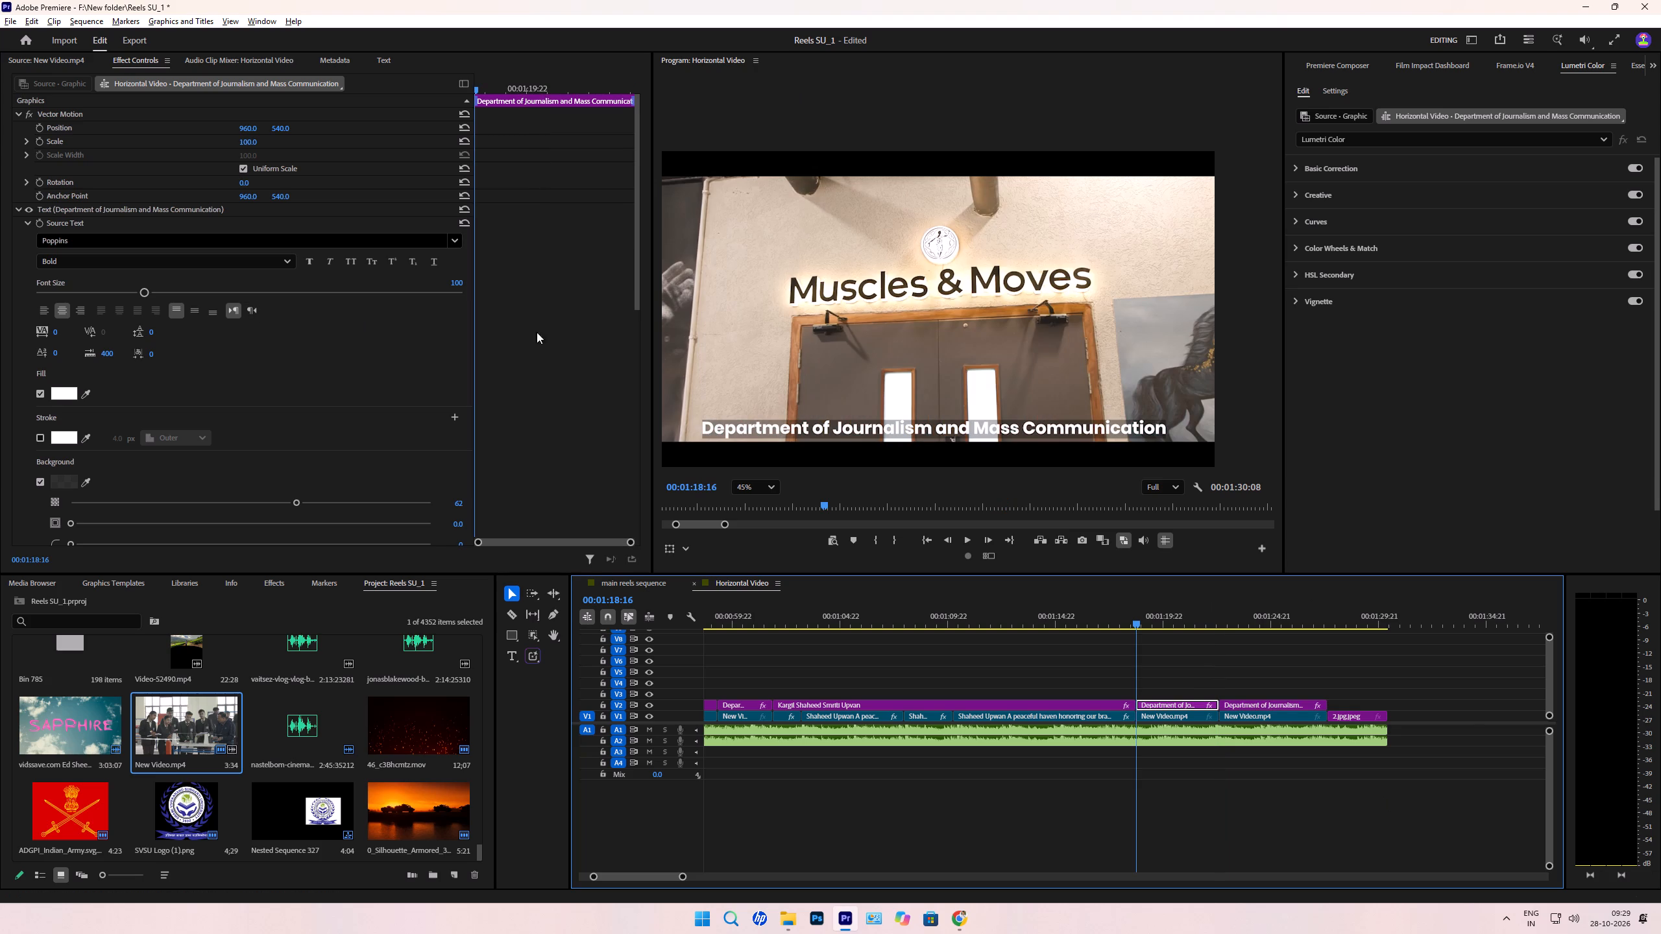
pyautogui.click(1159, 621)
pyautogui.doubleClick(839, 422)
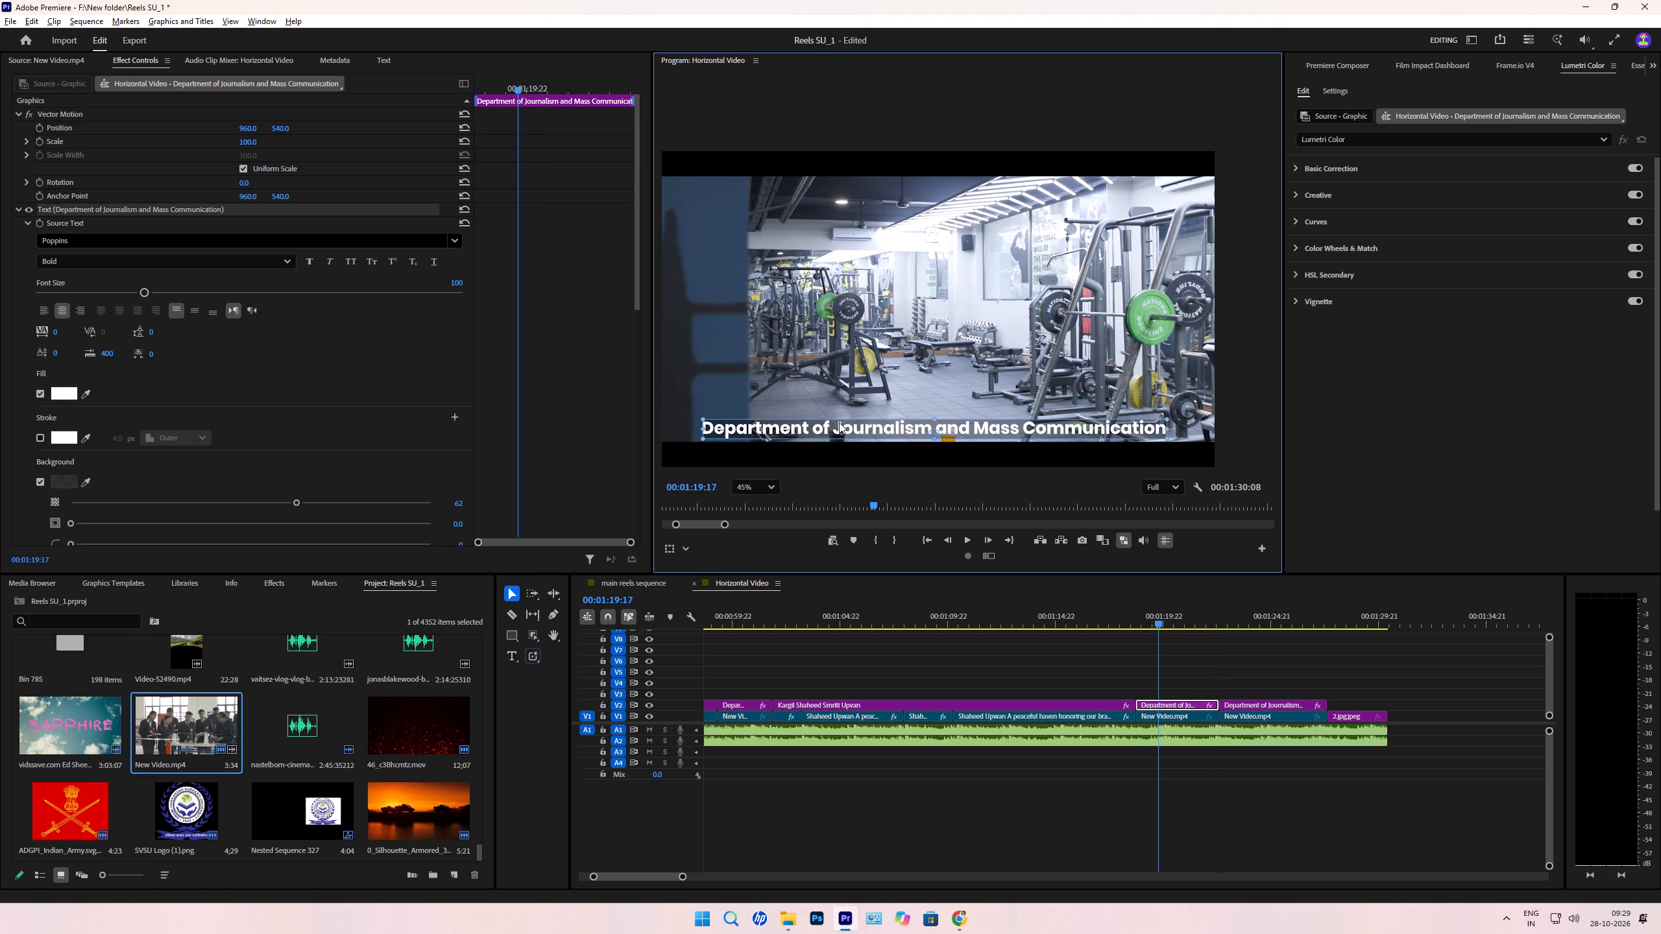
pyautogui.write('Muscl')
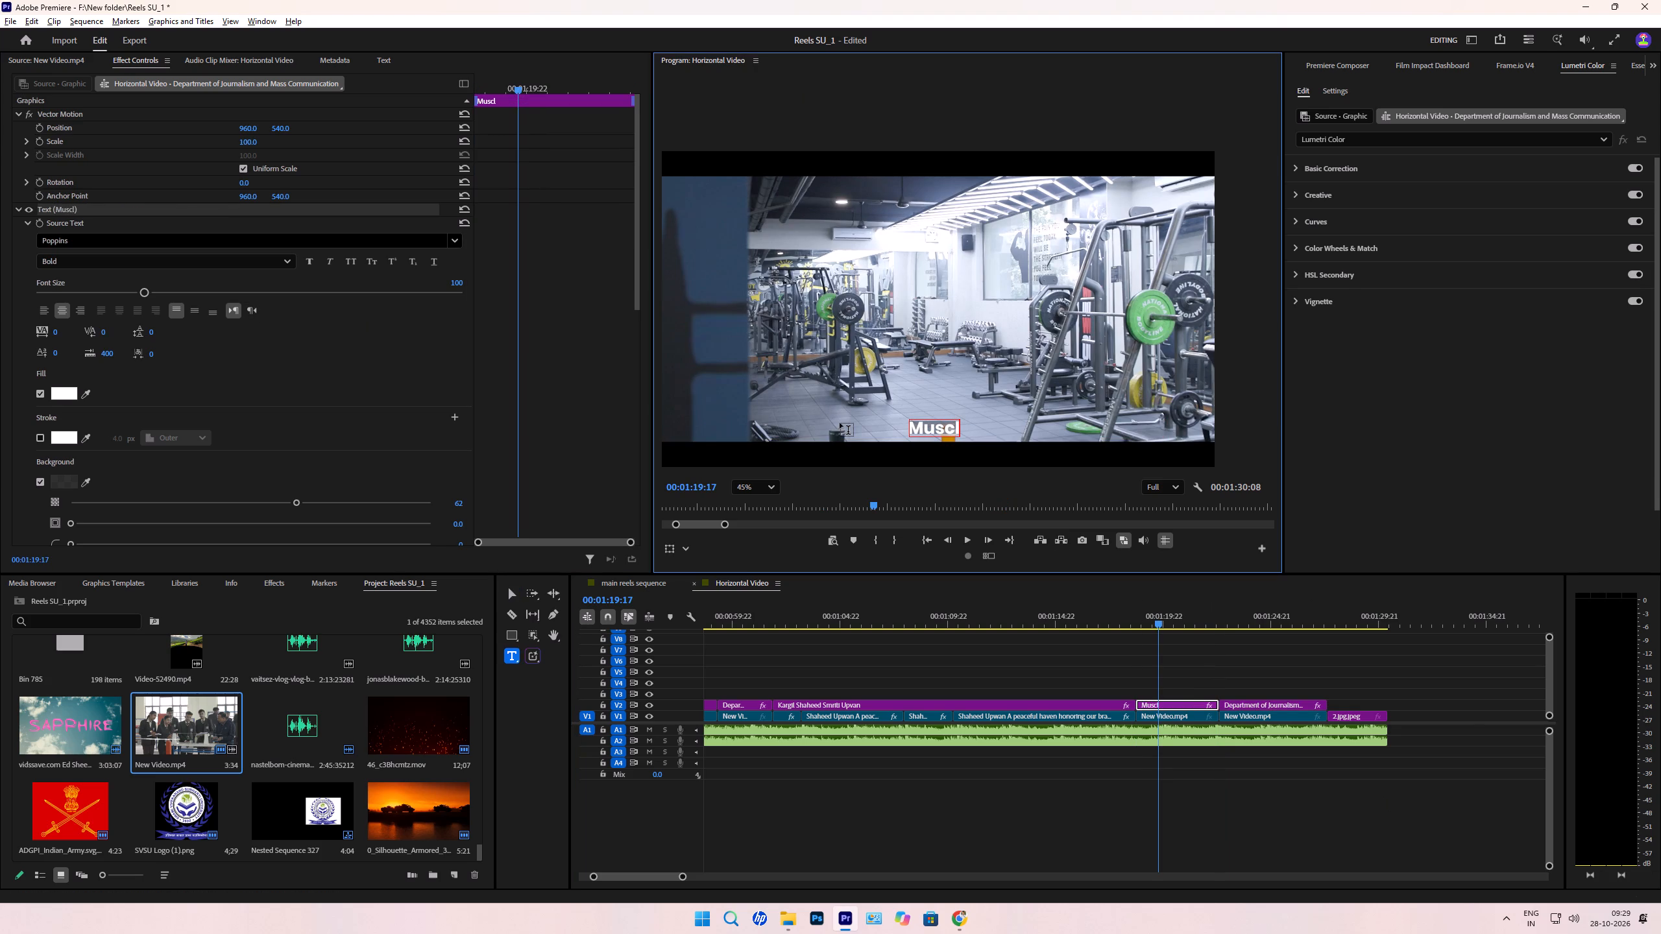
pyautogui.hotkey('ctrl', 'a')
pyautogui.write('Modern')
pyautogui.press('space')
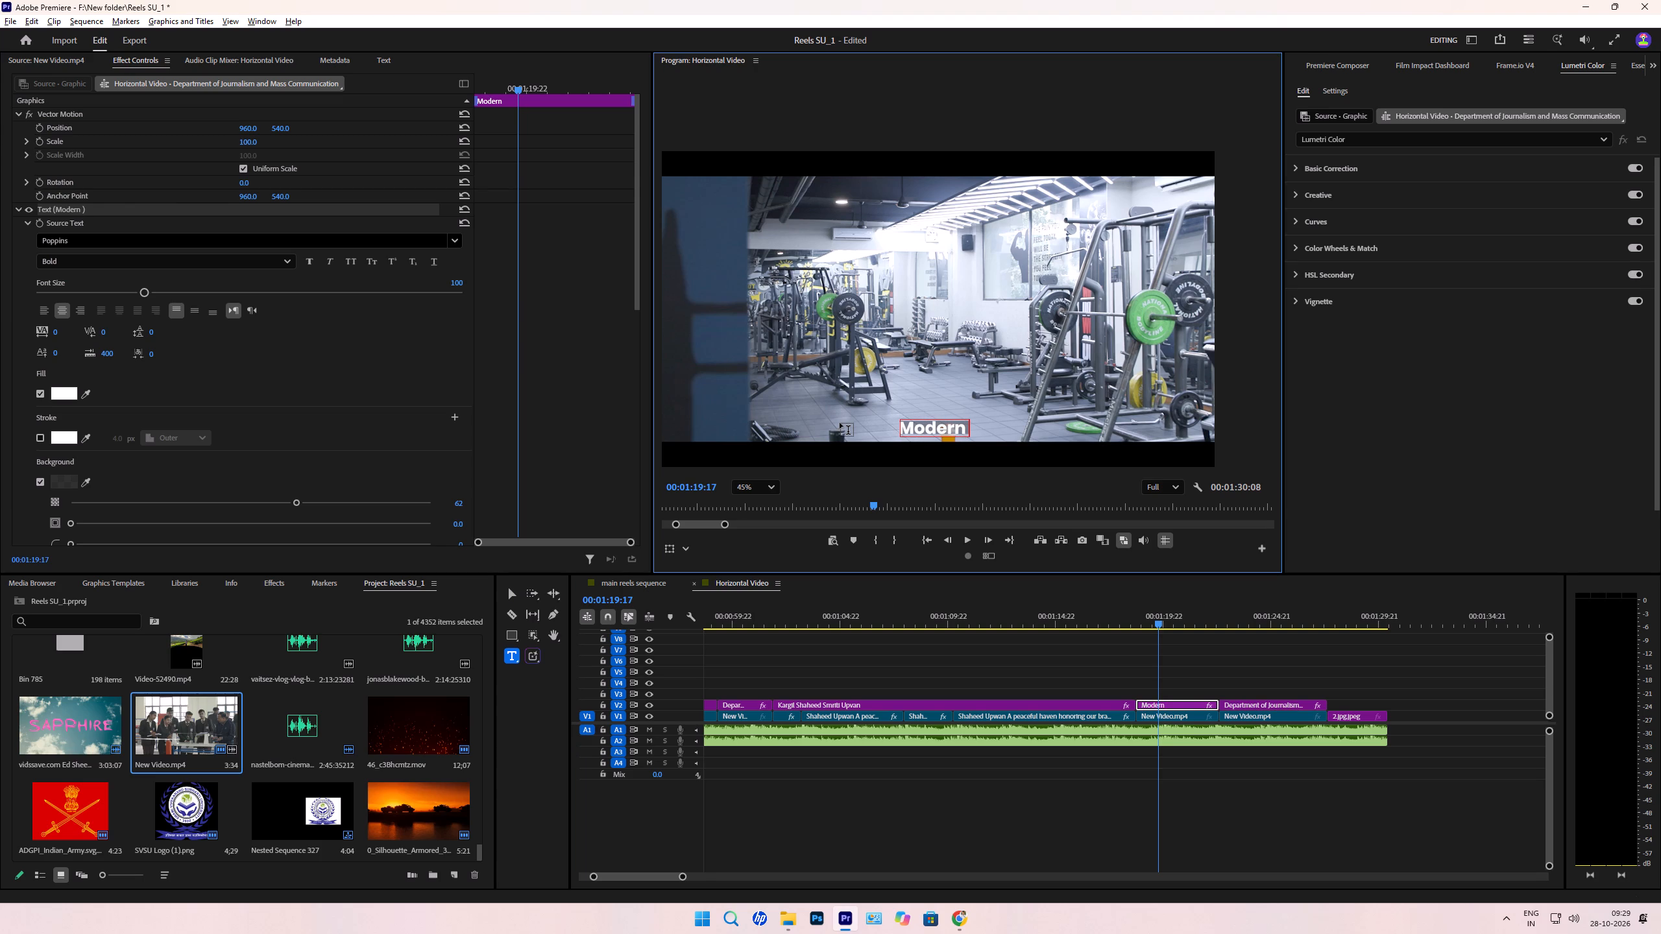
pyautogui.write('&')
pyautogui.press('space')
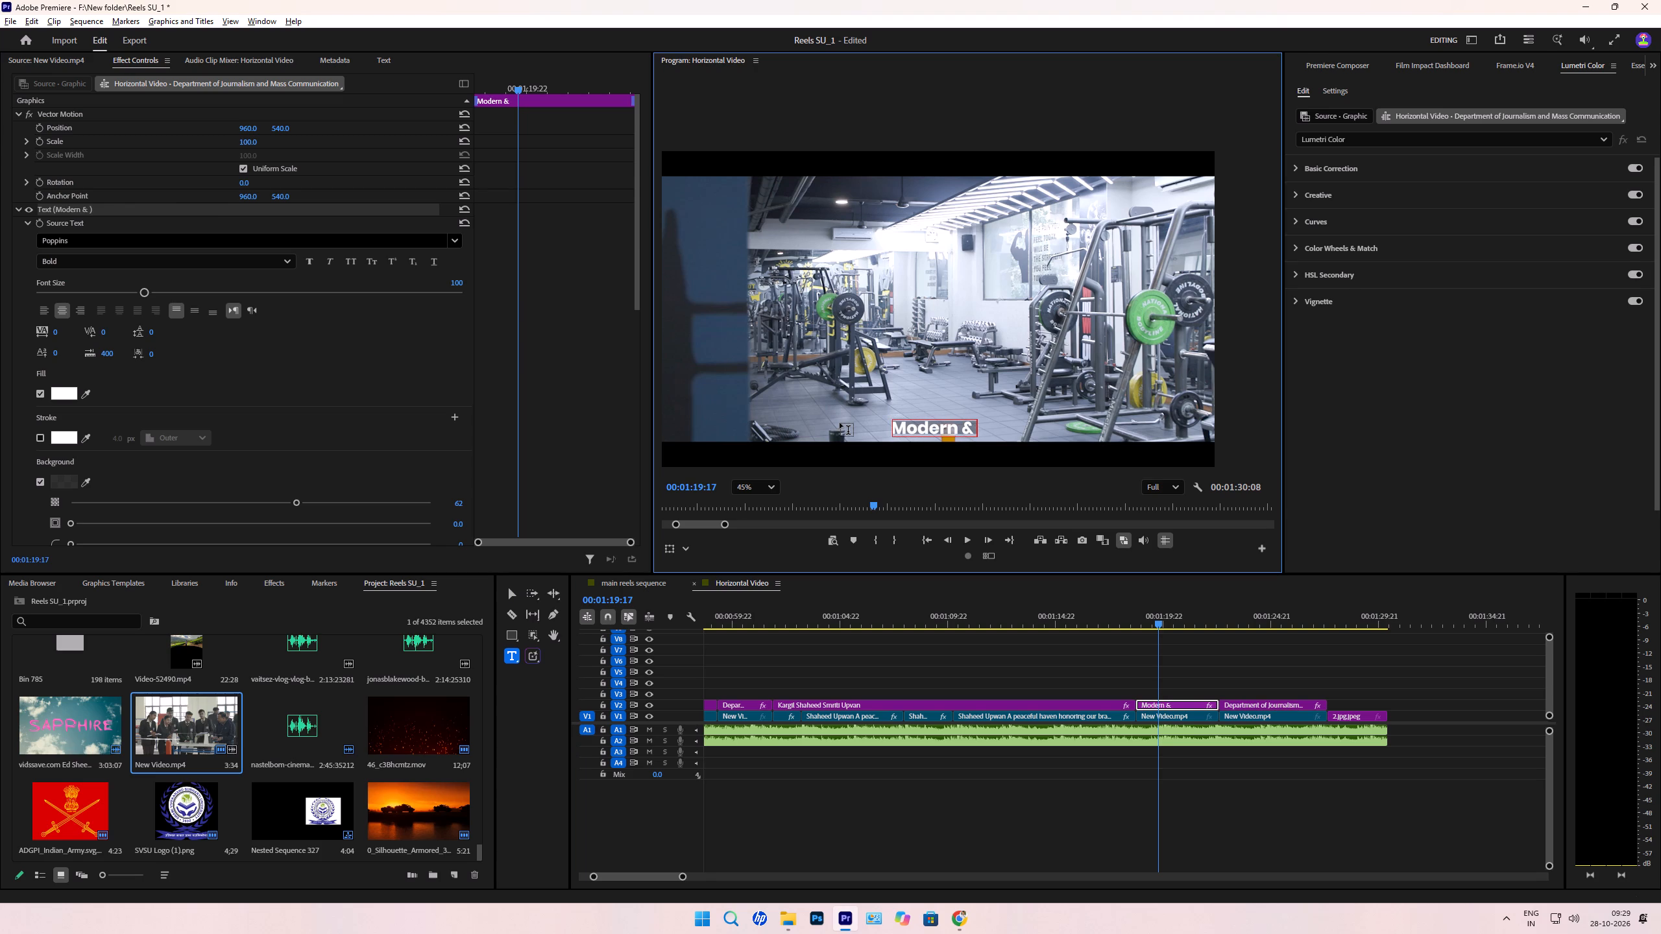
pyautogui.write('Highly')
pyautogui.press('space')
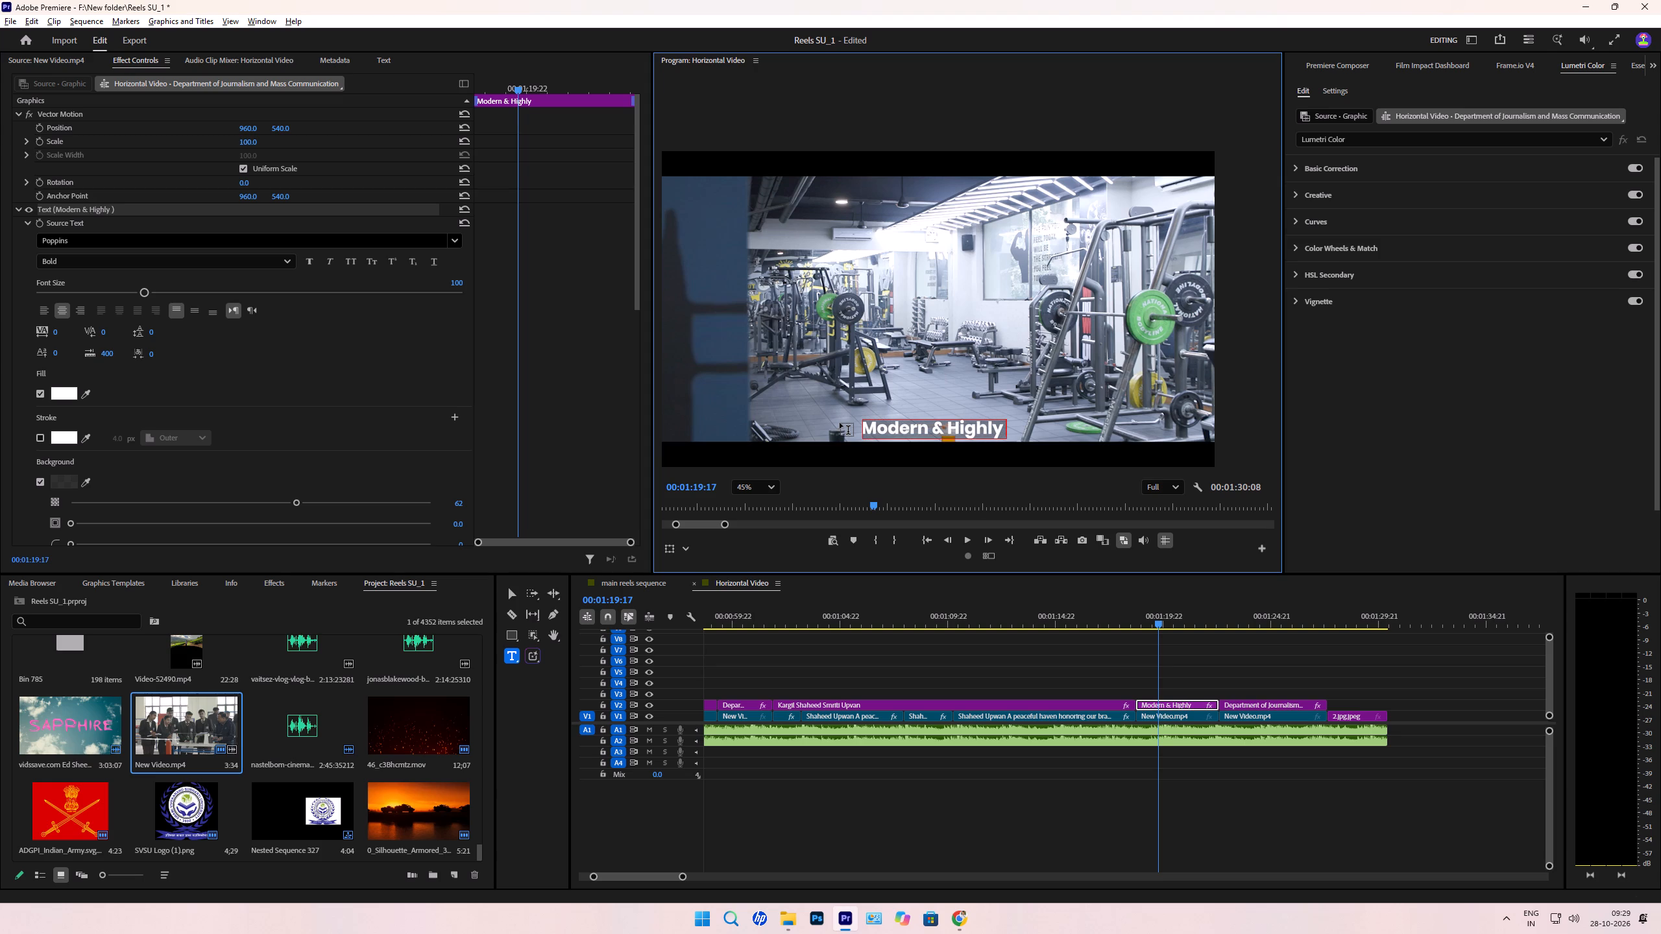
pyautogui.write('Equiped')
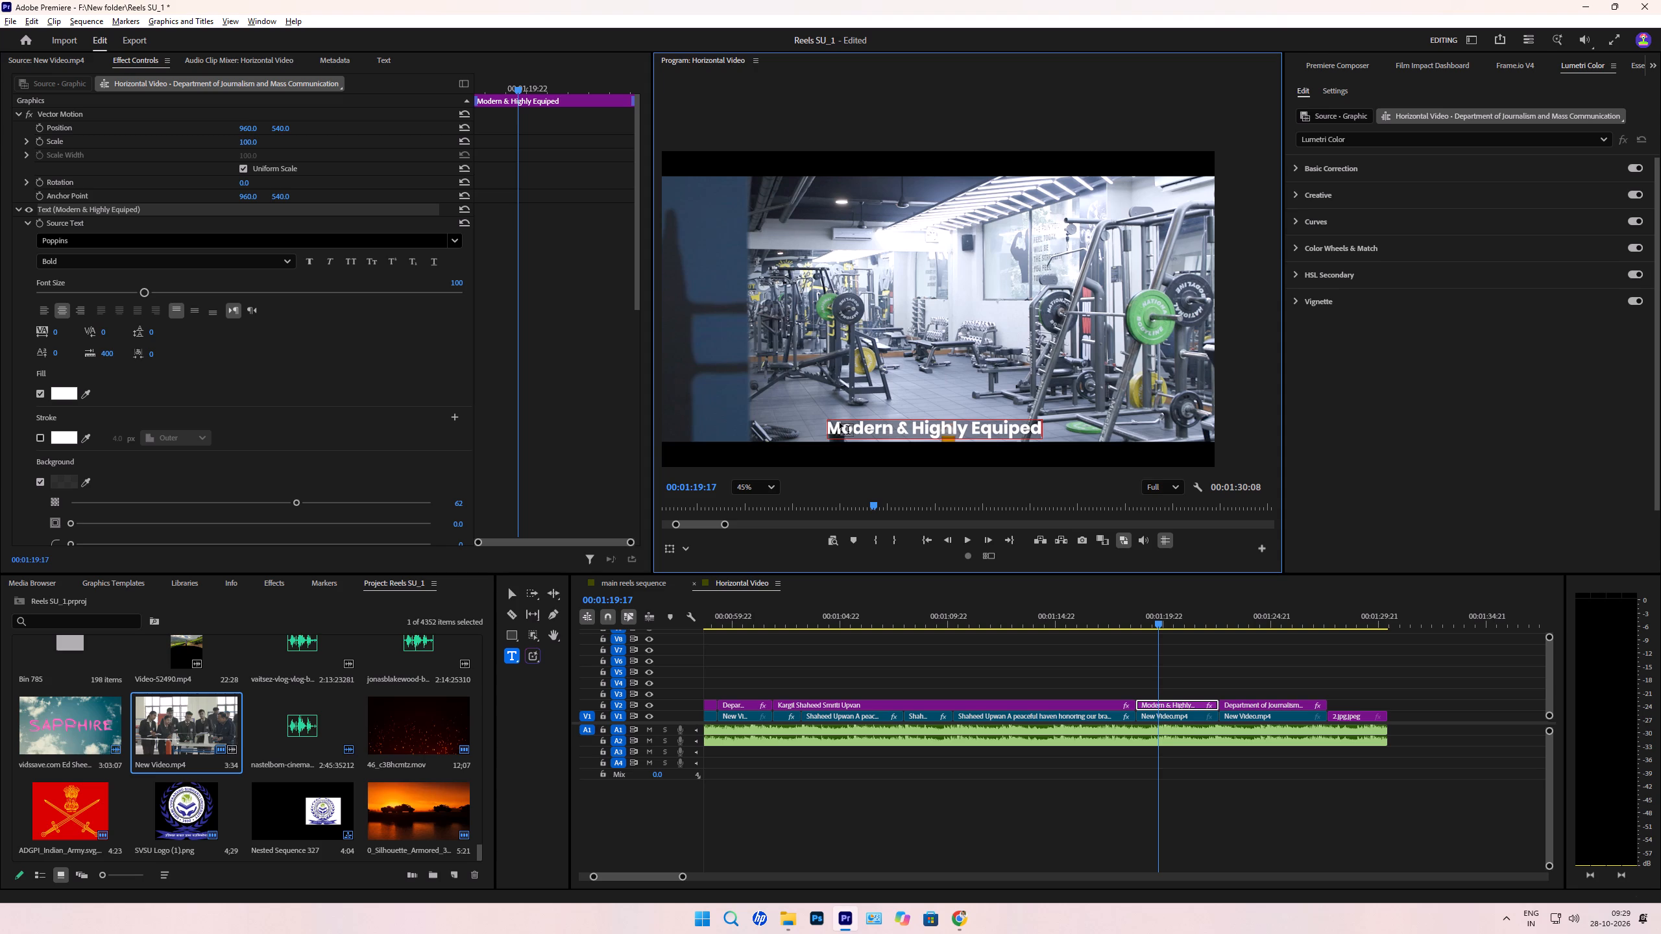
pyautogui.press('space')
pyautogui.write('GYm')
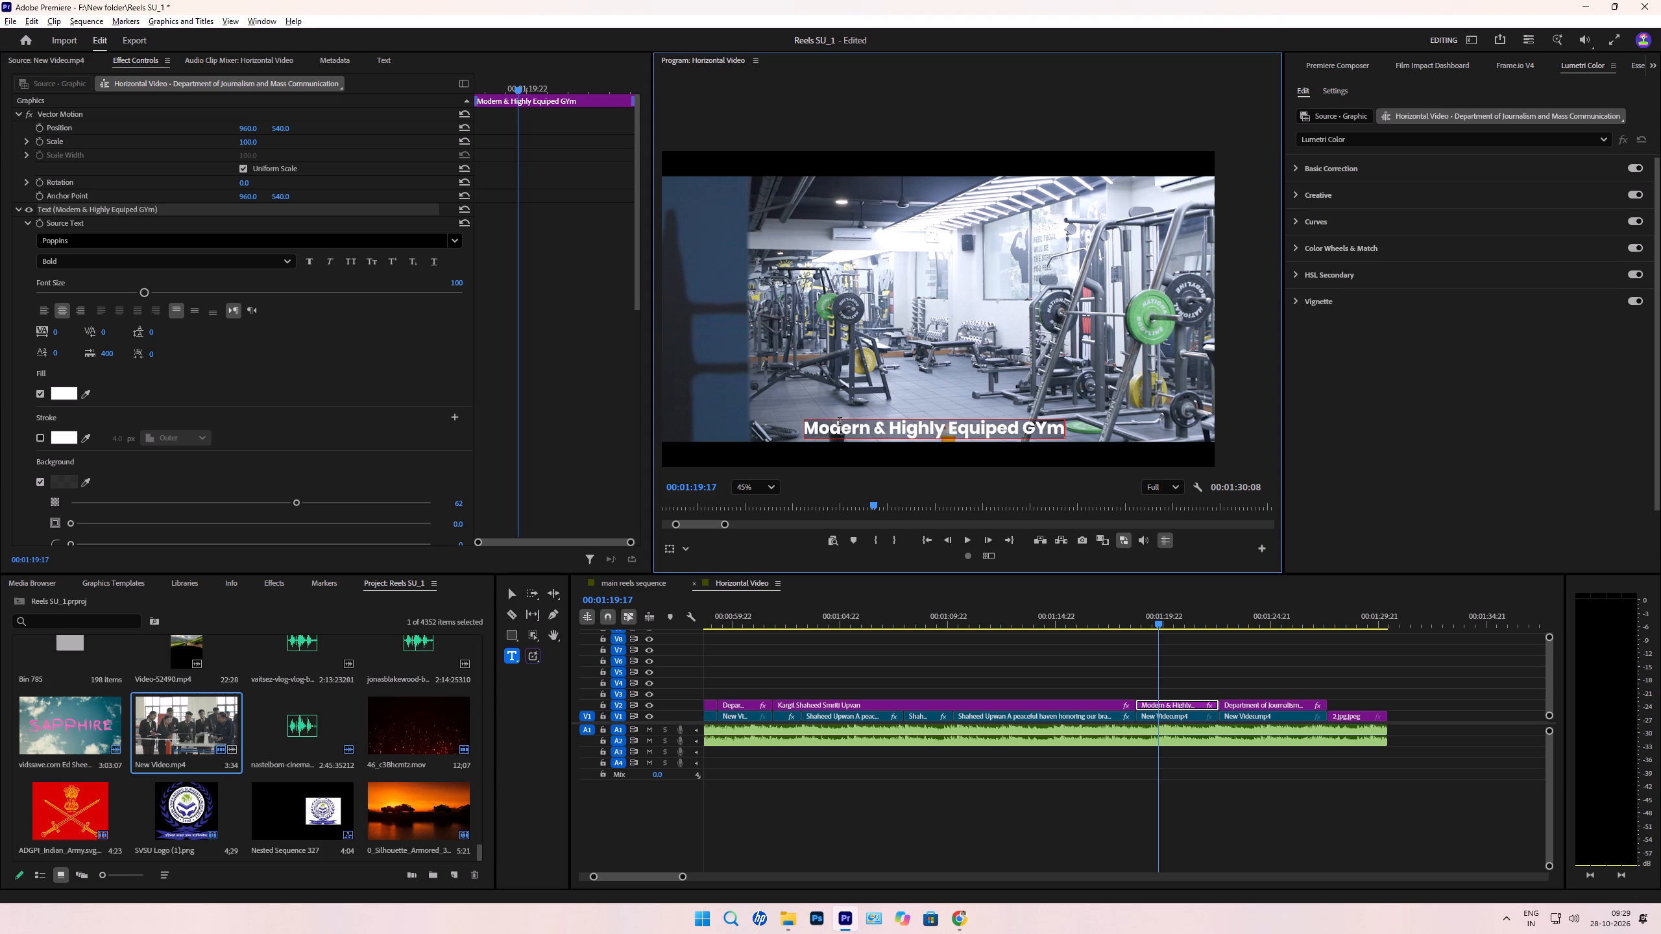
pyautogui.press('BackSpace')
pyautogui.press('BackSpace')
pyautogui.press('u')
pyautogui.press('BackSpace')
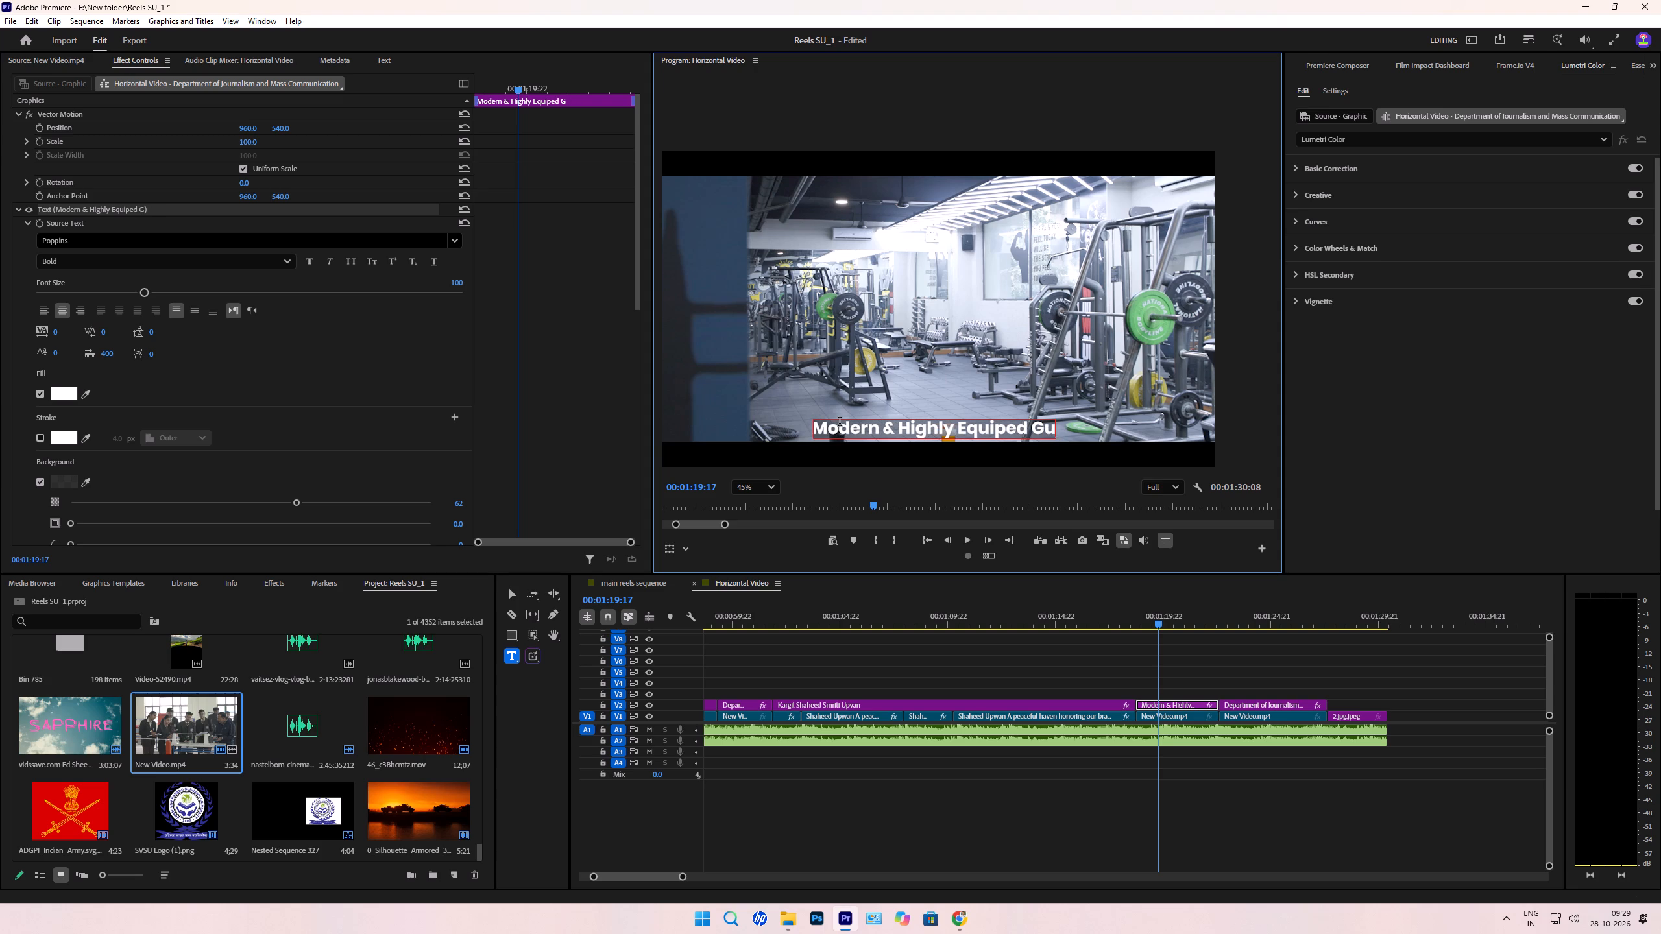
pyautogui.write('ym')
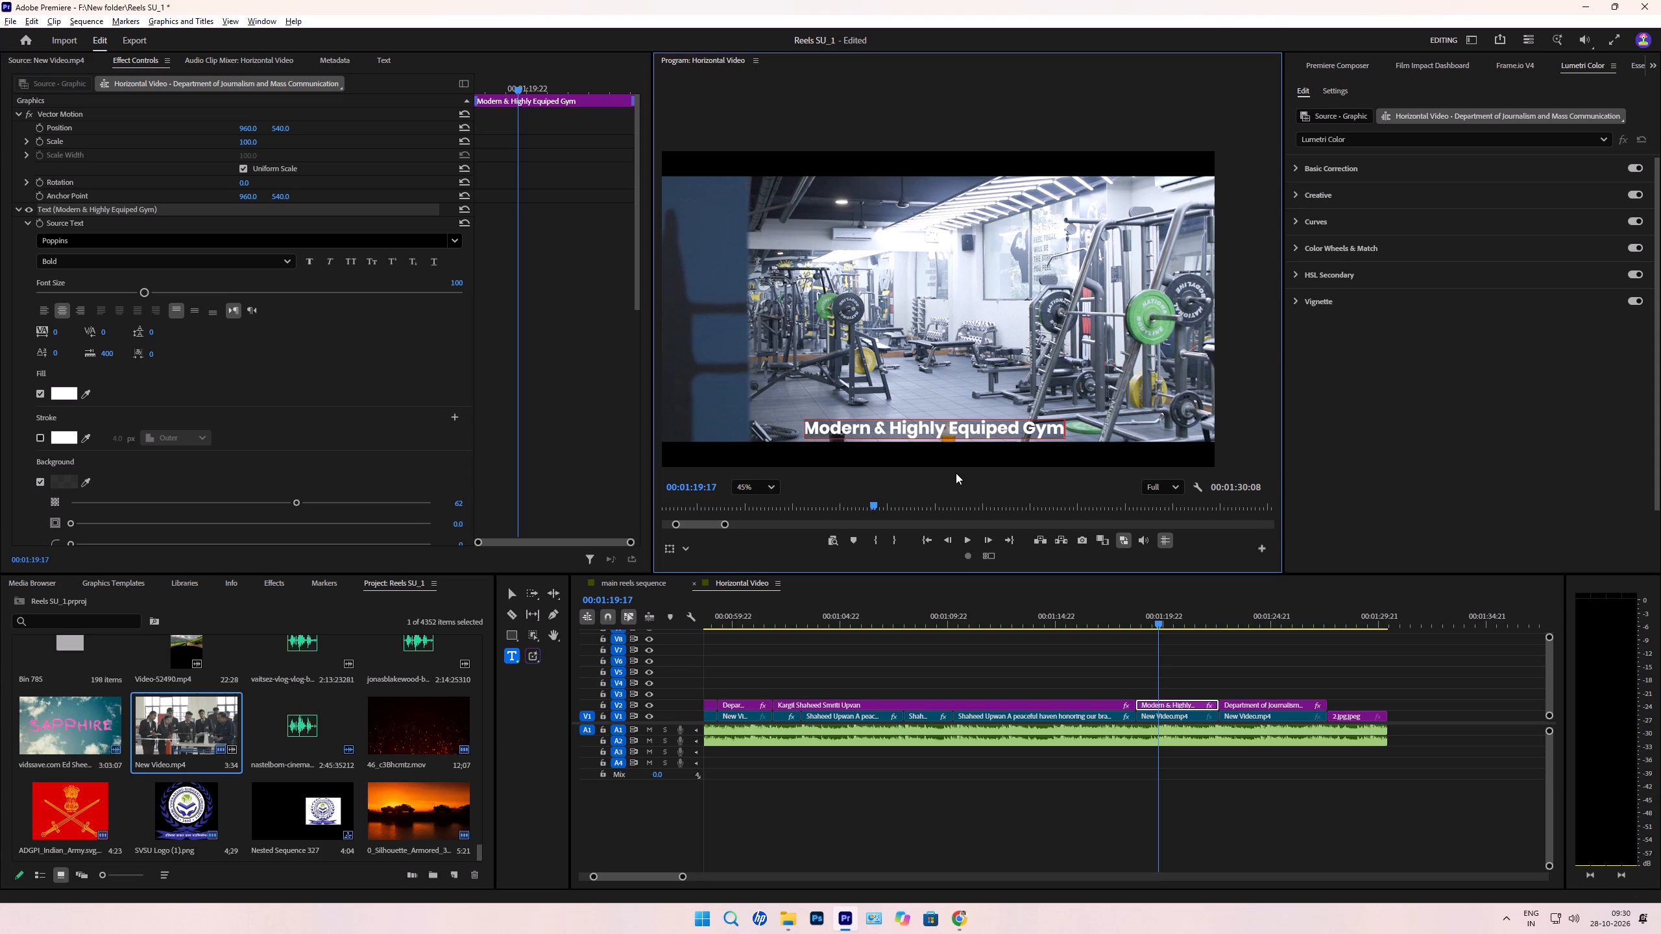
# Correct the spelling of "Equiped" in the gym caption so it reads "Modern & Highly Equipped Gym".
pyautogui.click(988, 429)
pyautogui.press('p')
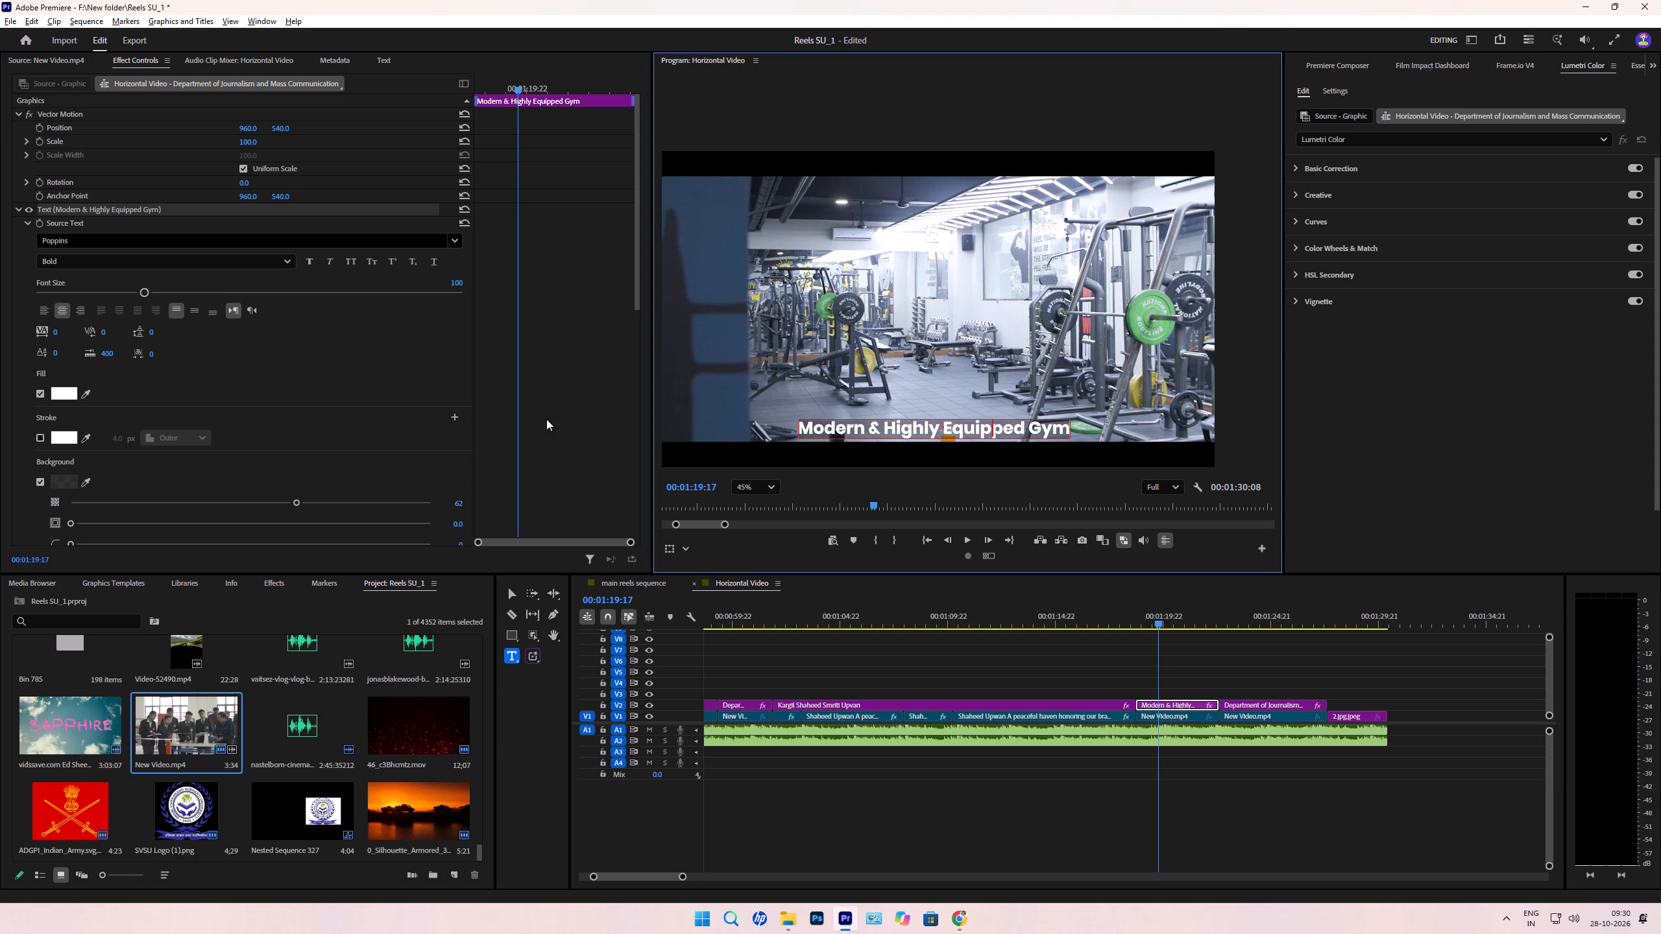
pyautogui.click(507, 595)
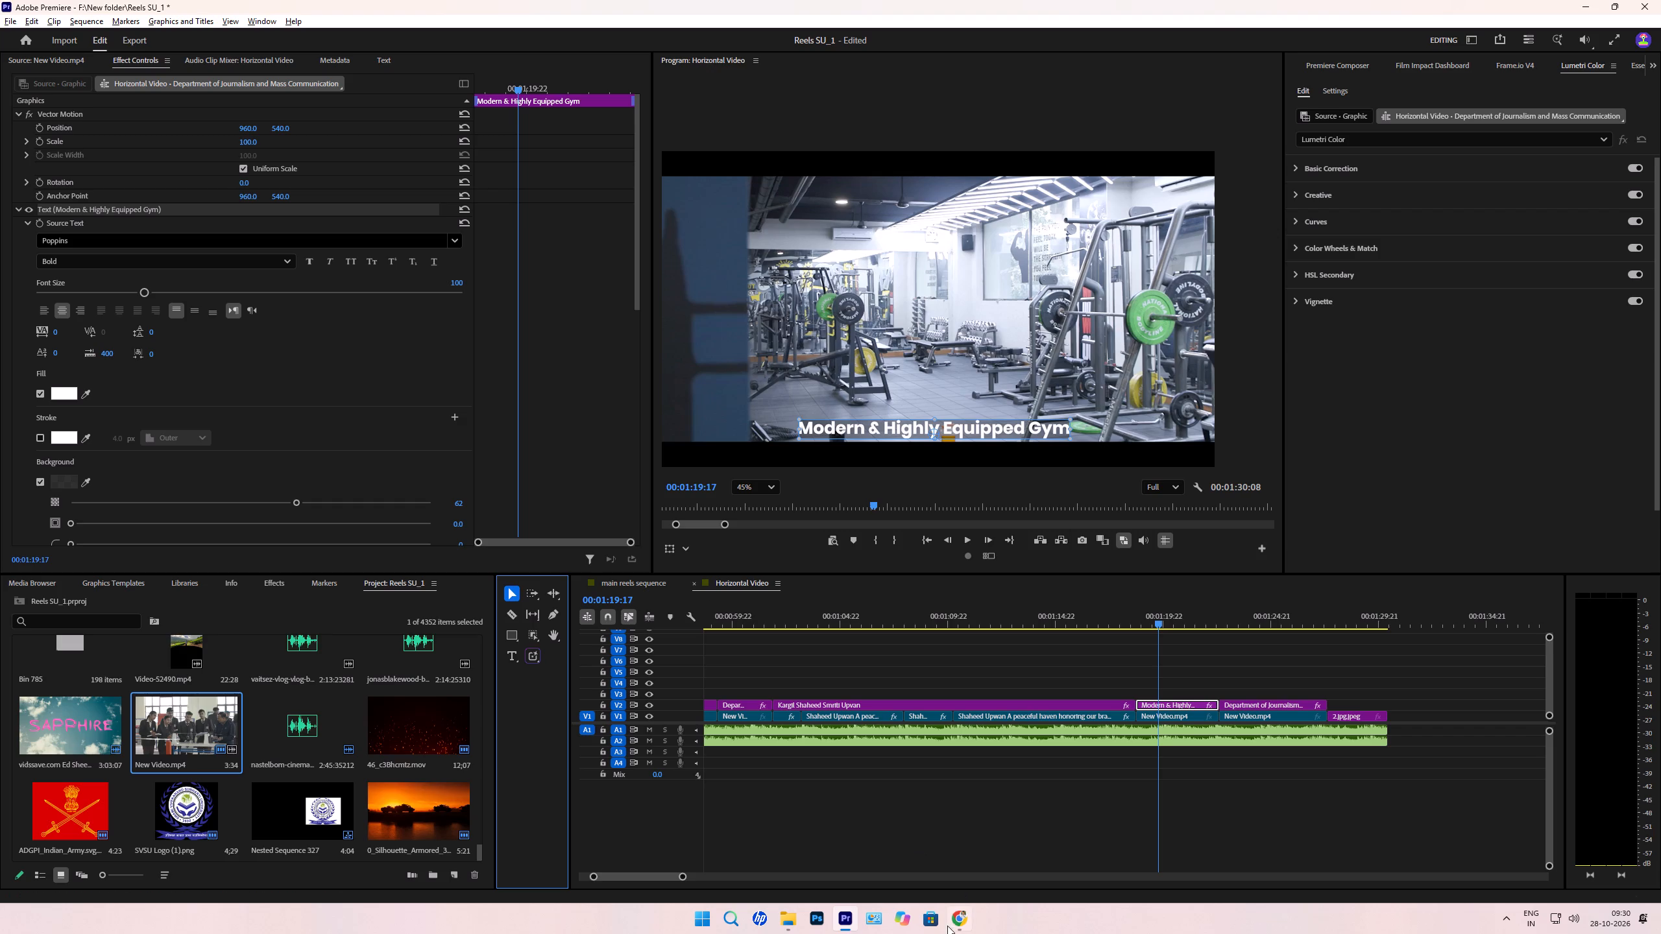
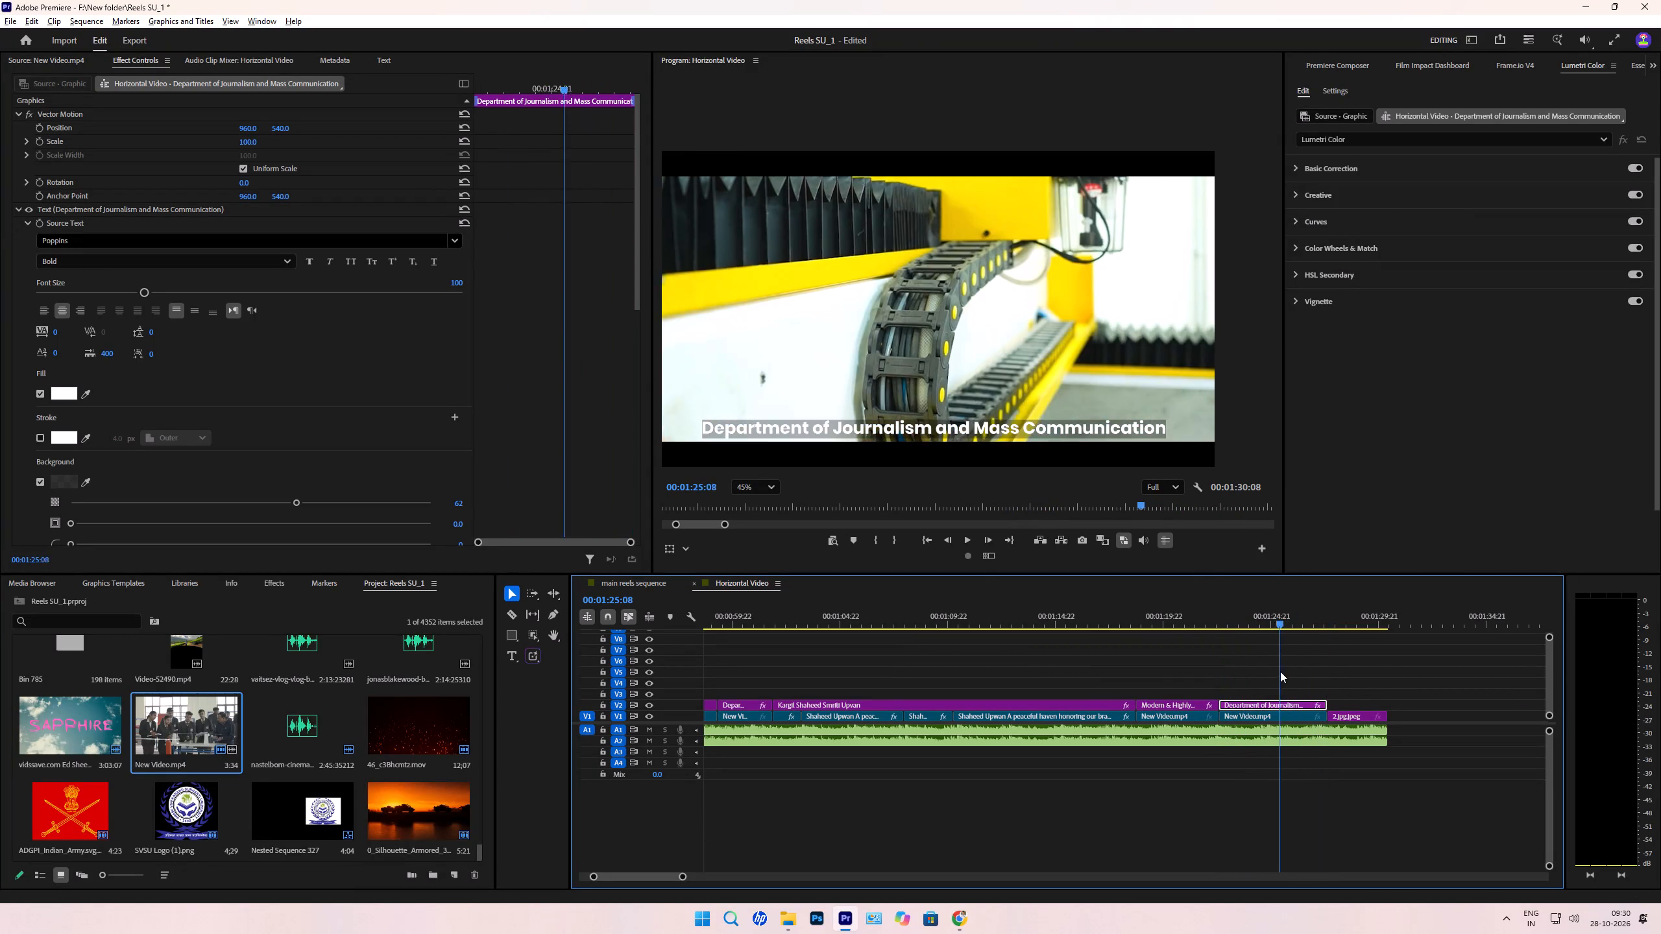
# Retitle the last "Department of Journalism and Mass Communication" caption, over the yellow lab machinery footage, as "Practical Training Lab".
pyautogui.moveTo(1280, 671); pyautogui.dragTo(1275, 693)
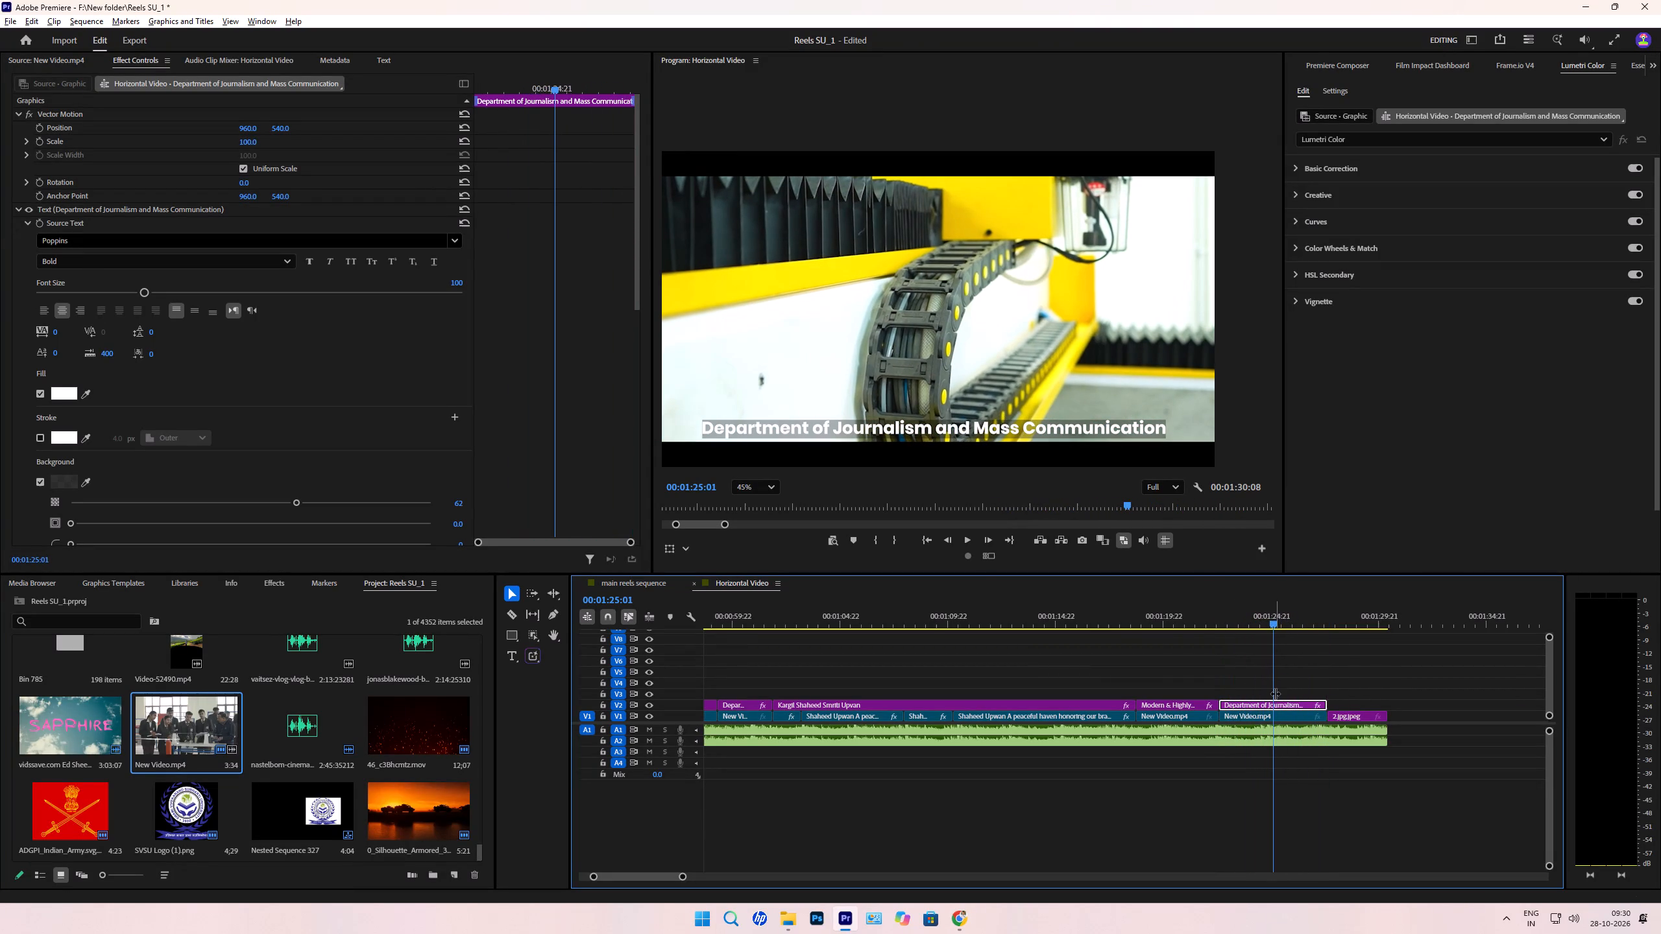
pyautogui.doubleClick(915, 436)
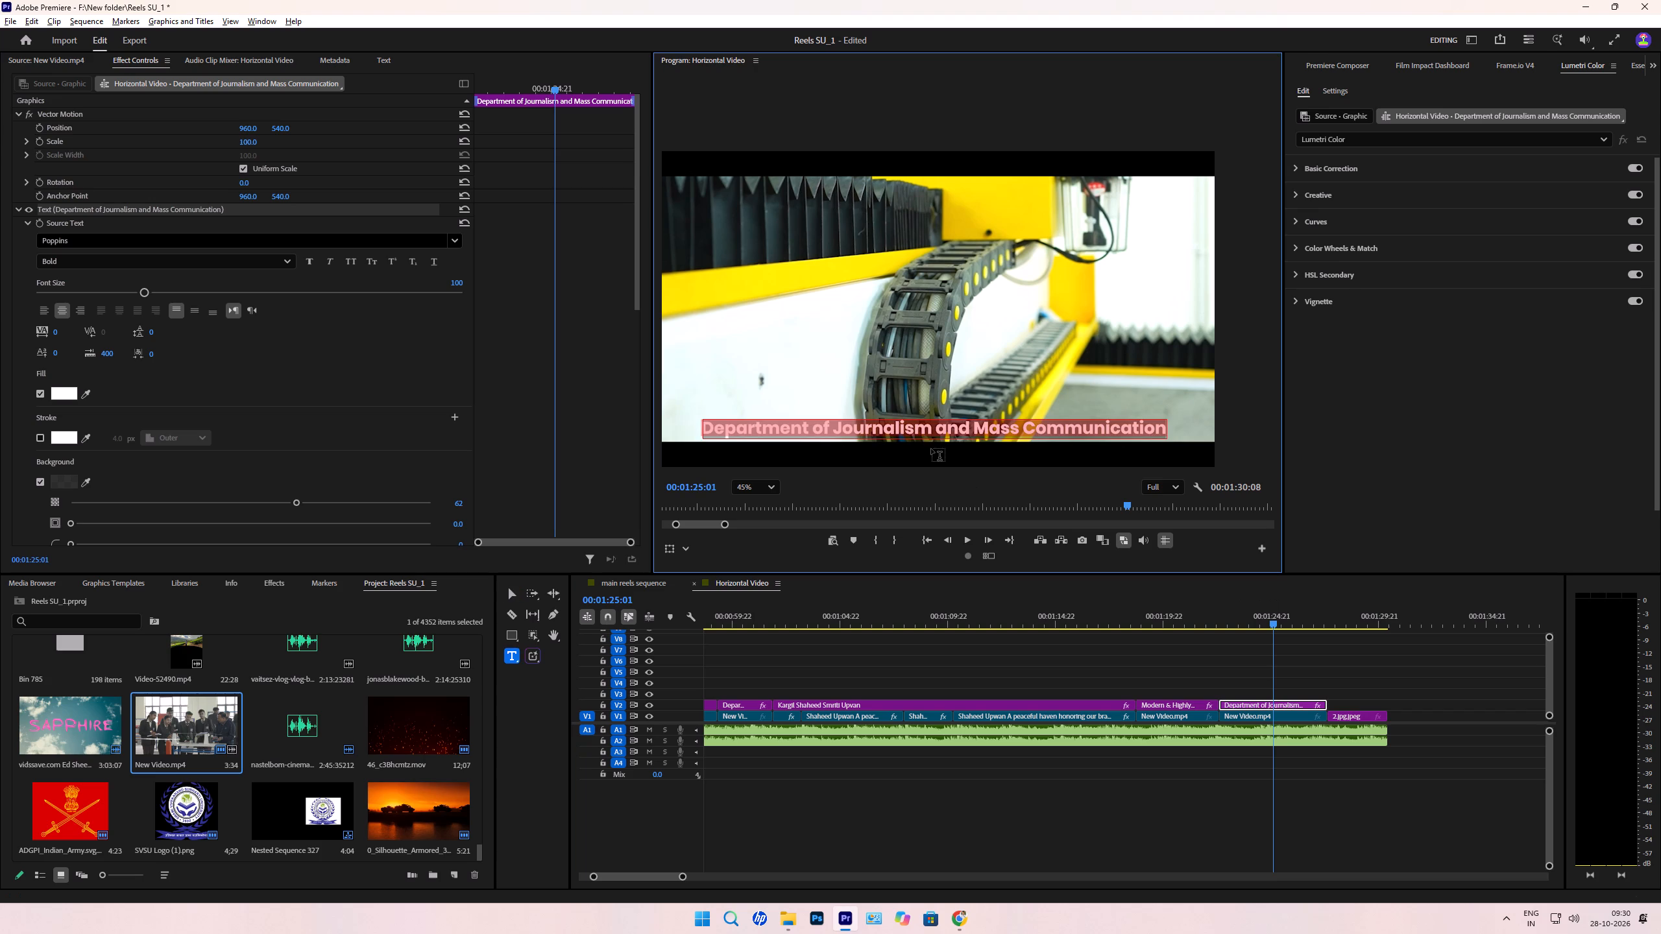
pyautogui.hotkey('shift', 'm')
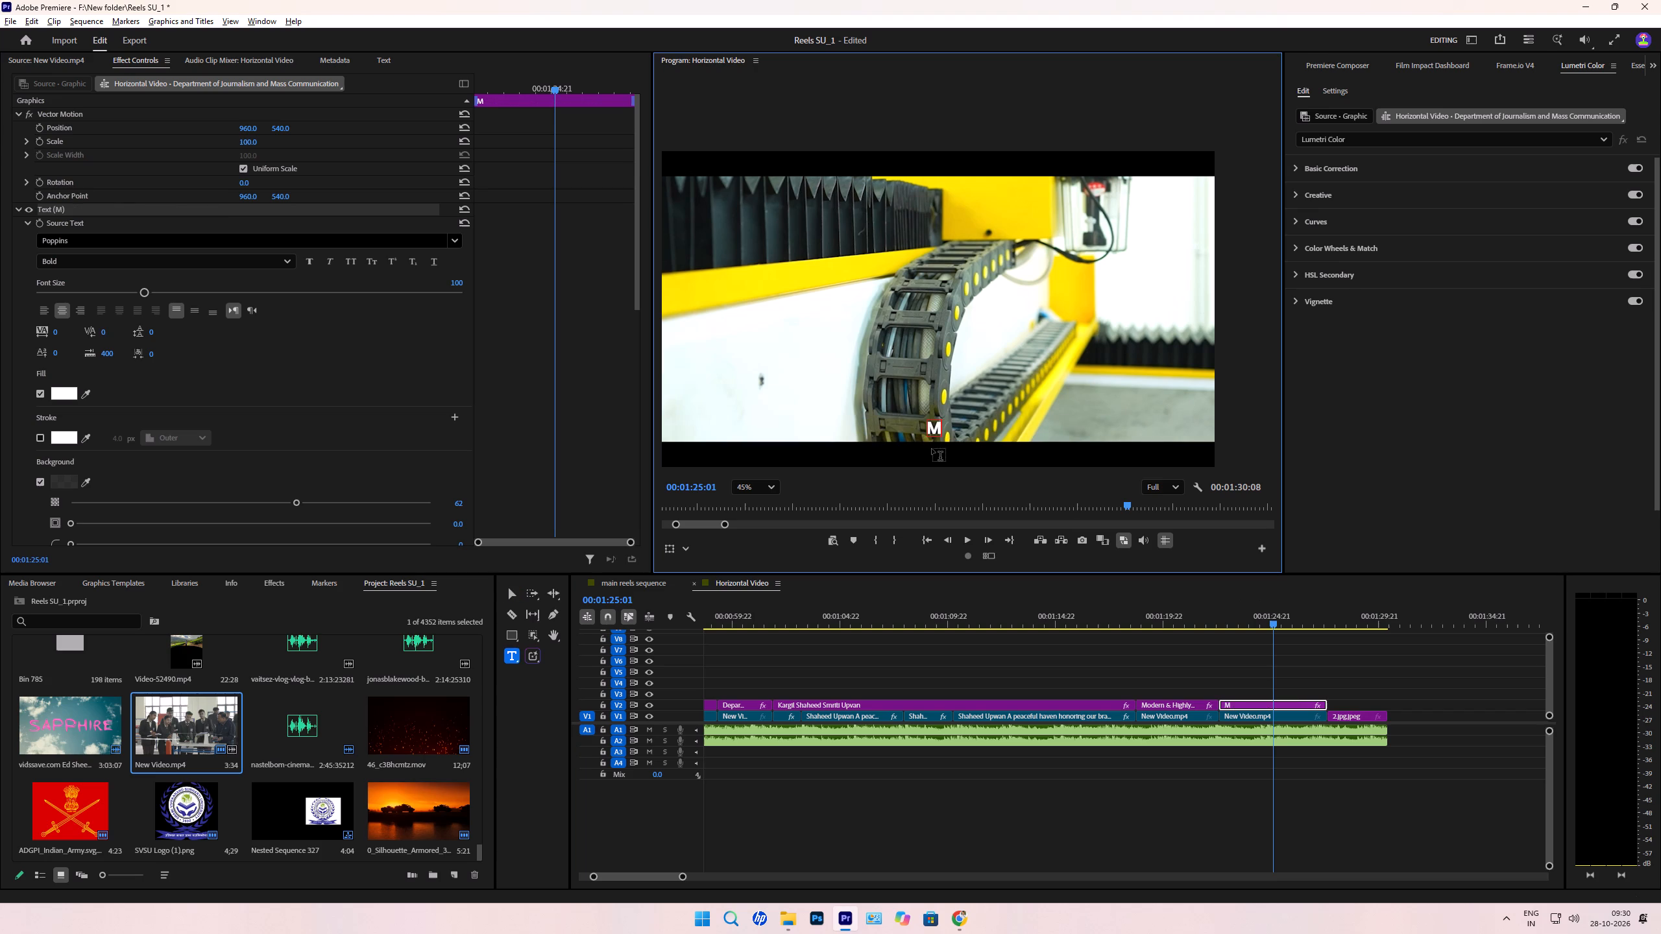
pyautogui.write('oden P')
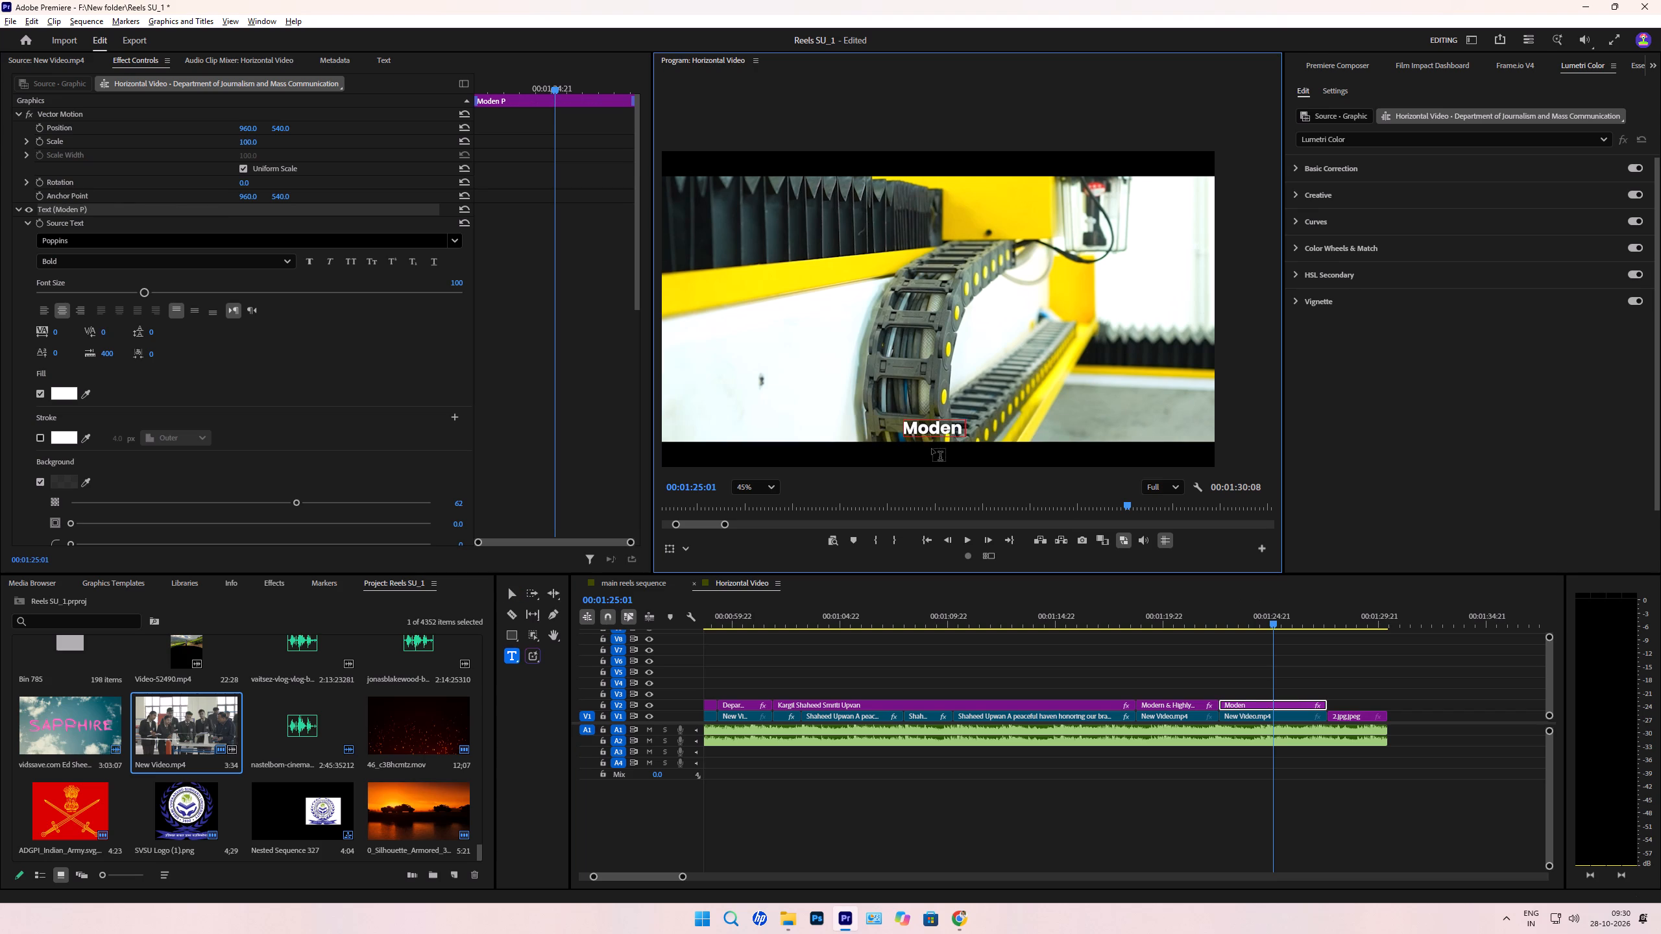
pyautogui.press('BackSpace')
pyautogui.write('Pra')
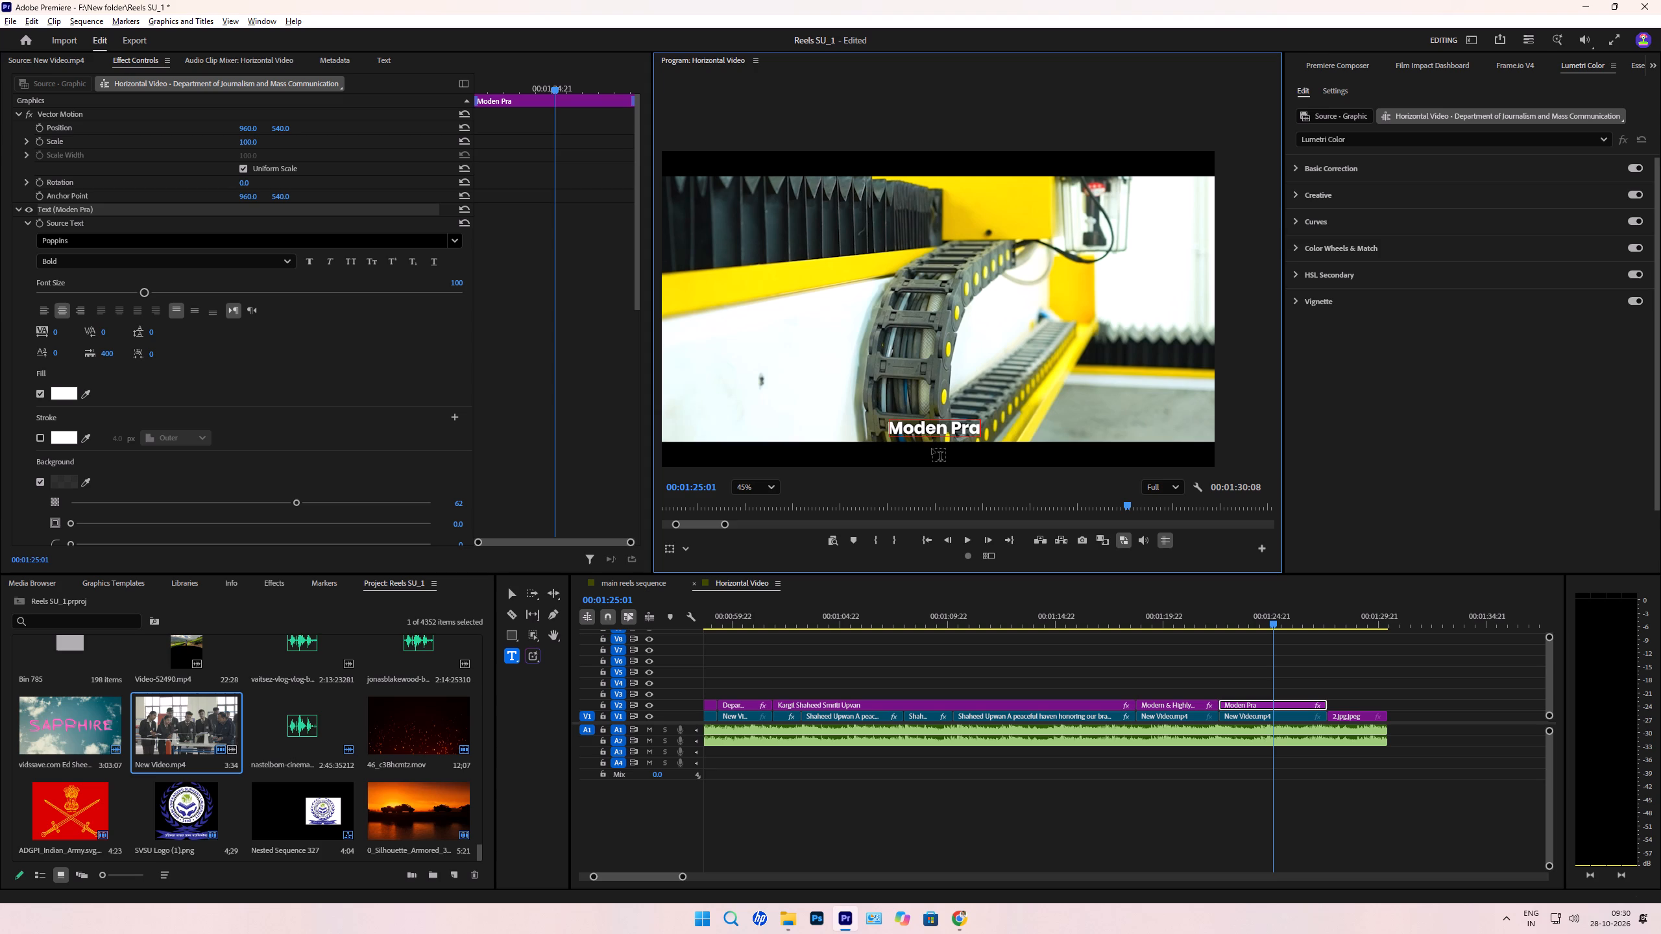
pyautogui.press('Left')
pyautogui.press('Left')
pyautogui.press('Left')
pyautogui.press('Left')
pyautogui.press('Left')
pyautogui.press('Left')
pyautogui.press('Right')
pyautogui.press('Down')
pyautogui.press('r')
pyautogui.press('Right')
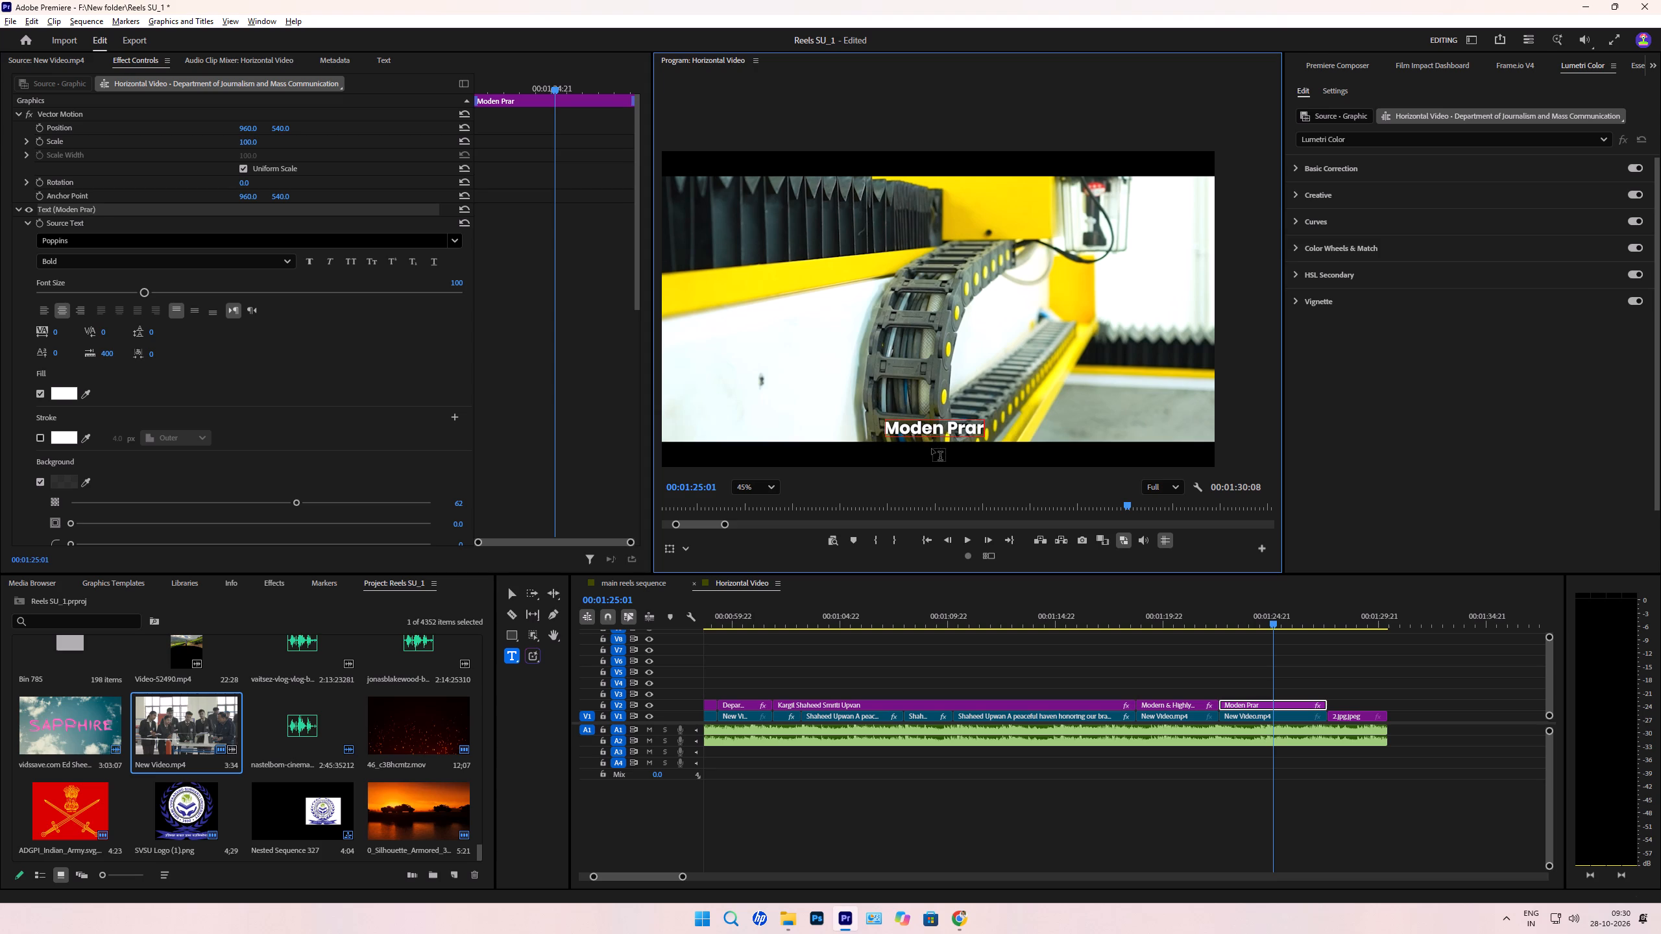
pyautogui.press('BackSpace')
pyautogui.press('Return')
pyautogui.press('BackSpace')
pyautogui.press('BackSpace')
pyautogui.press('BackSpace')
pyautogui.press('BackSpace')
pyautogui.press('BackSpace')
pyautogui.press('BackSpace')
pyautogui.press('BackSpace')
pyautogui.press('BackSpace')
pyautogui.press('BackSpace')
pyautogui.press('BackSpace')
pyautogui.press('BackSpace')
pyautogui.press('BackSpace')
pyautogui.press('BackSpace')
pyautogui.press('BackSpace')
pyautogui.press('BackSpace')
pyautogui.press('BackSpace')
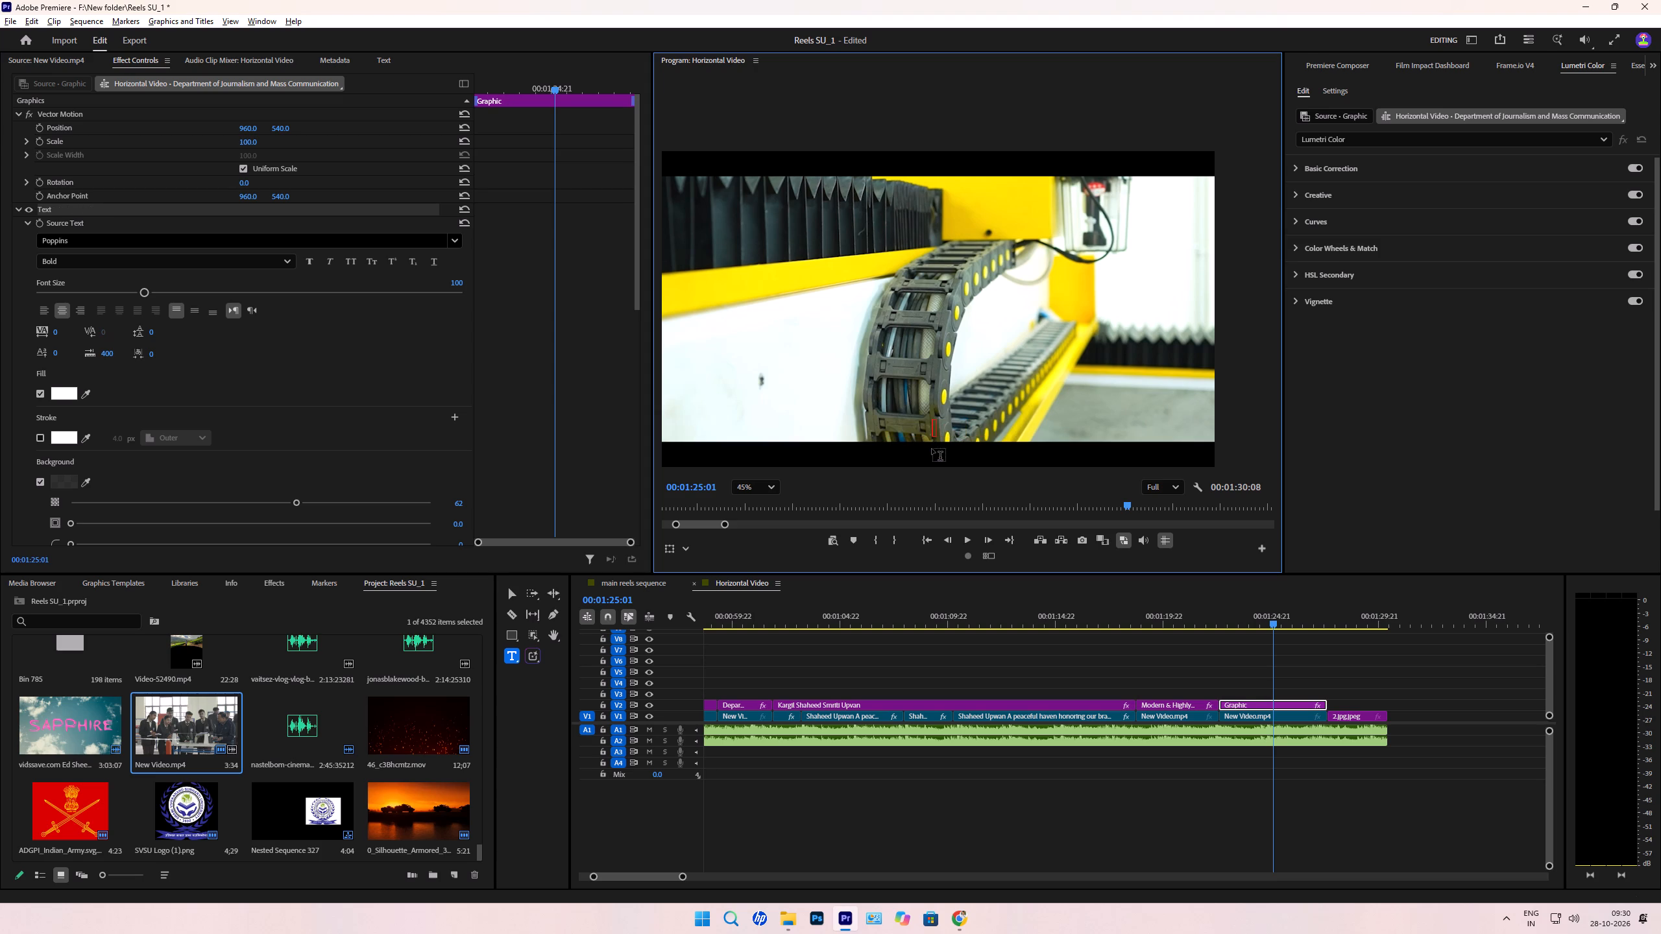
pyautogui.hotkey('shift', 'p')
pyautogui.write('ractical Training lab')
pyautogui.press('Left')
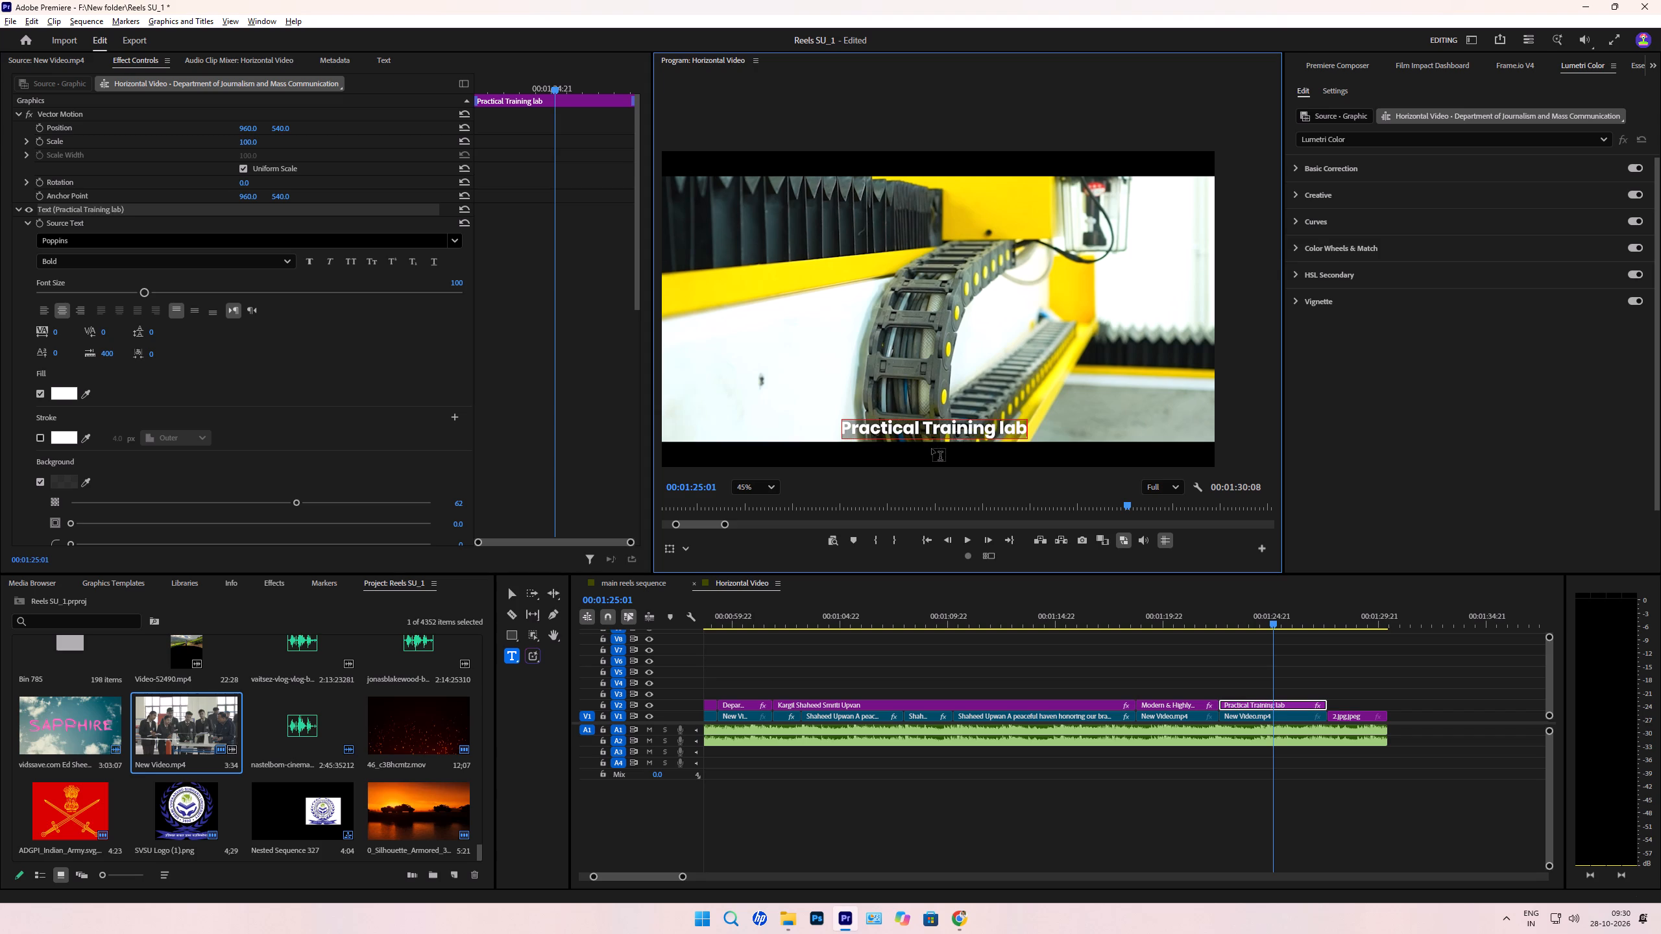
pyautogui.press('Left')
pyautogui.press('BackSpace')
pyautogui.hotkey('shift', 'l')
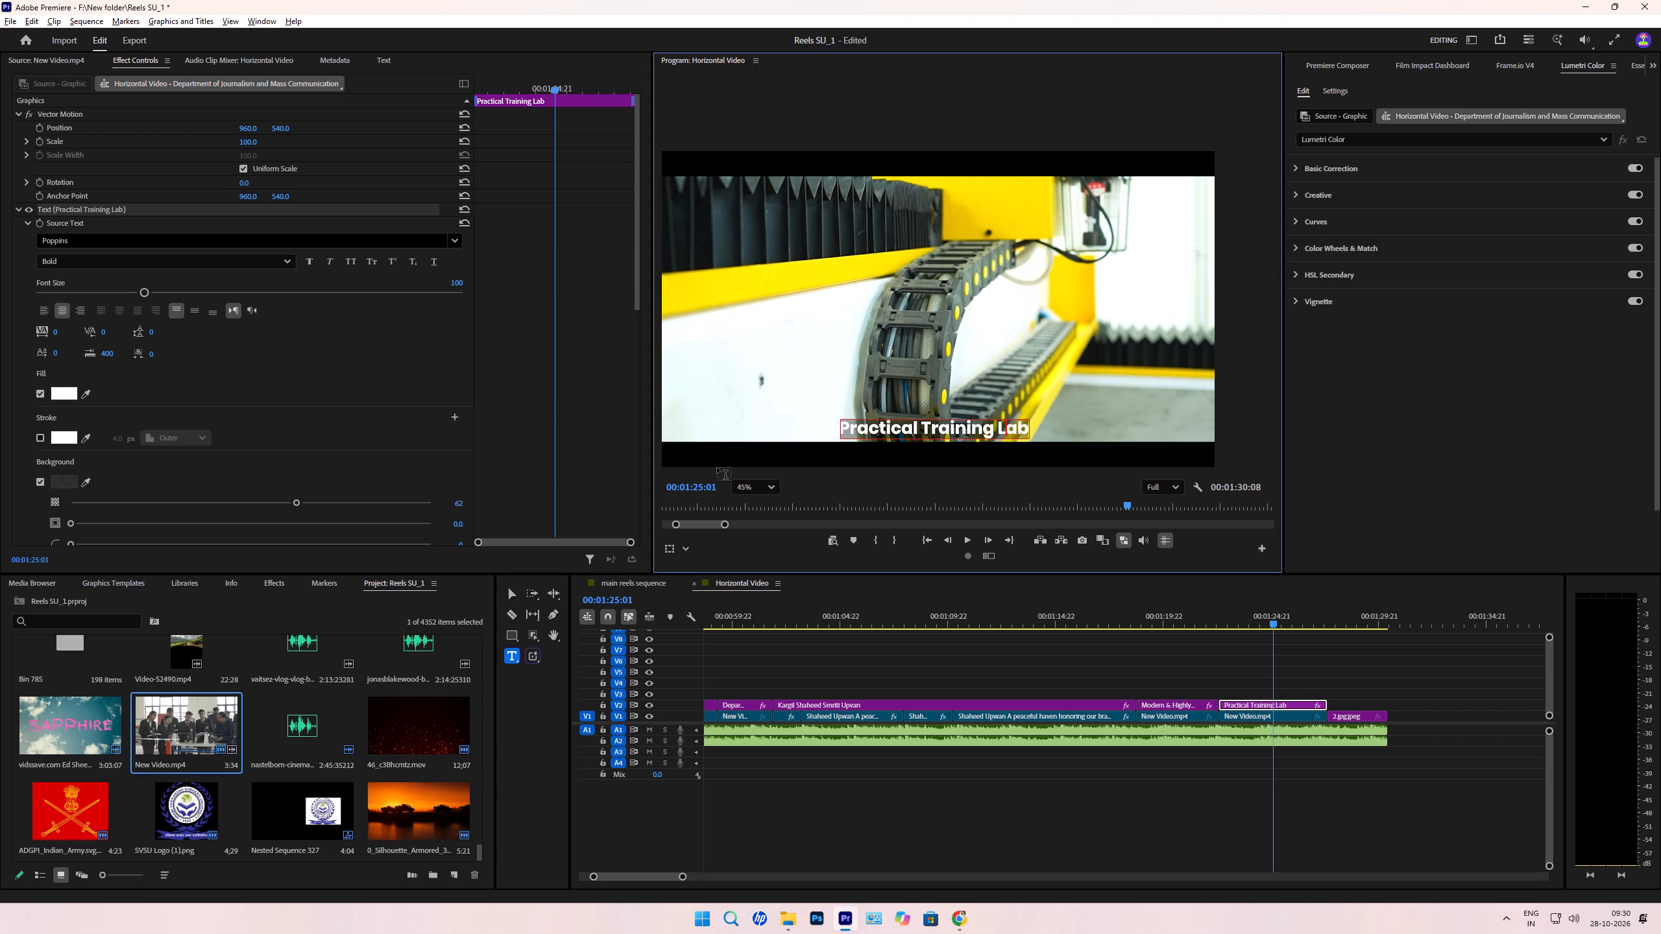
pyautogui.click(502, 603)
pyautogui.click(1029, 802)
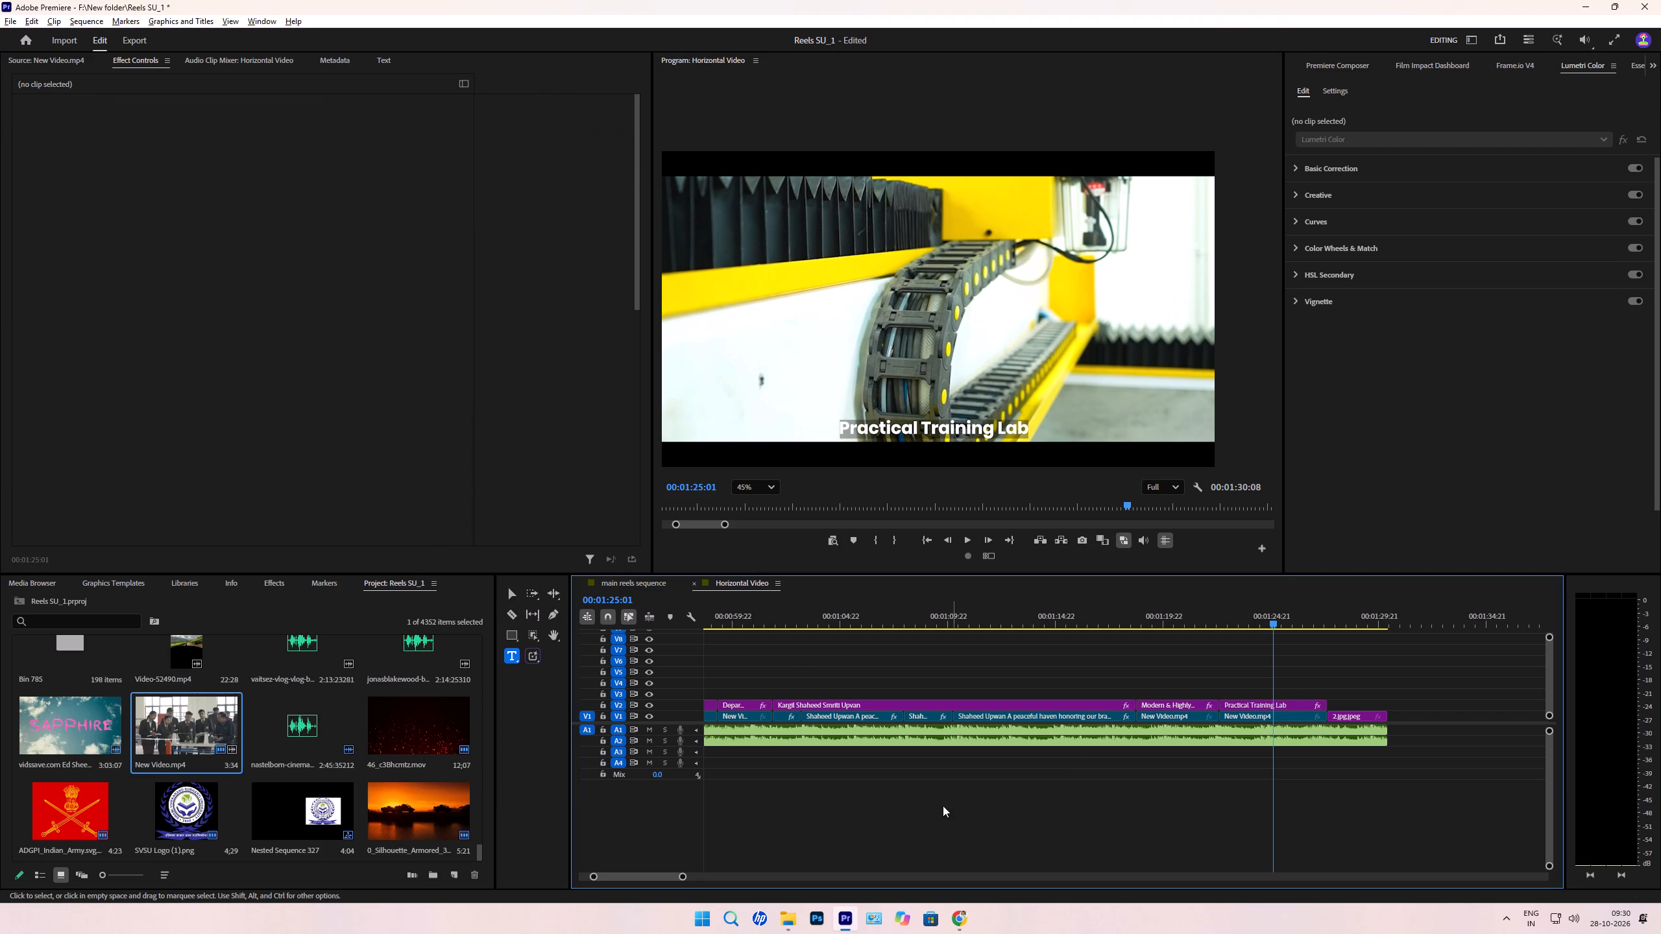
# Make the "Faculty of Fine Arts" caption's background black and lower its opacity to 74%.
pyautogui.scroll(4, 1171, 713)
pyautogui.moveTo(1350, 620); pyautogui.dragTo(1279, 628)
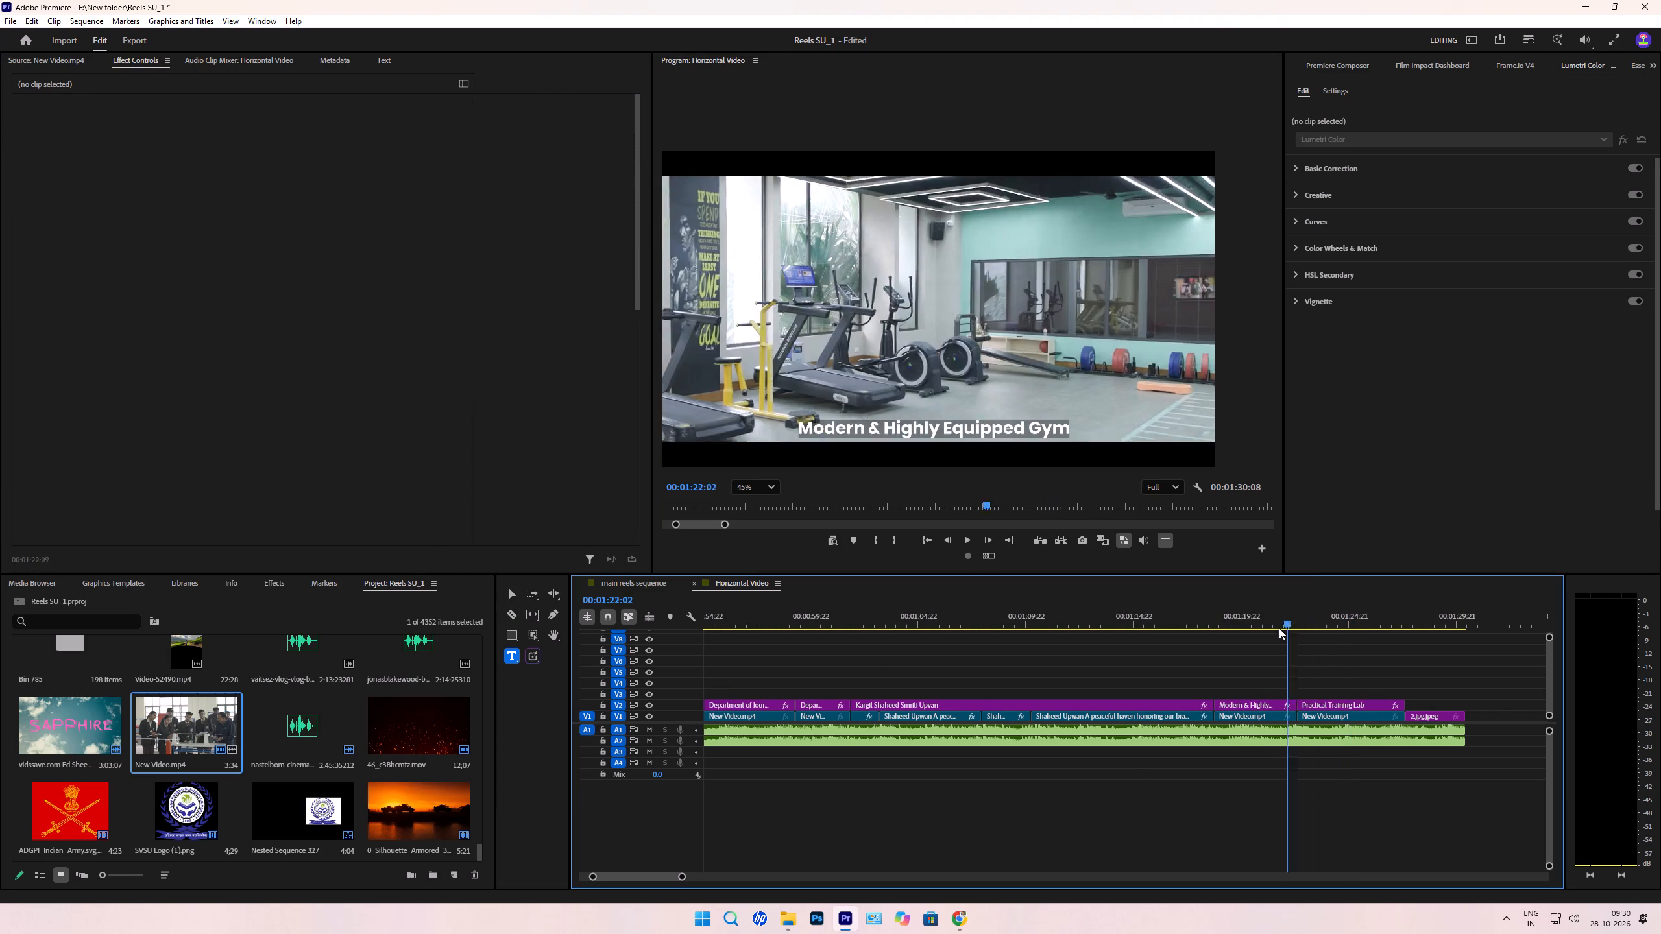
pyautogui.moveTo(1279, 628); pyautogui.dragTo(786, 690)
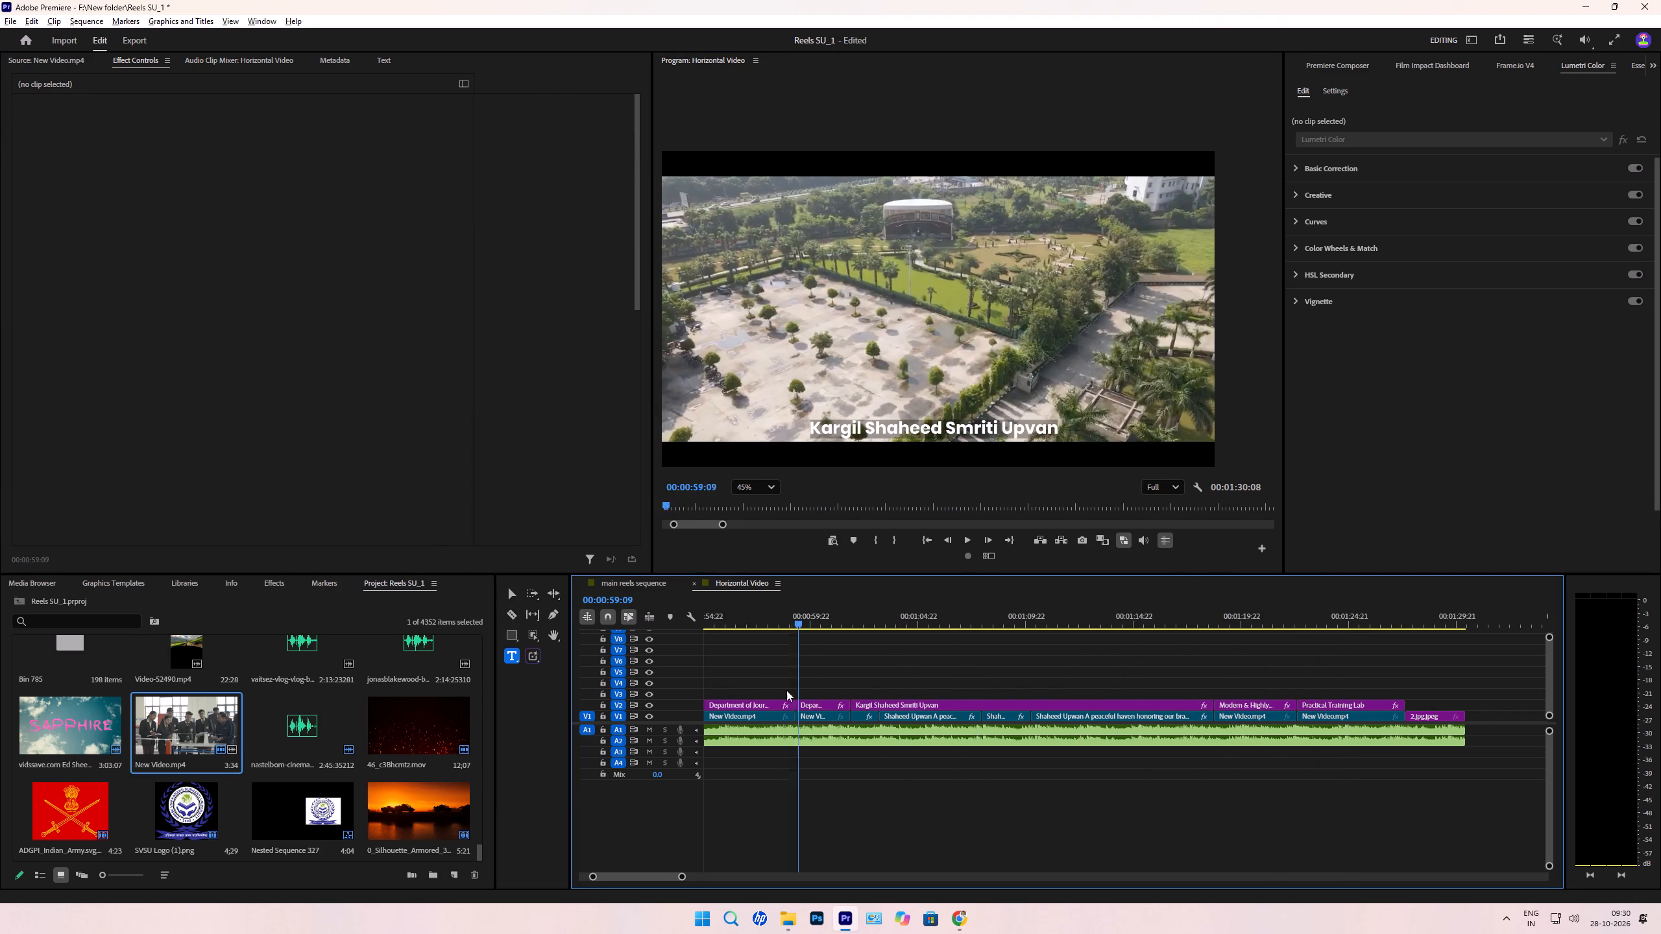
pyautogui.moveTo(786, 690); pyautogui.dragTo(1015, 663)
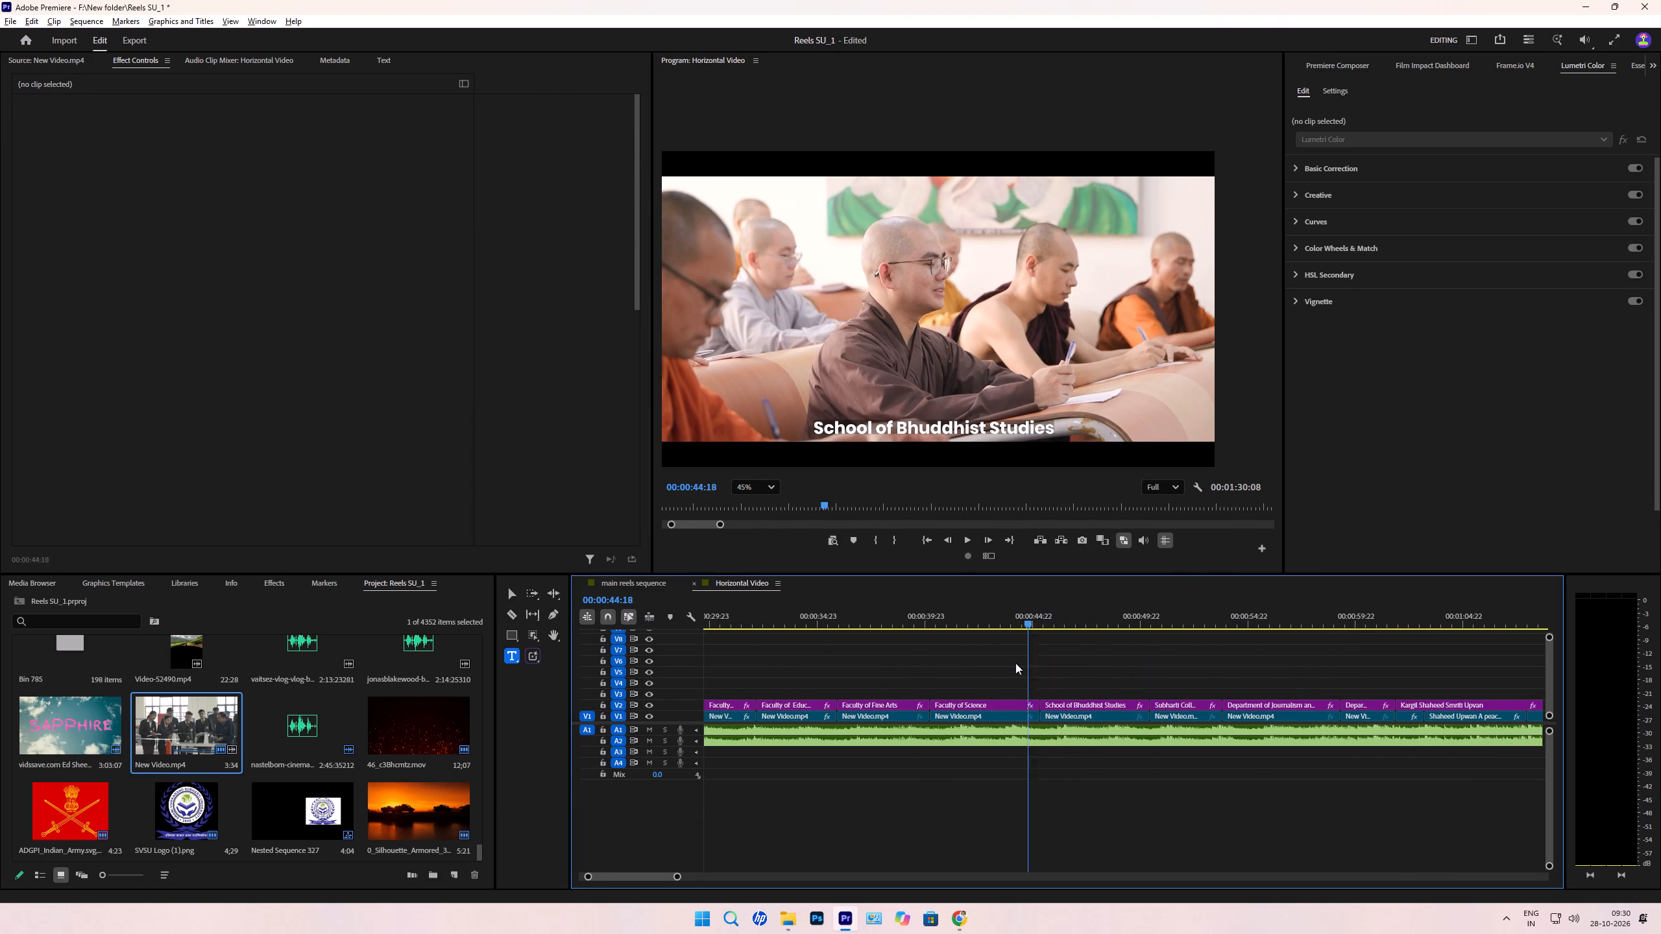
pyautogui.moveTo(1015, 663); pyautogui.dragTo(1010, 663)
pyautogui.moveTo(977, 615); pyautogui.dragTo(921, 618)
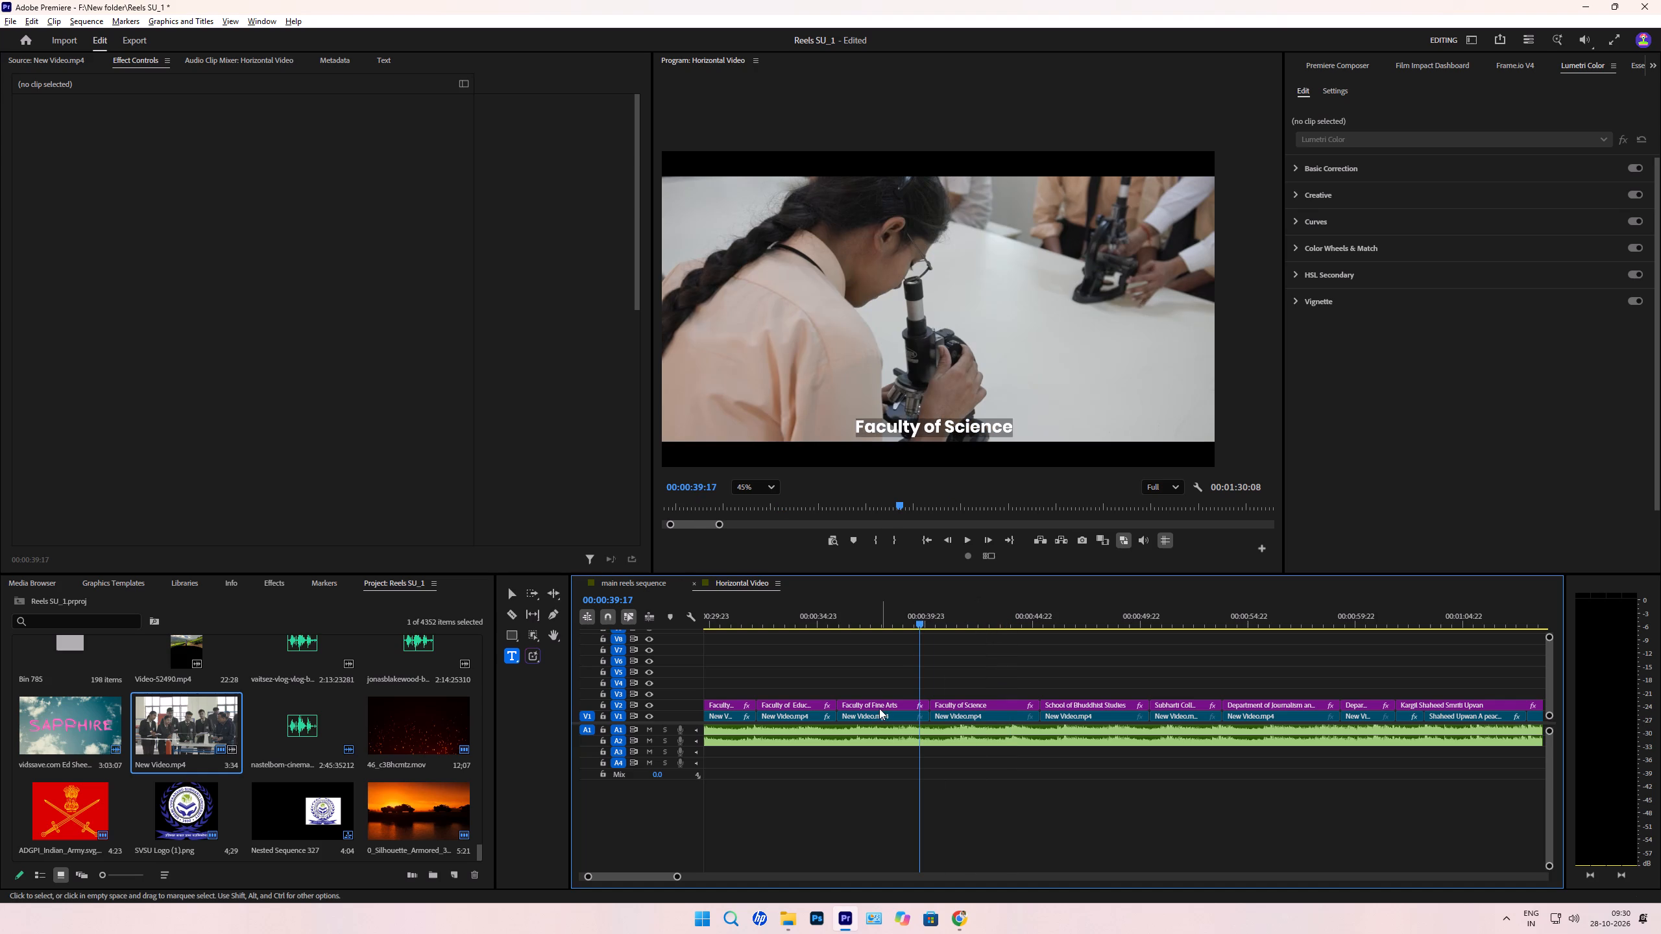
pyautogui.click(899, 701)
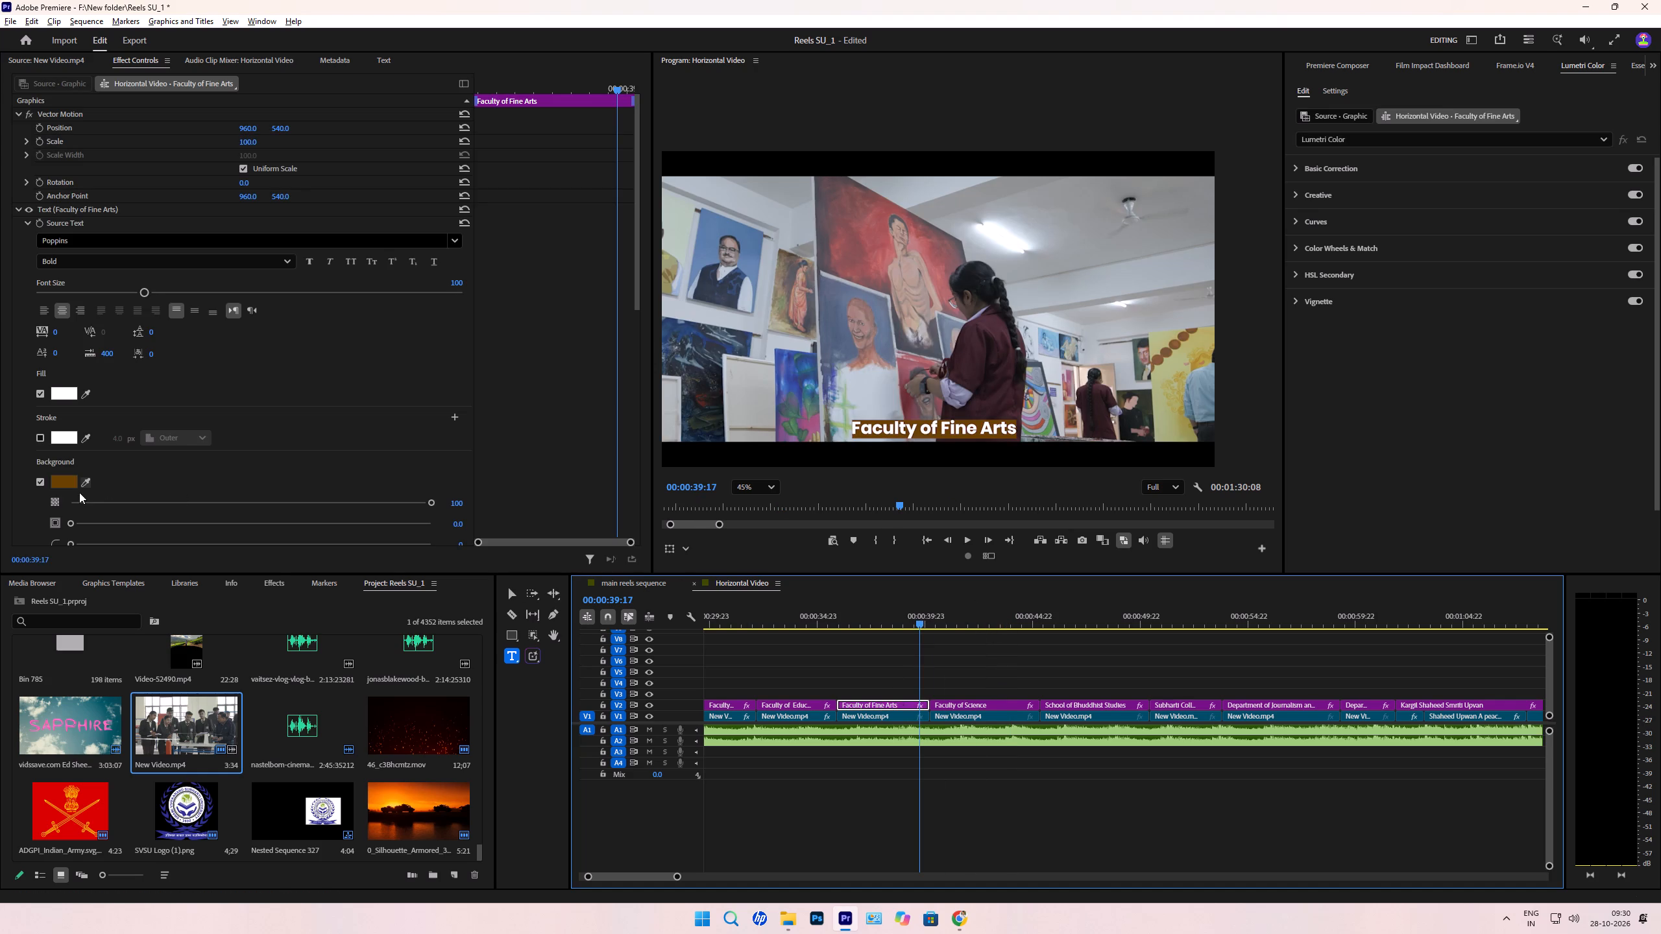
pyautogui.click(68, 484)
pyautogui.moveTo(688, 452); pyautogui.dragTo(550, 264)
pyautogui.press('Return')
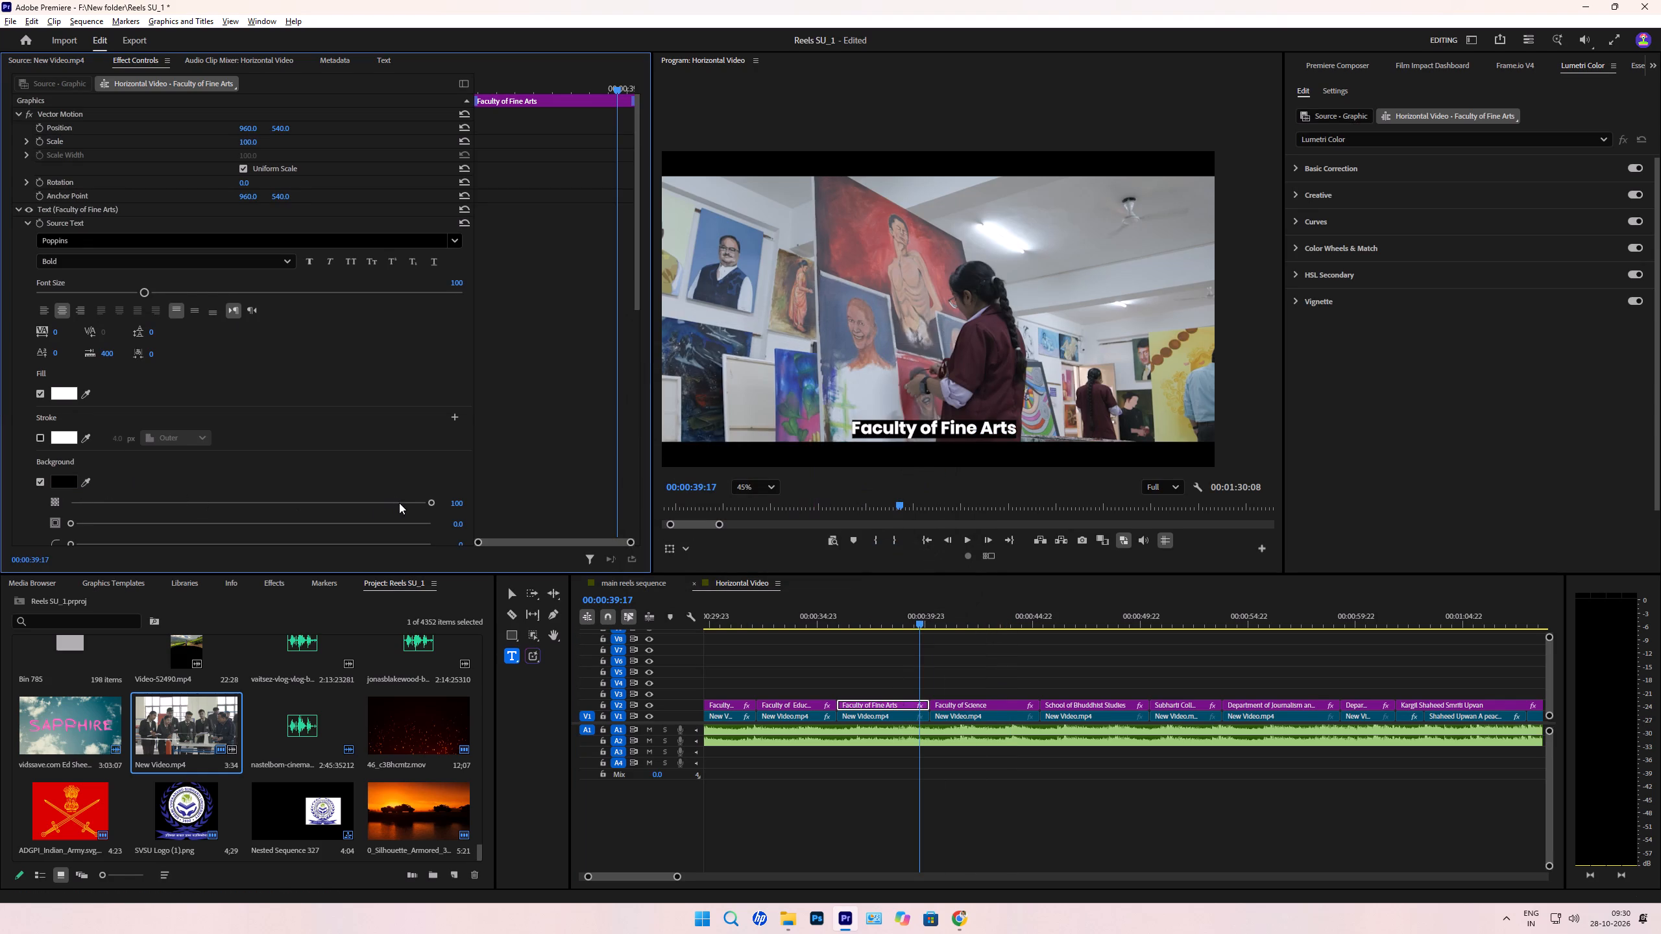
pyautogui.moveTo(396, 503); pyautogui.dragTo(350, 506)
pyautogui.moveTo(349, 506); pyautogui.dragTo(335, 505)
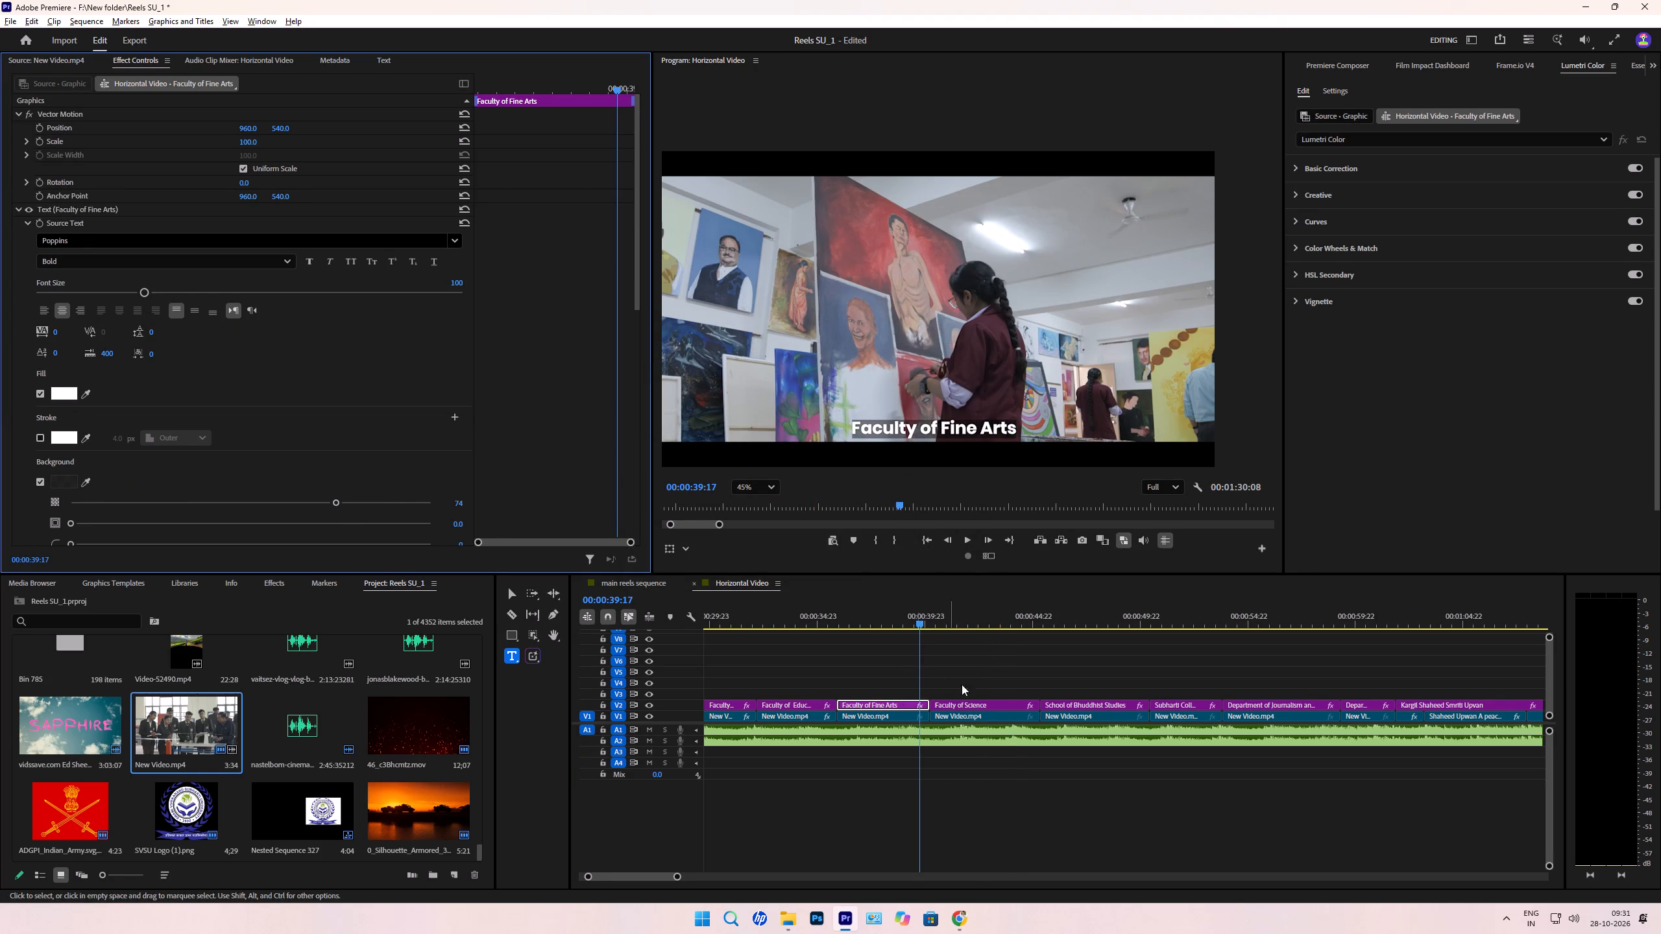
# Make the "Faculty of Education" caption's background black and reduce its opacity to 73%.
pyautogui.scroll(6, 981, 684)
pyautogui.moveTo(960, 625); pyautogui.dragTo(936, 623)
pyautogui.click(915, 699)
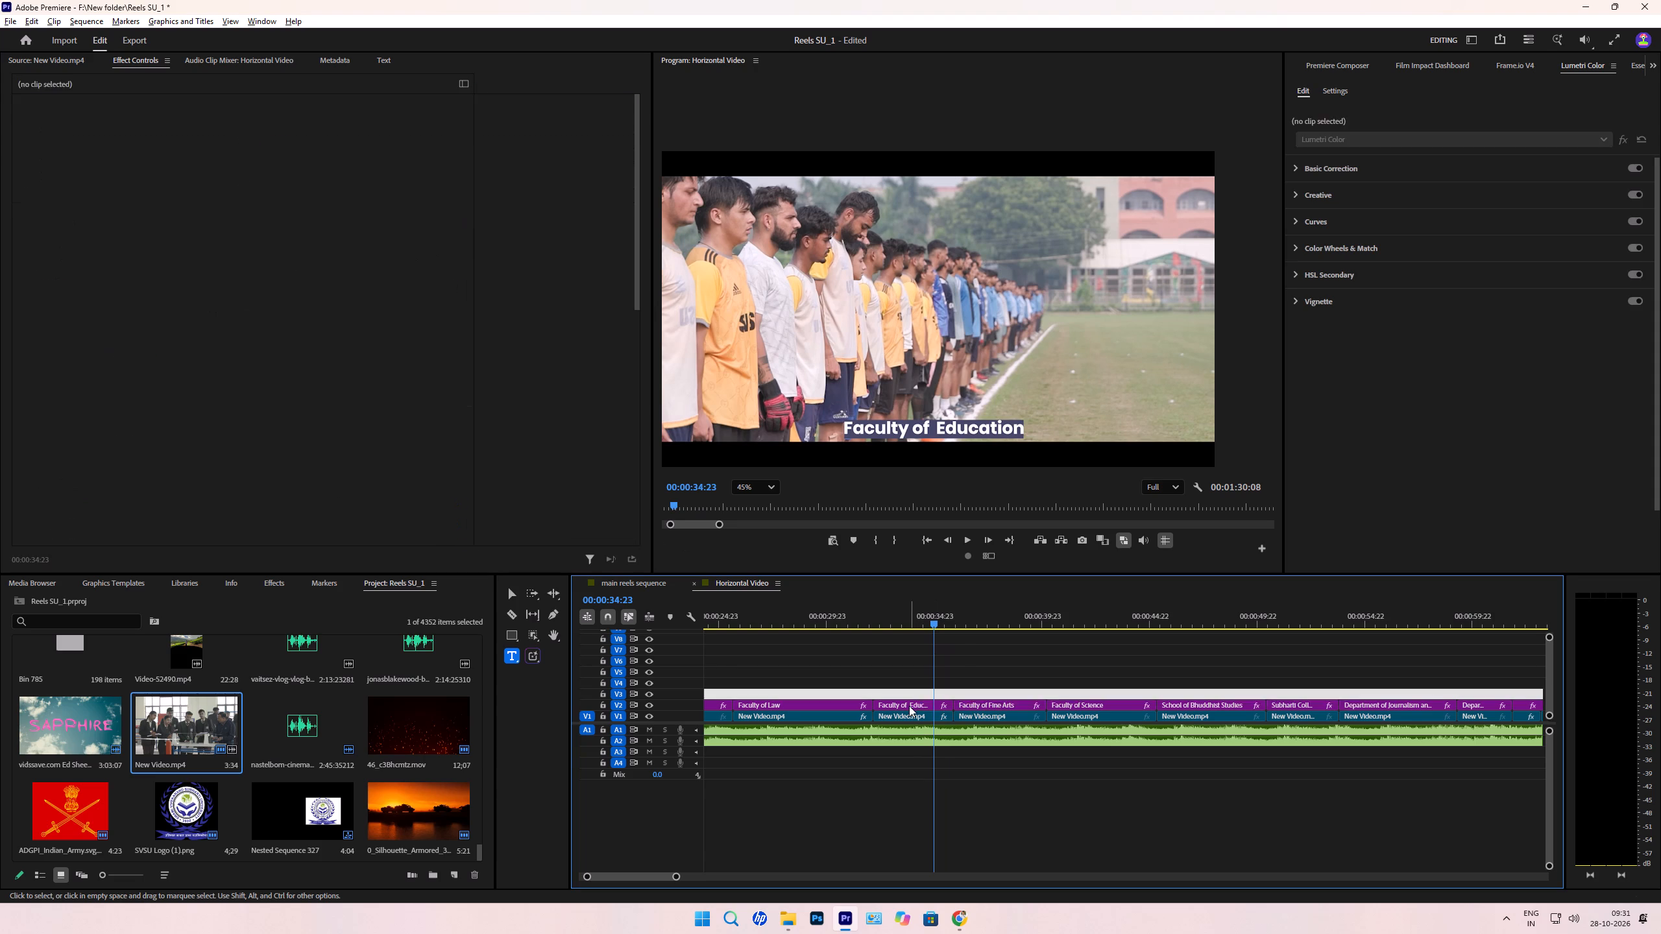
pyautogui.click(909, 706)
pyautogui.click(71, 488)
pyautogui.moveTo(758, 451); pyautogui.dragTo(594, 281)
pyautogui.press('Return')
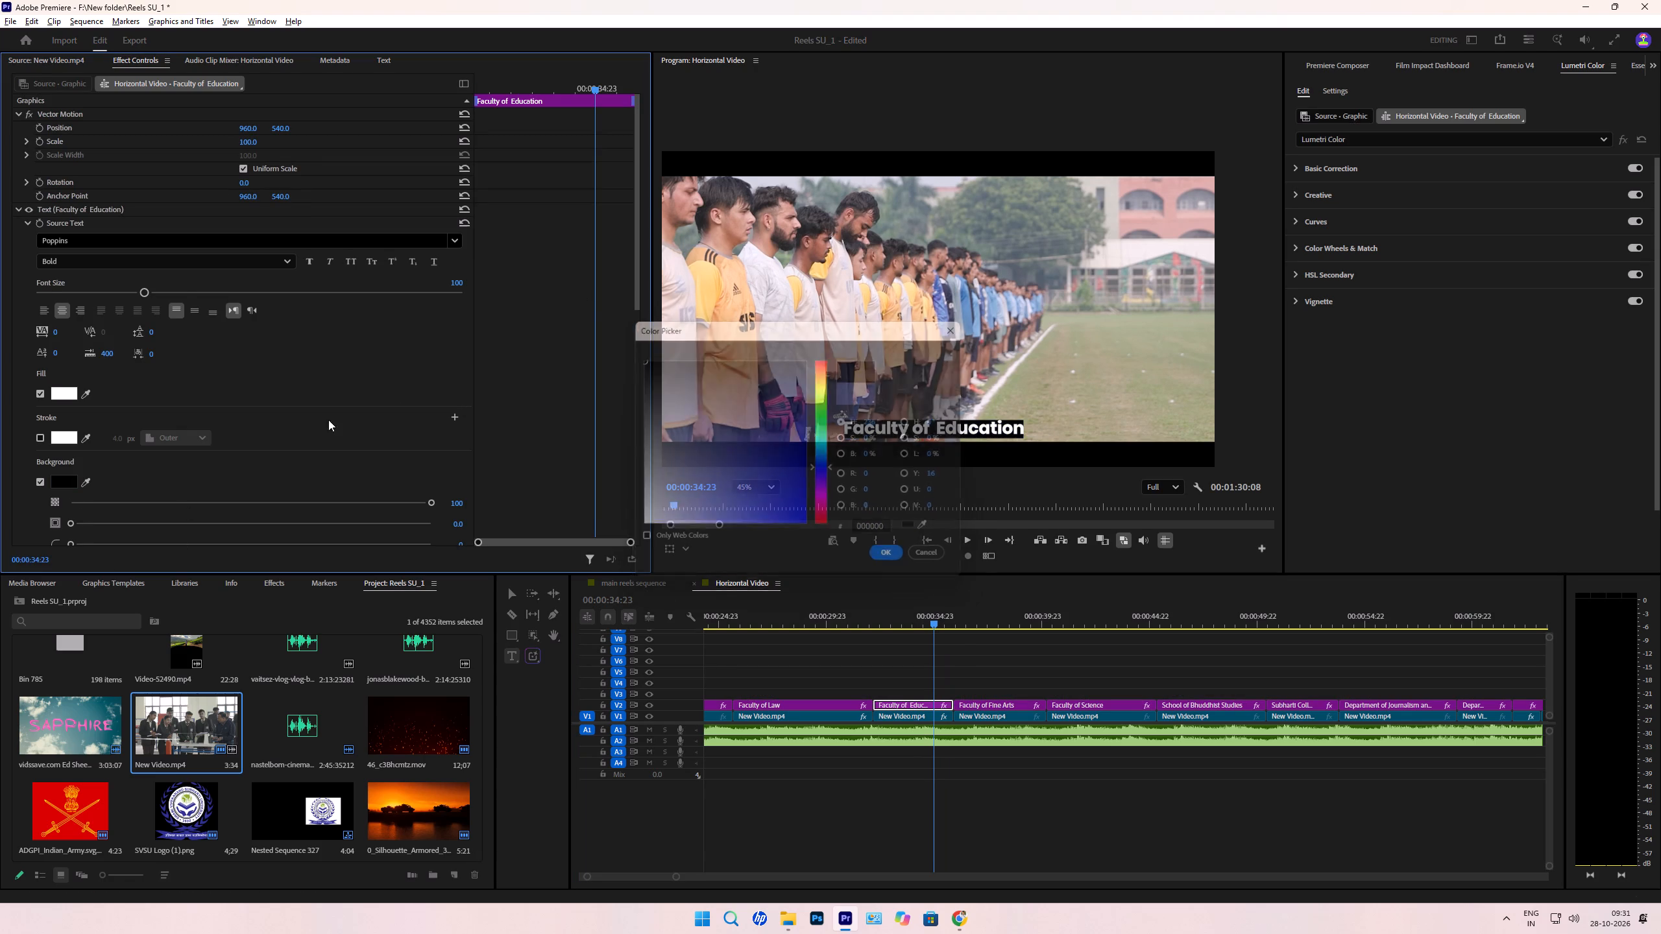
pyautogui.moveTo(412, 497); pyautogui.dragTo(332, 505)
# Reduce the background opacity of the "Faculty of Law" caption to 71%.
pyautogui.scroll(1, 914, 641)
pyautogui.moveTo(899, 613); pyautogui.dragTo(870, 615)
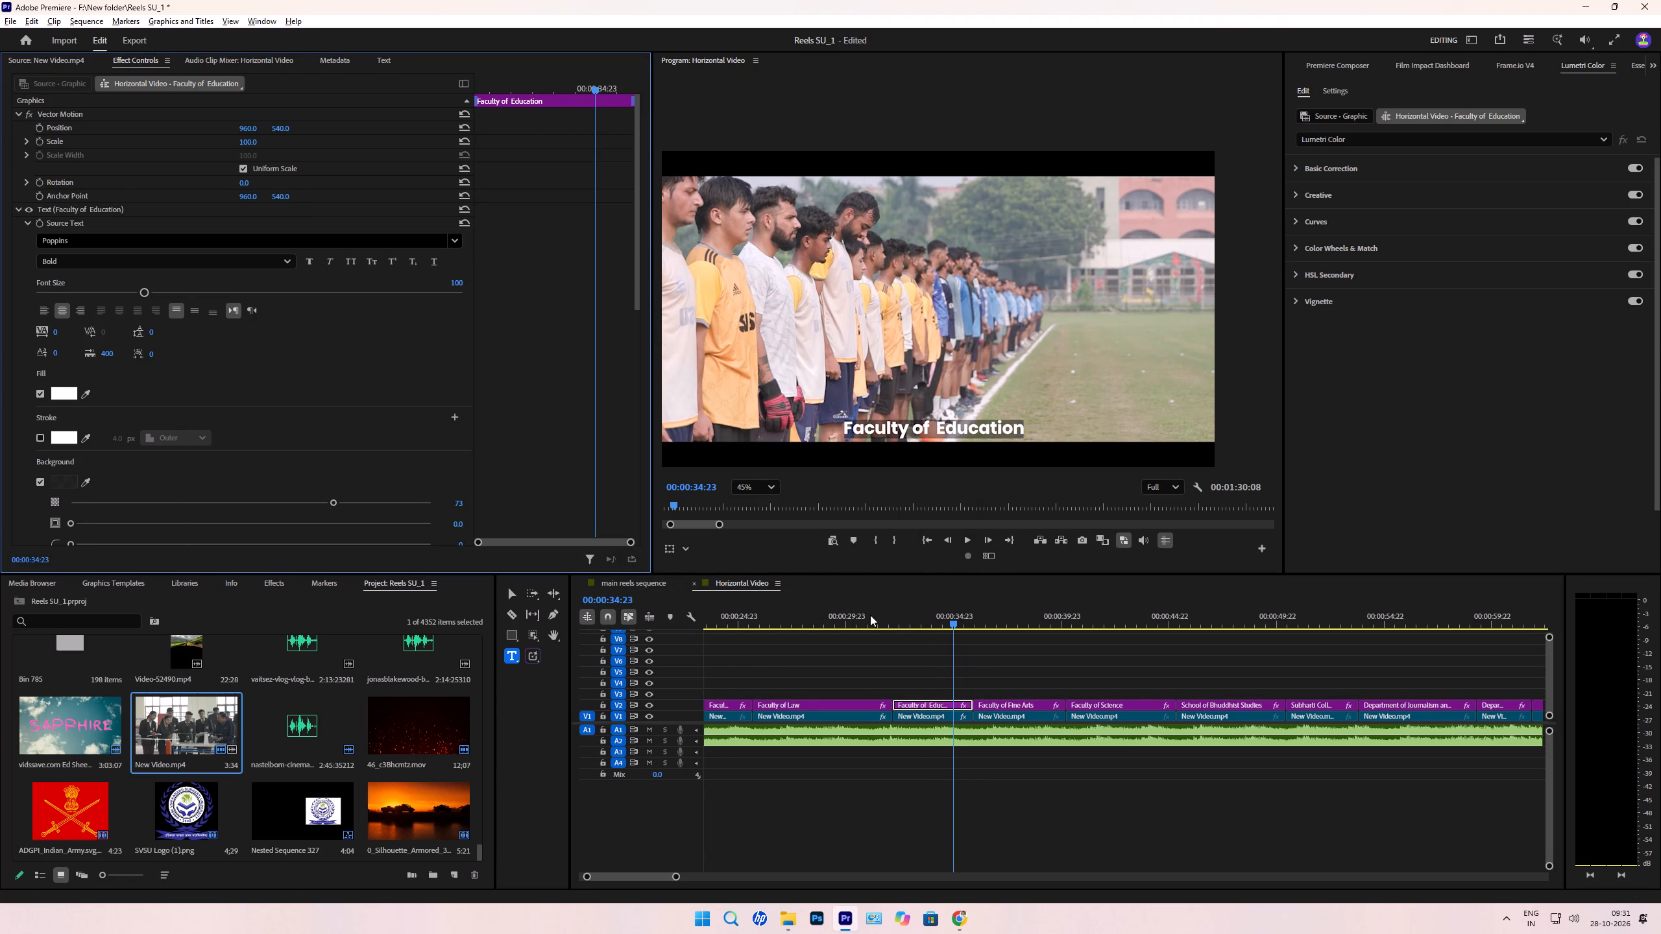
pyautogui.moveTo(870, 615); pyautogui.dragTo(823, 618)
pyautogui.click(823, 618)
pyautogui.click(821, 702)
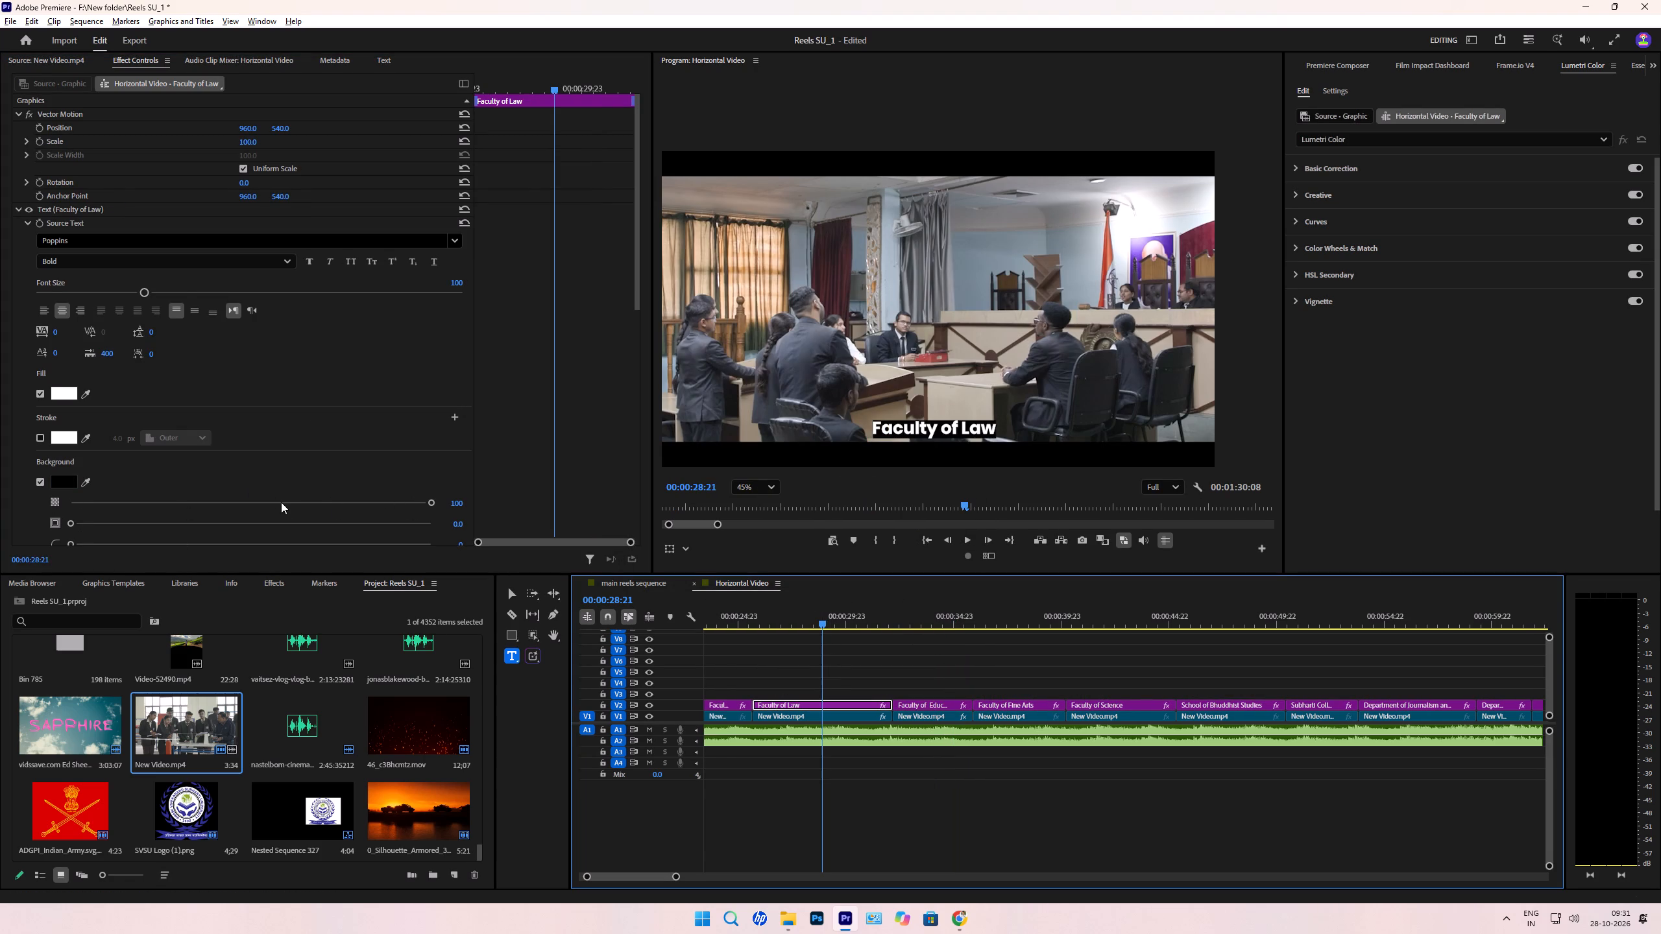
pyautogui.moveTo(293, 504); pyautogui.dragTo(326, 509)
# Change the "Faculty of Engineering & Technology" caption's background to black with 69% opacity.
pyautogui.scroll(9, 1017, 641)
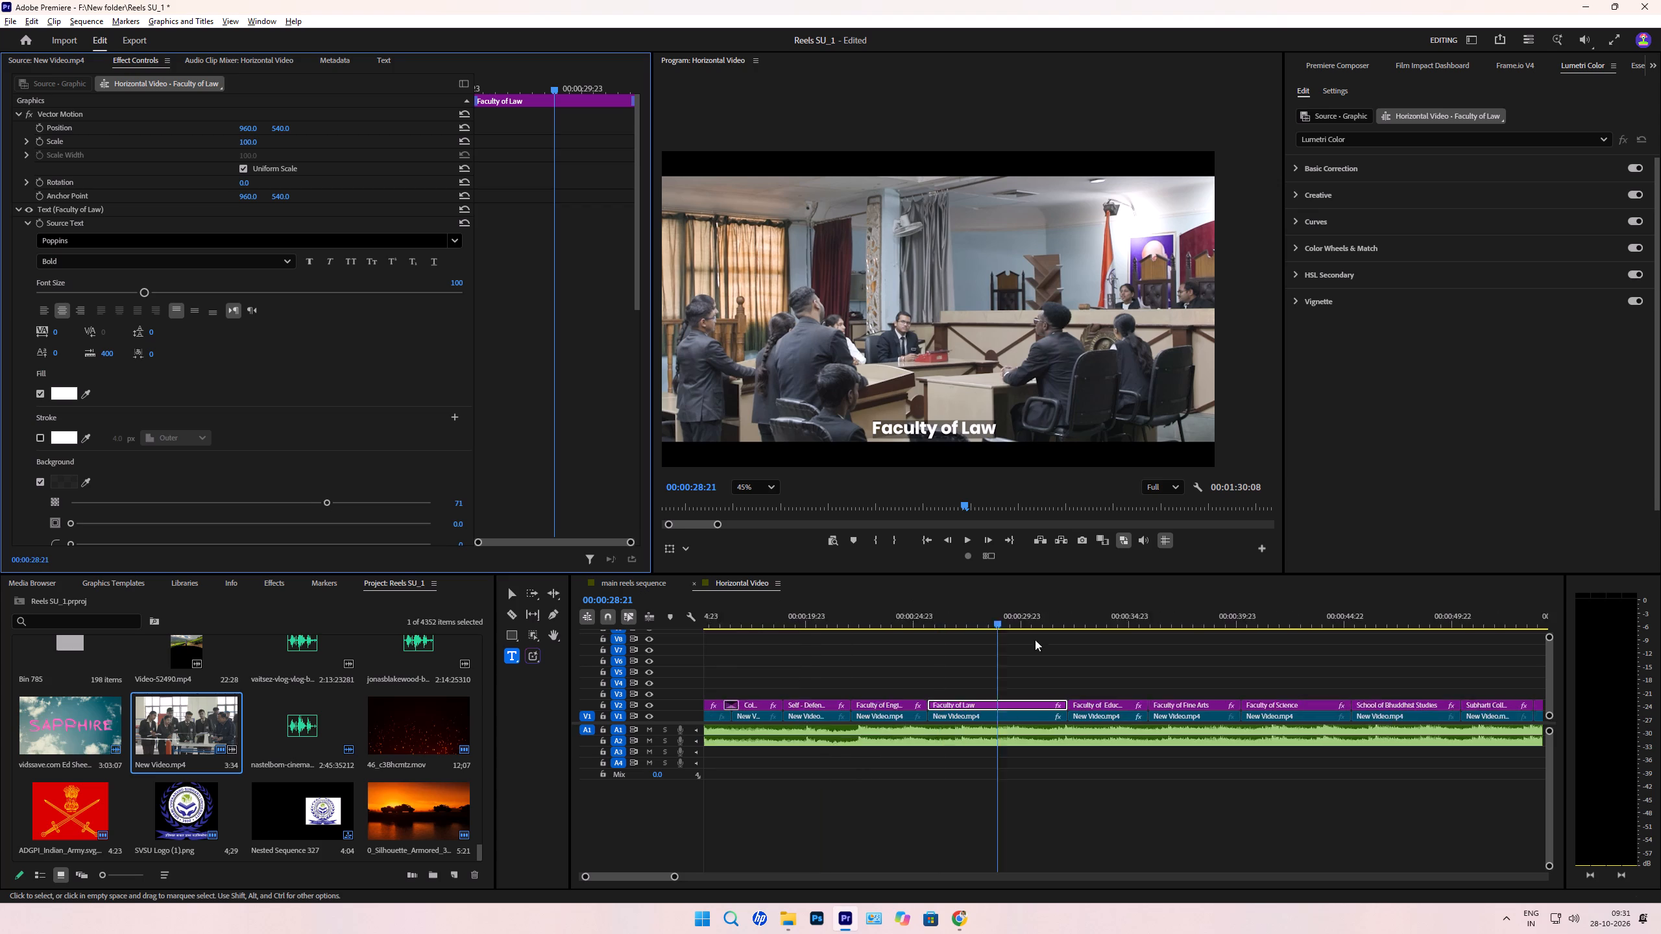
pyautogui.scroll(2, 1035, 640)
pyautogui.click(956, 616)
pyautogui.click(928, 701)
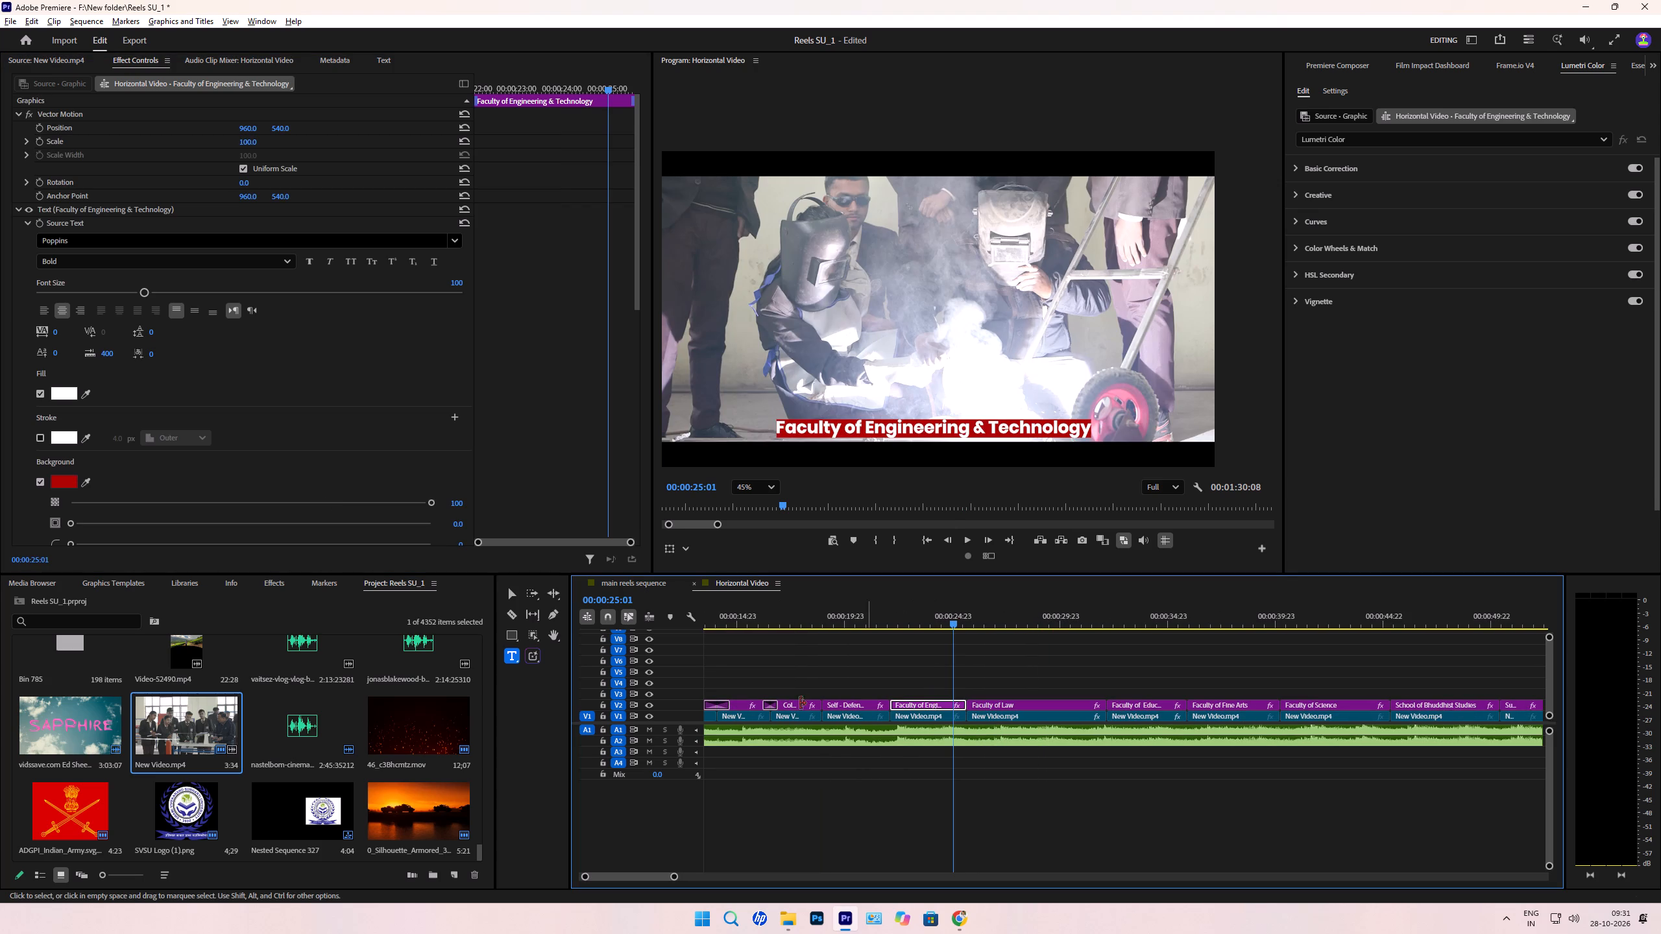
pyautogui.click(69, 481)
pyautogui.moveTo(741, 459); pyautogui.dragTo(472, 221)
pyautogui.press('Return')
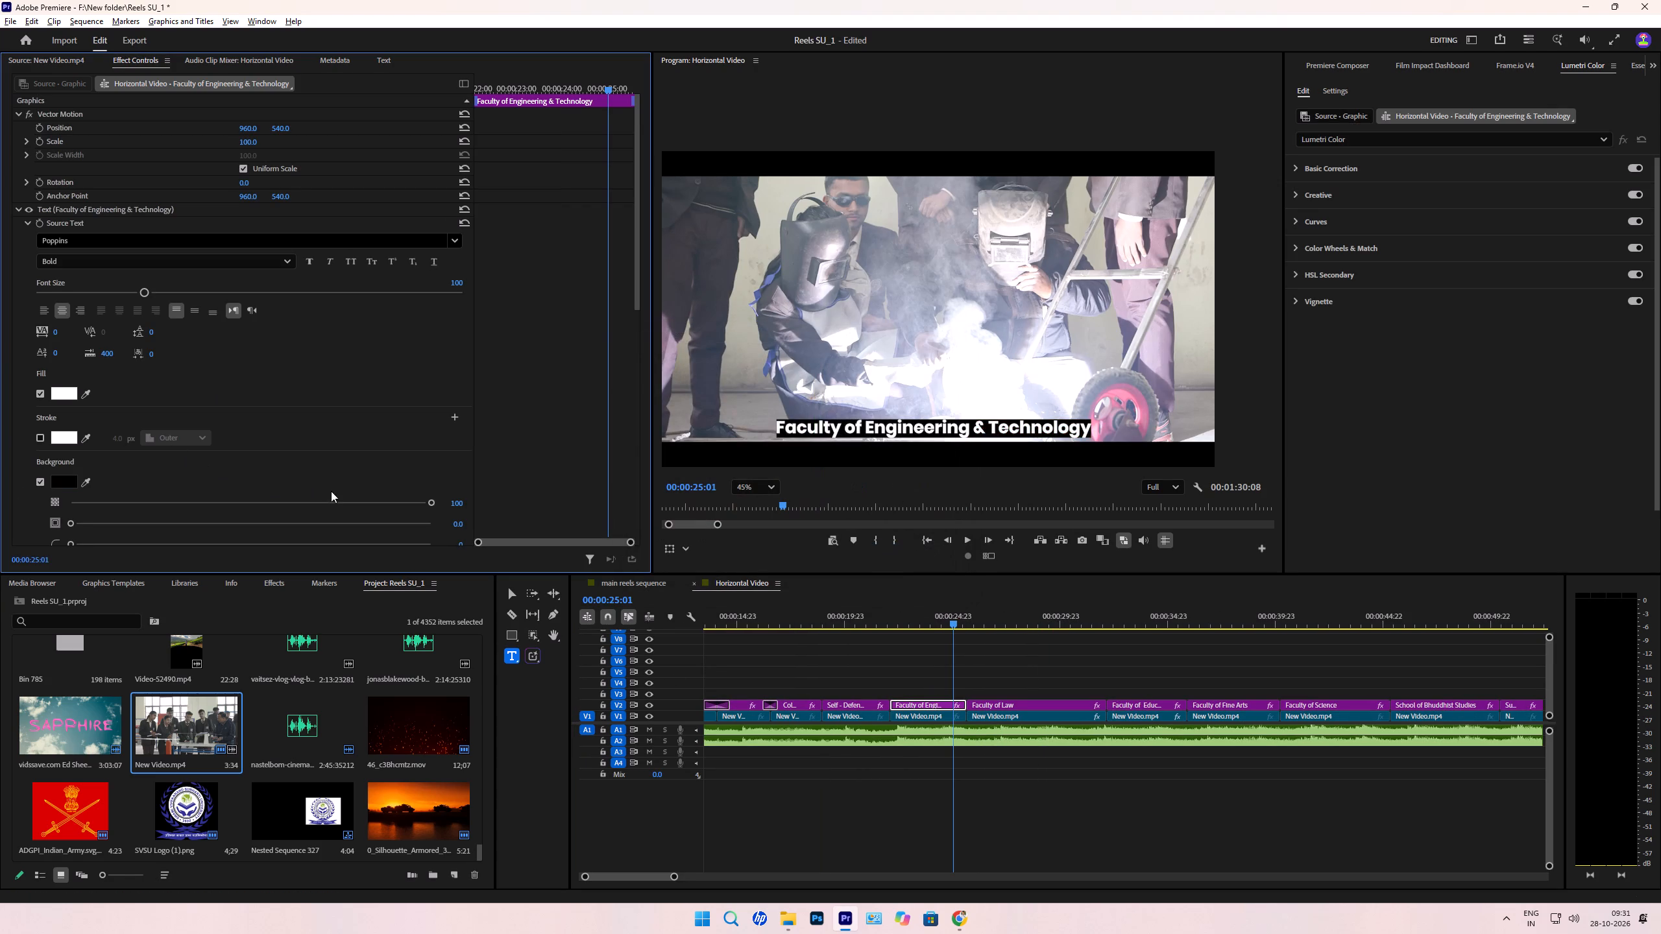
pyautogui.moveTo(330, 501); pyautogui.dragTo(319, 503)
# Change the "Self - Defence Workshop" caption's background to black with 75% opacity.
pyautogui.scroll(6, 991, 706)
pyautogui.click(967, 623)
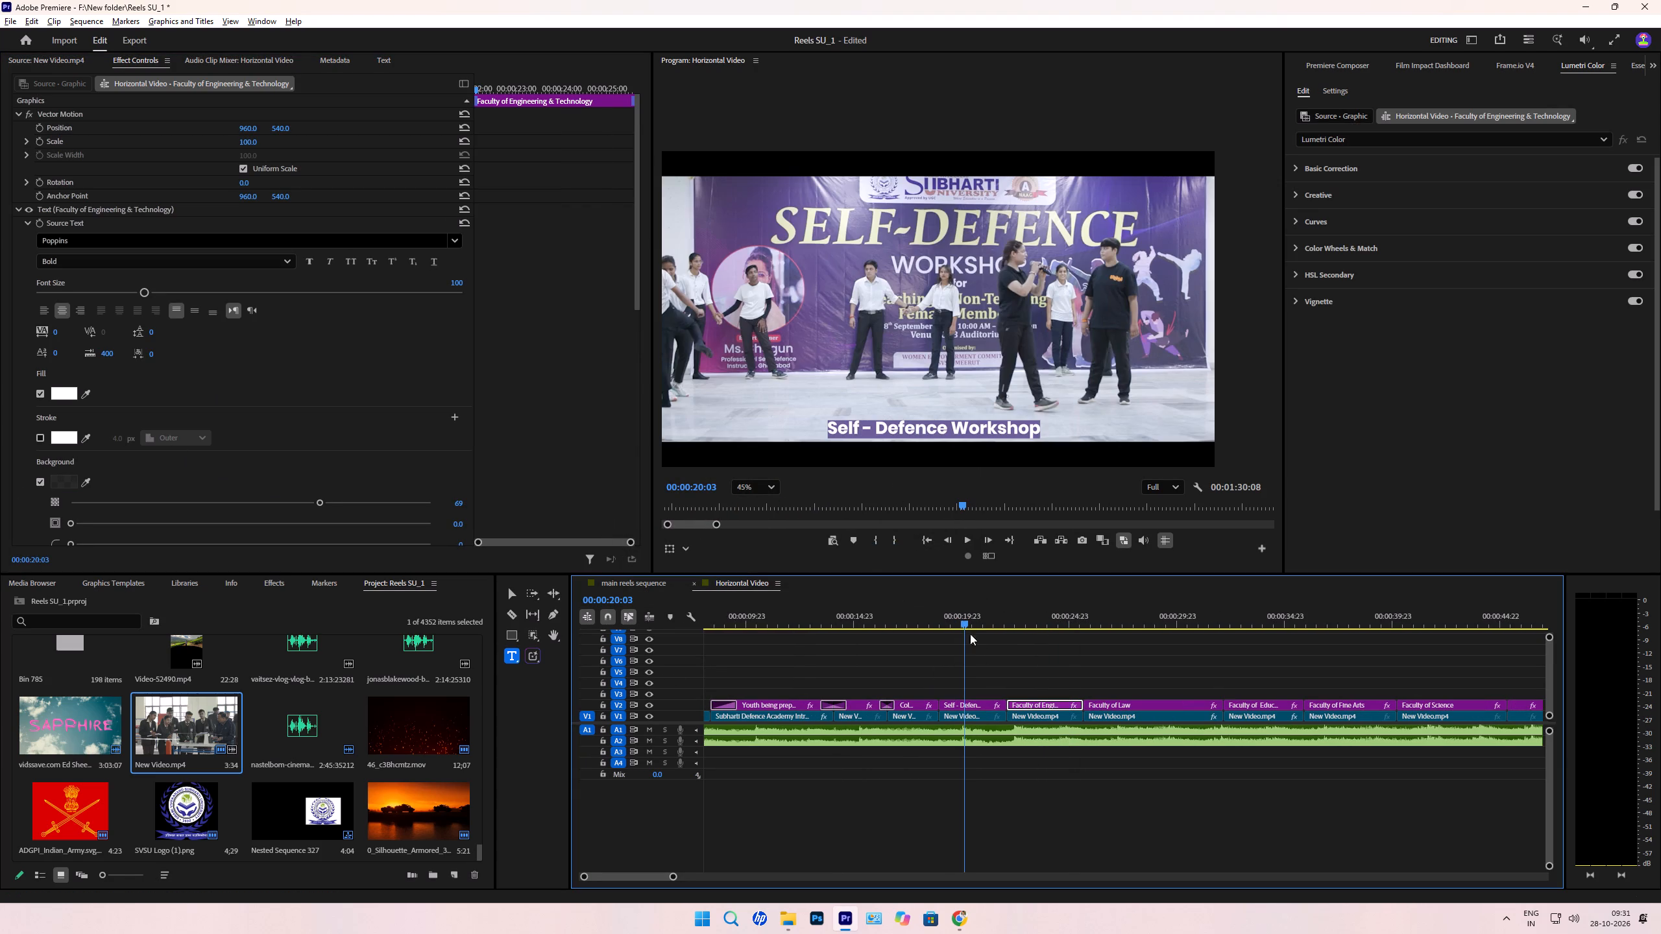
pyautogui.click(968, 706)
pyautogui.click(74, 484)
pyautogui.moveTo(738, 459); pyautogui.dragTo(496, 241)
pyautogui.press('Return')
pyautogui.moveTo(391, 505); pyautogui.dragTo(339, 513)
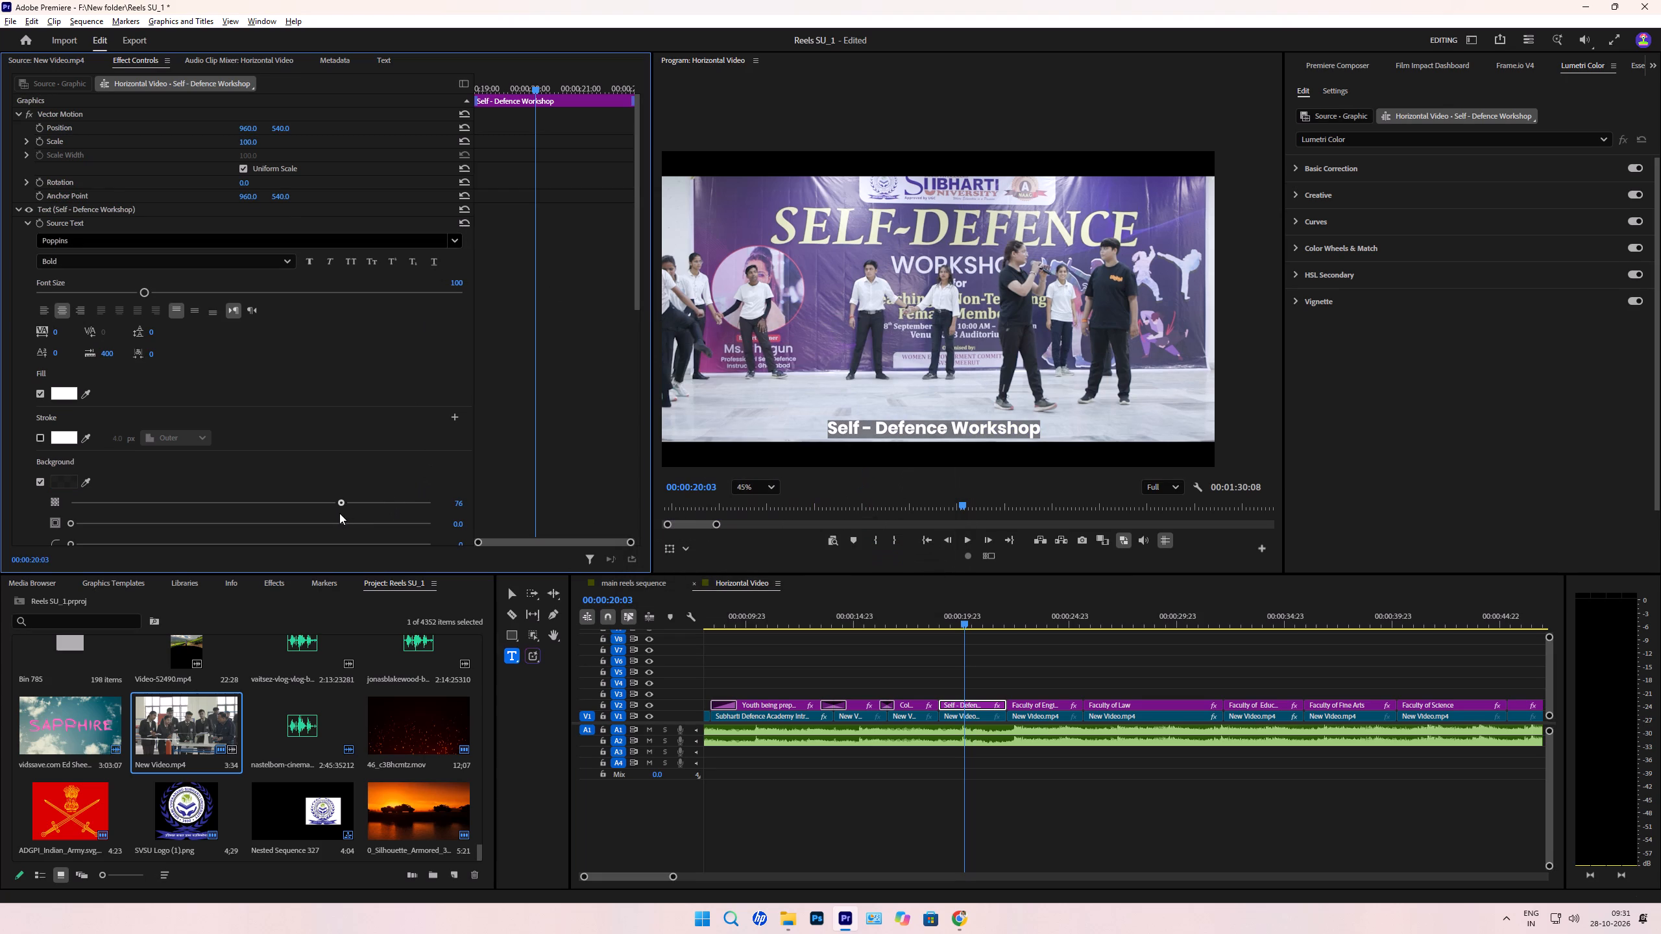
pyautogui.moveTo(339, 513); pyautogui.dragTo(339, 513)
# Change the background colour of the Subharti Library caption to black.
pyautogui.scroll(4, 1030, 815)
pyautogui.click(982, 624)
pyautogui.click(991, 699)
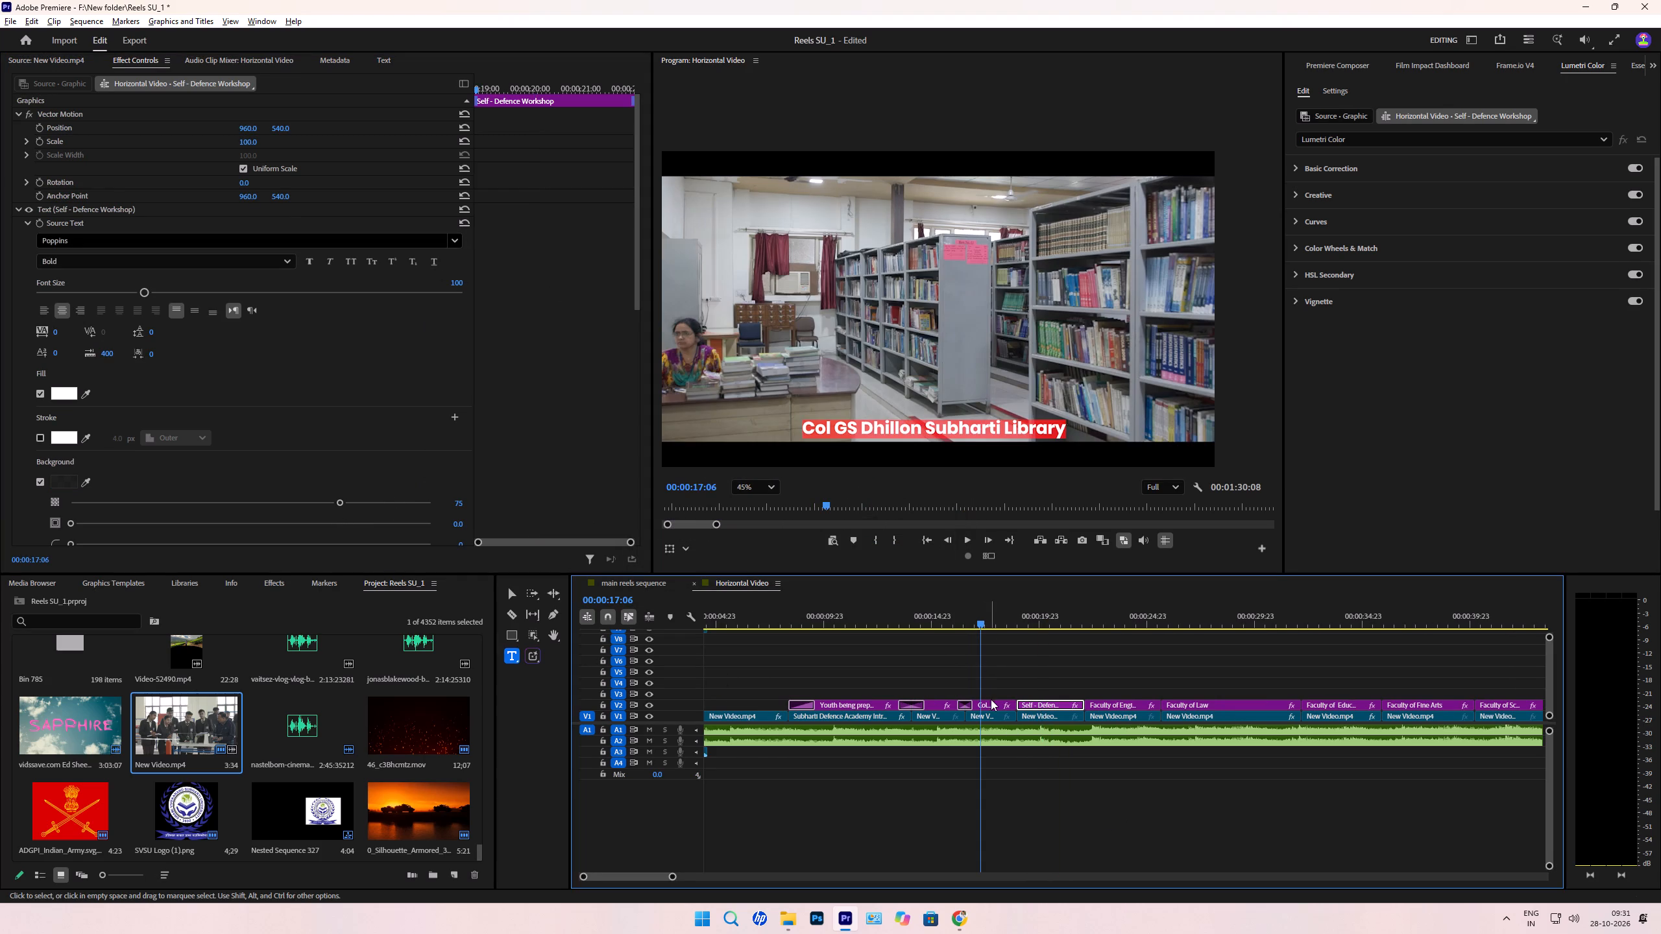
pyautogui.click(978, 703)
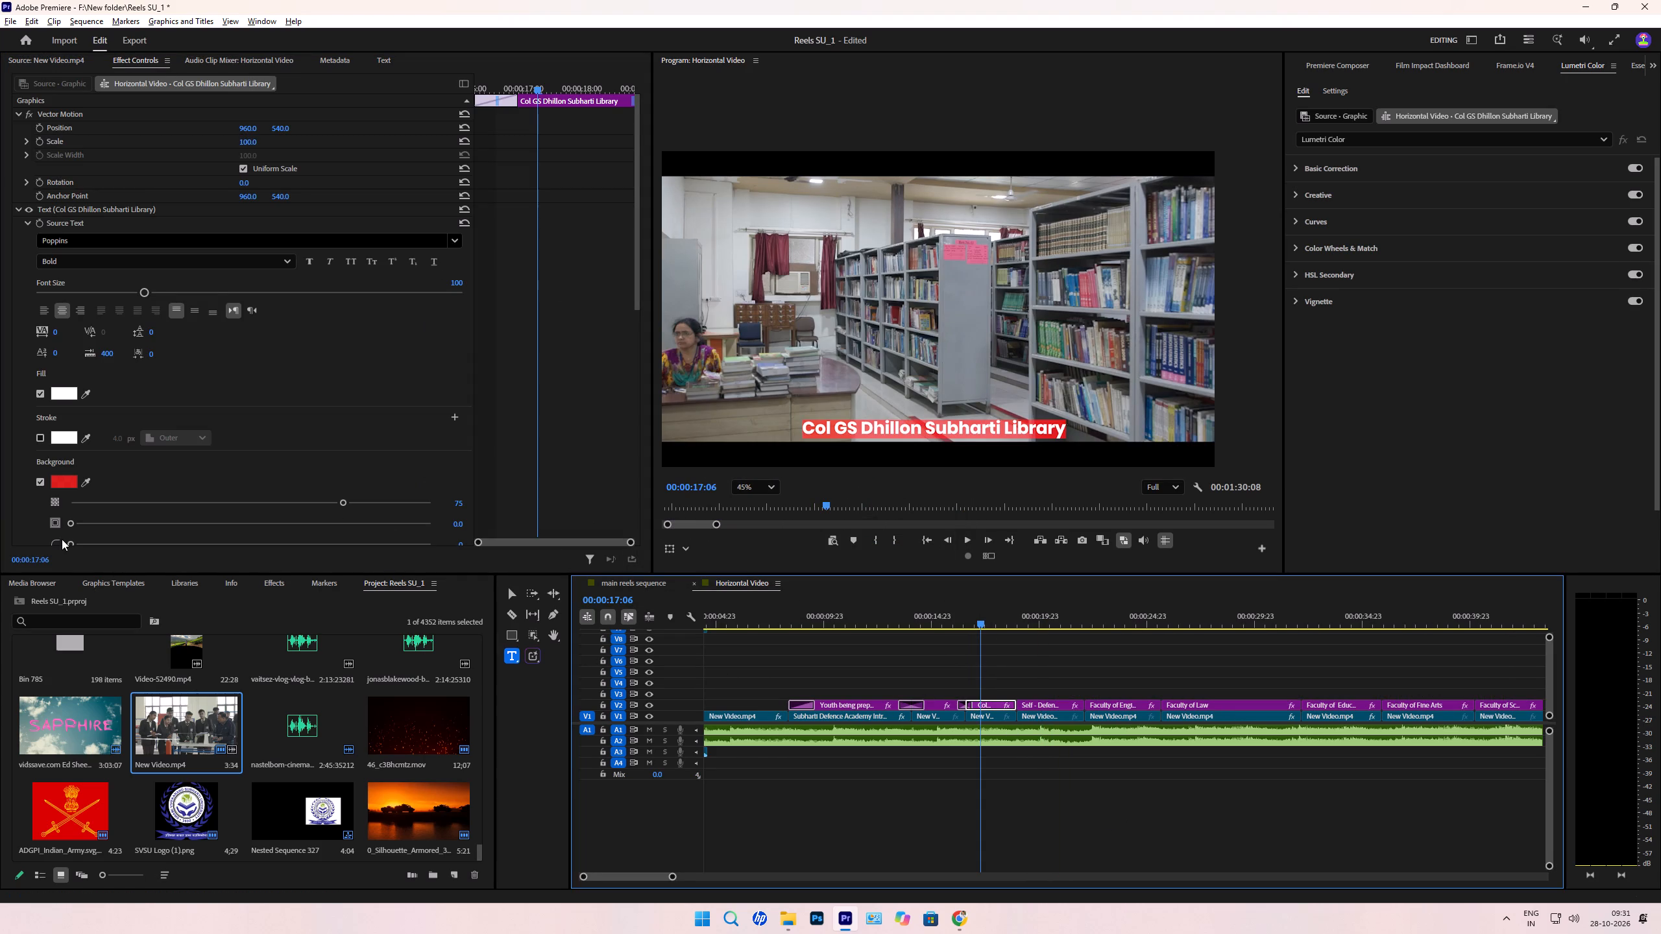
pyautogui.click(64, 483)
pyautogui.moveTo(707, 472); pyautogui.dragTo(525, 284)
pyautogui.press('Return')
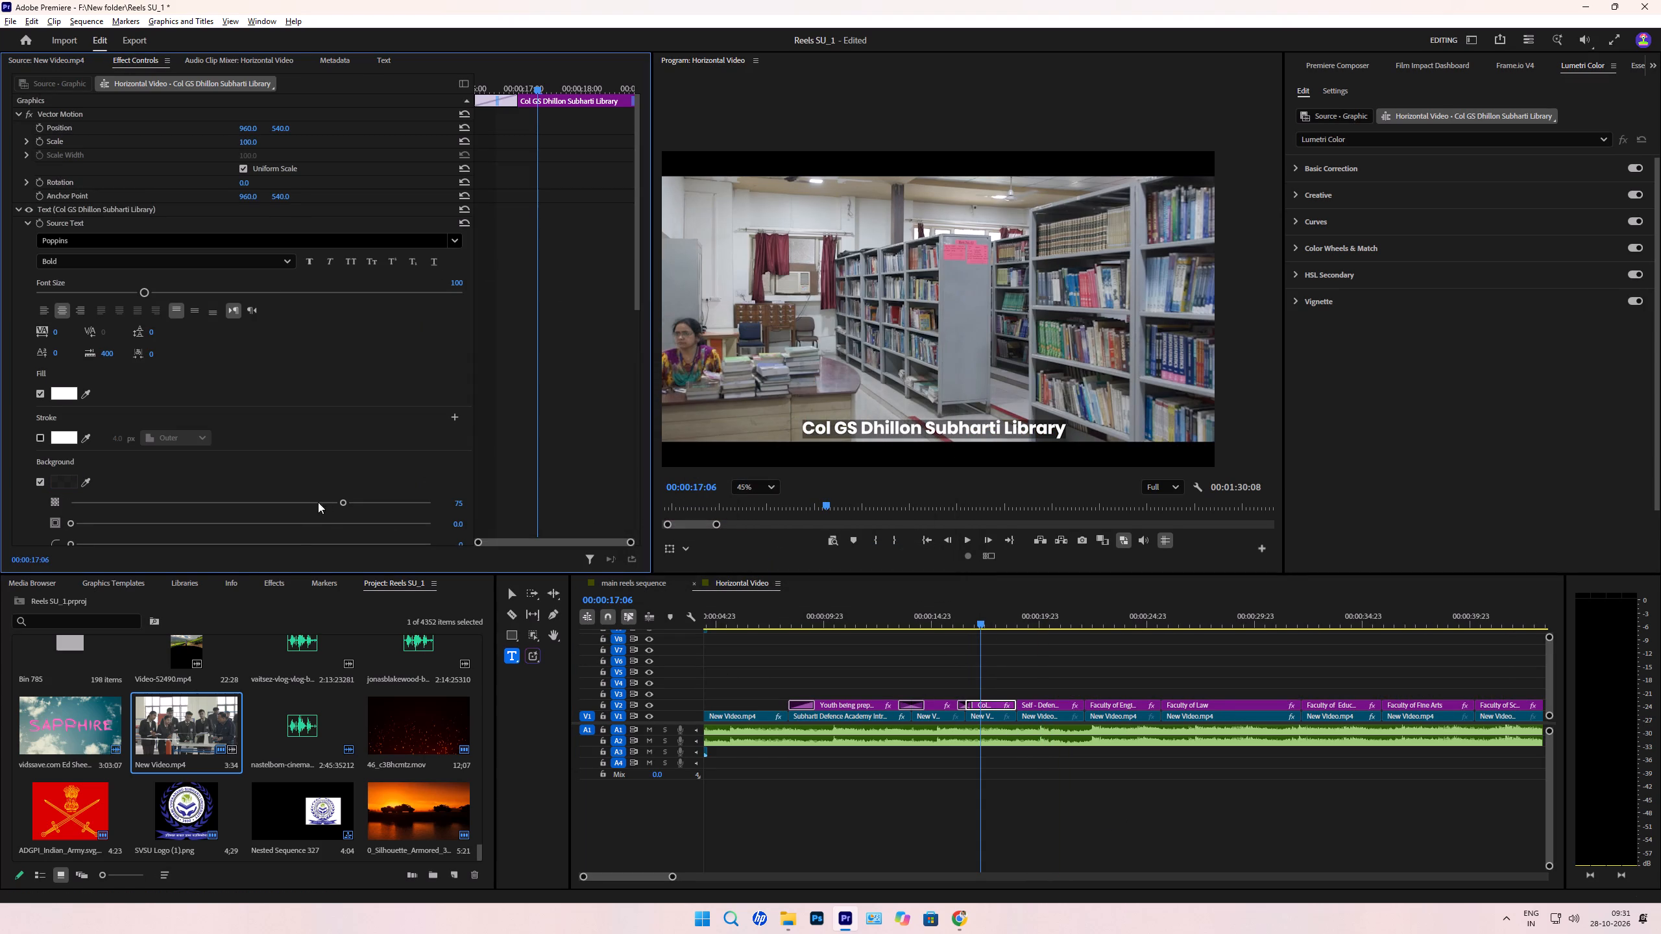
# Make the "Subharti College of Physiotherapy" caption's background black and lower its opacity to 74%.
pyautogui.click(943, 617)
pyautogui.click(938, 707)
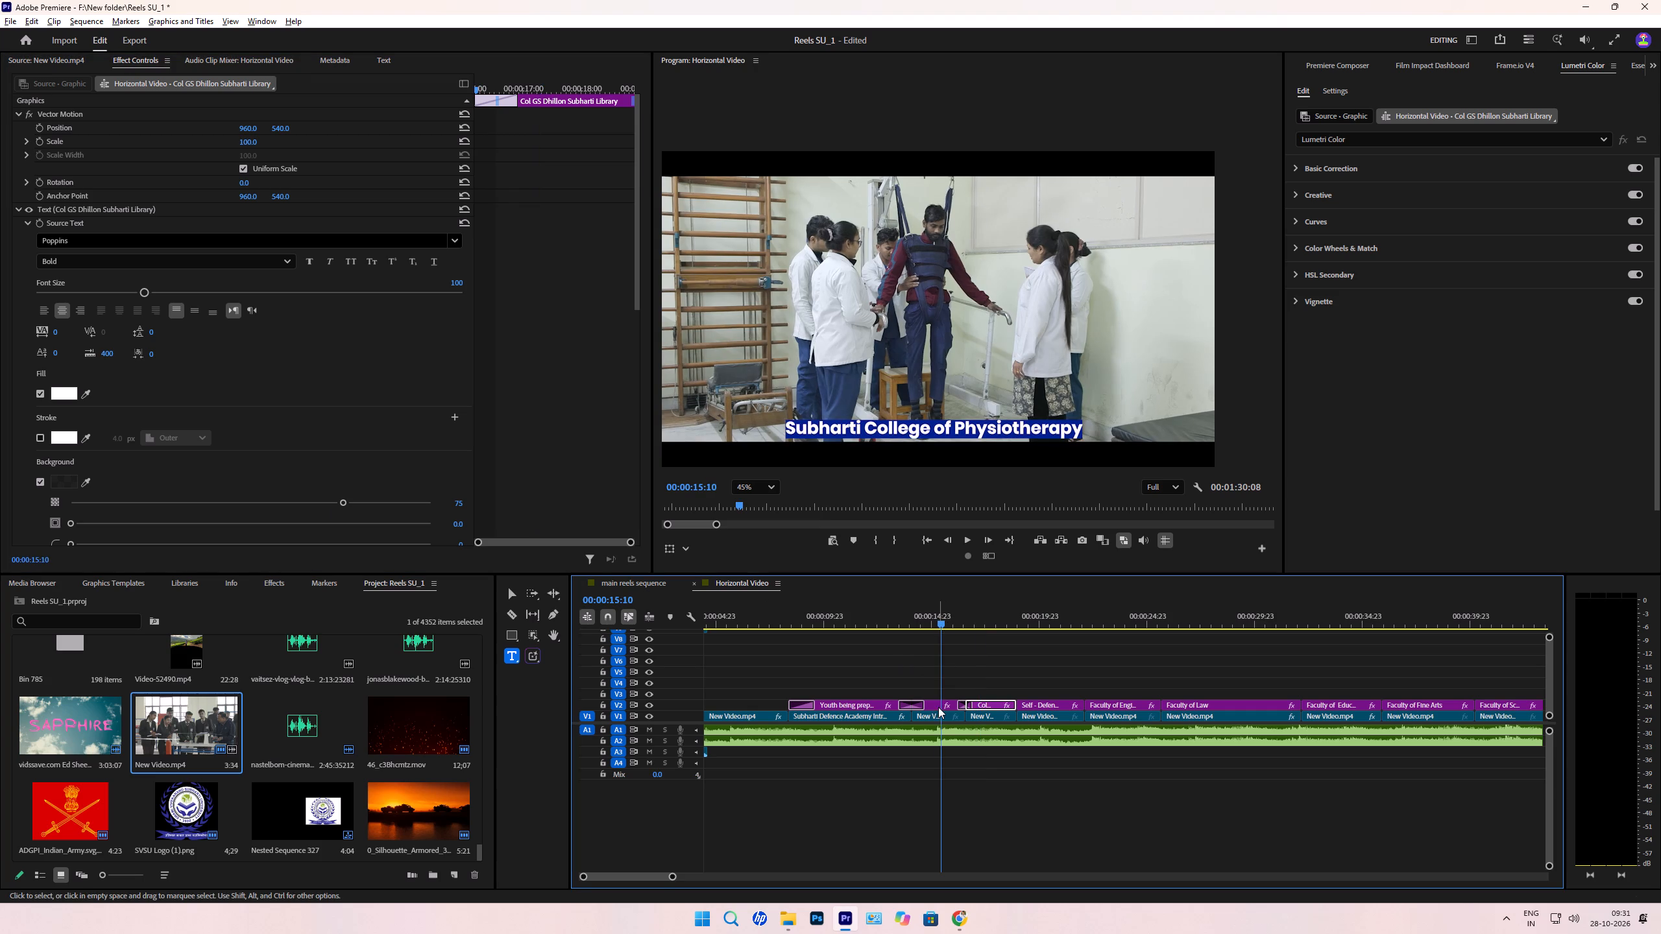
pyautogui.click(65, 477)
pyautogui.moveTo(718, 467); pyautogui.dragTo(570, 232)
pyautogui.press('Return')
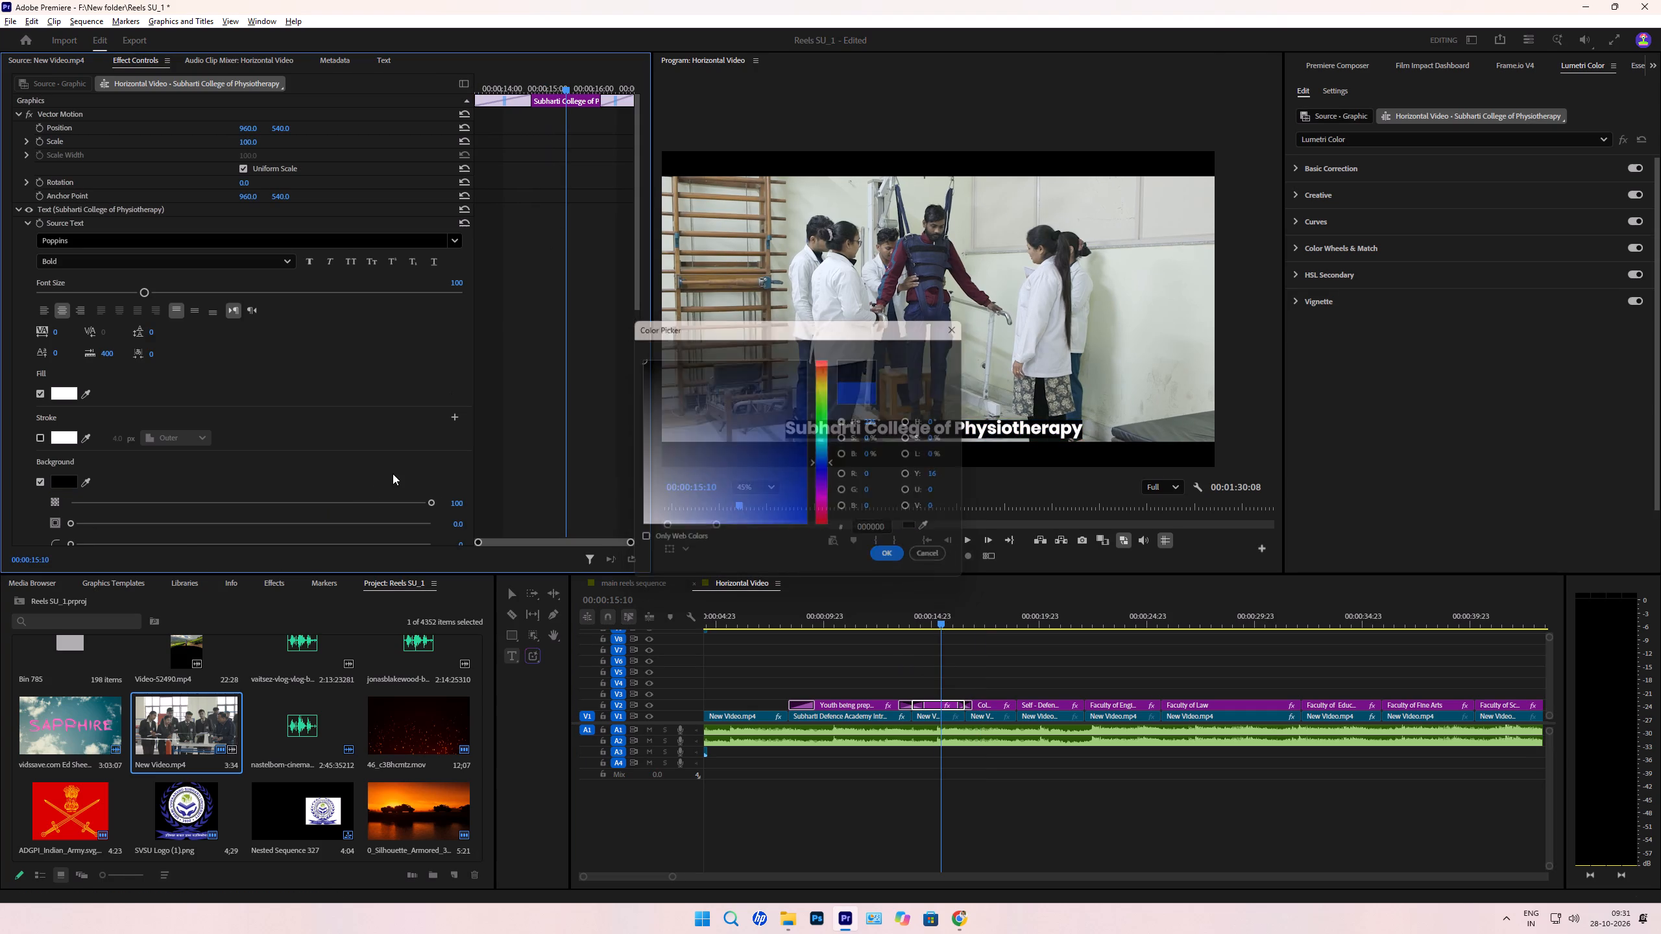
pyautogui.moveTo(365, 503); pyautogui.dragTo(338, 504)
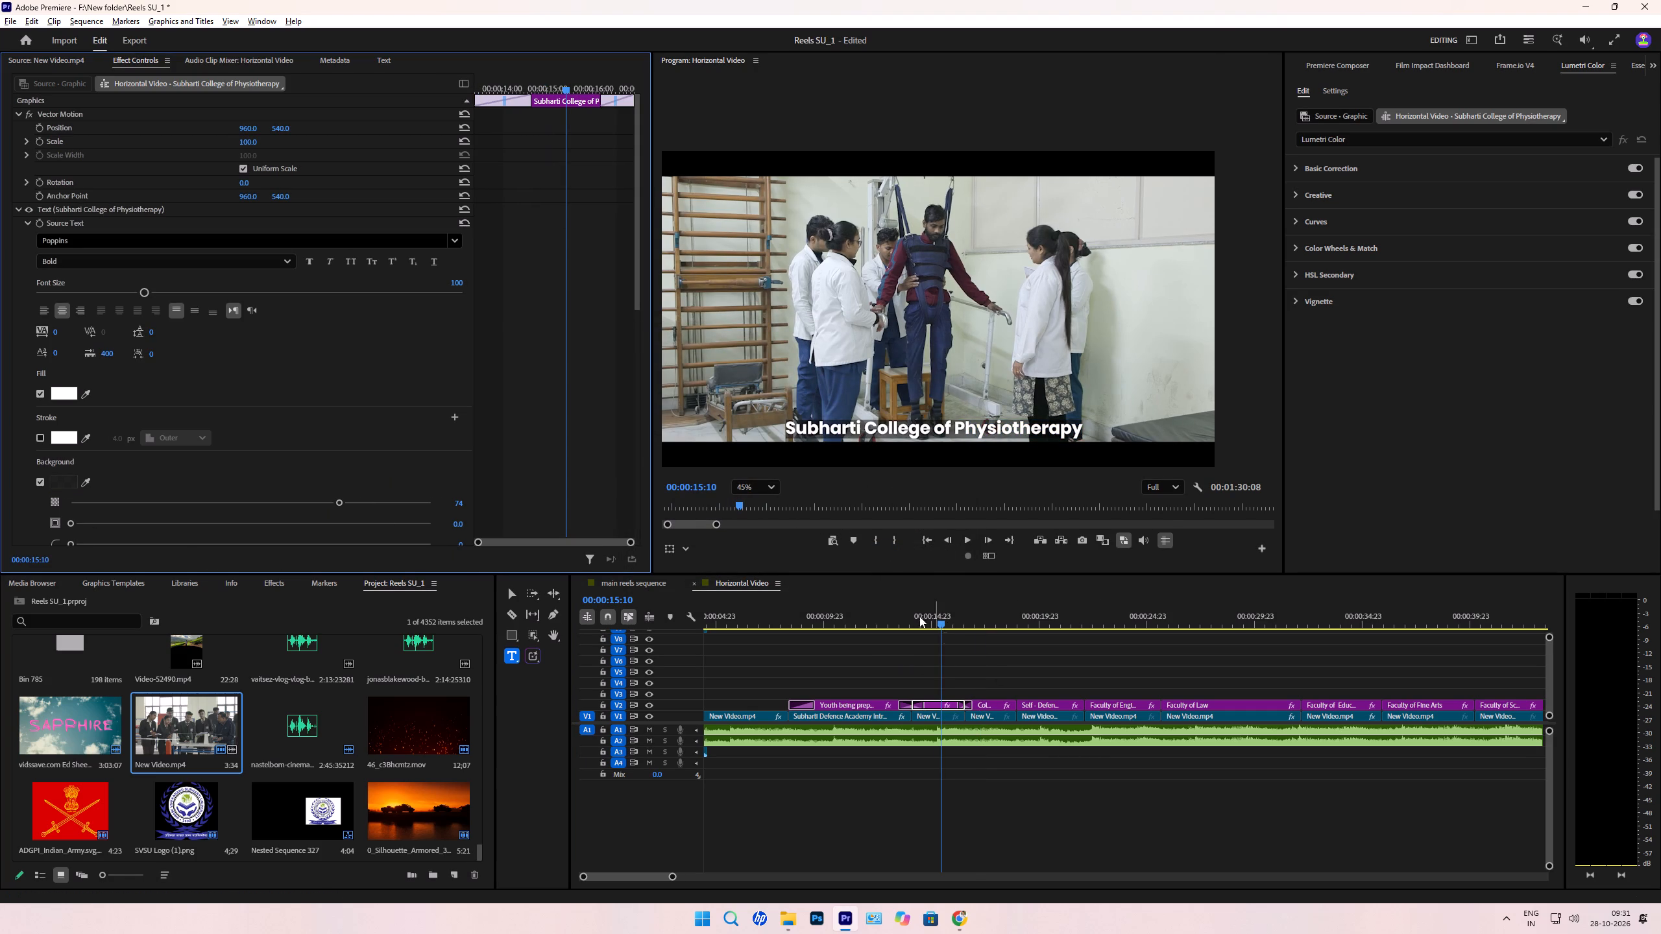
# Make the background of the "Youth being prepared for the Armed Forces" caption black with 81% opacity.
pyautogui.moveTo(877, 619); pyautogui.dragTo(858, 620)
pyautogui.click(851, 703)
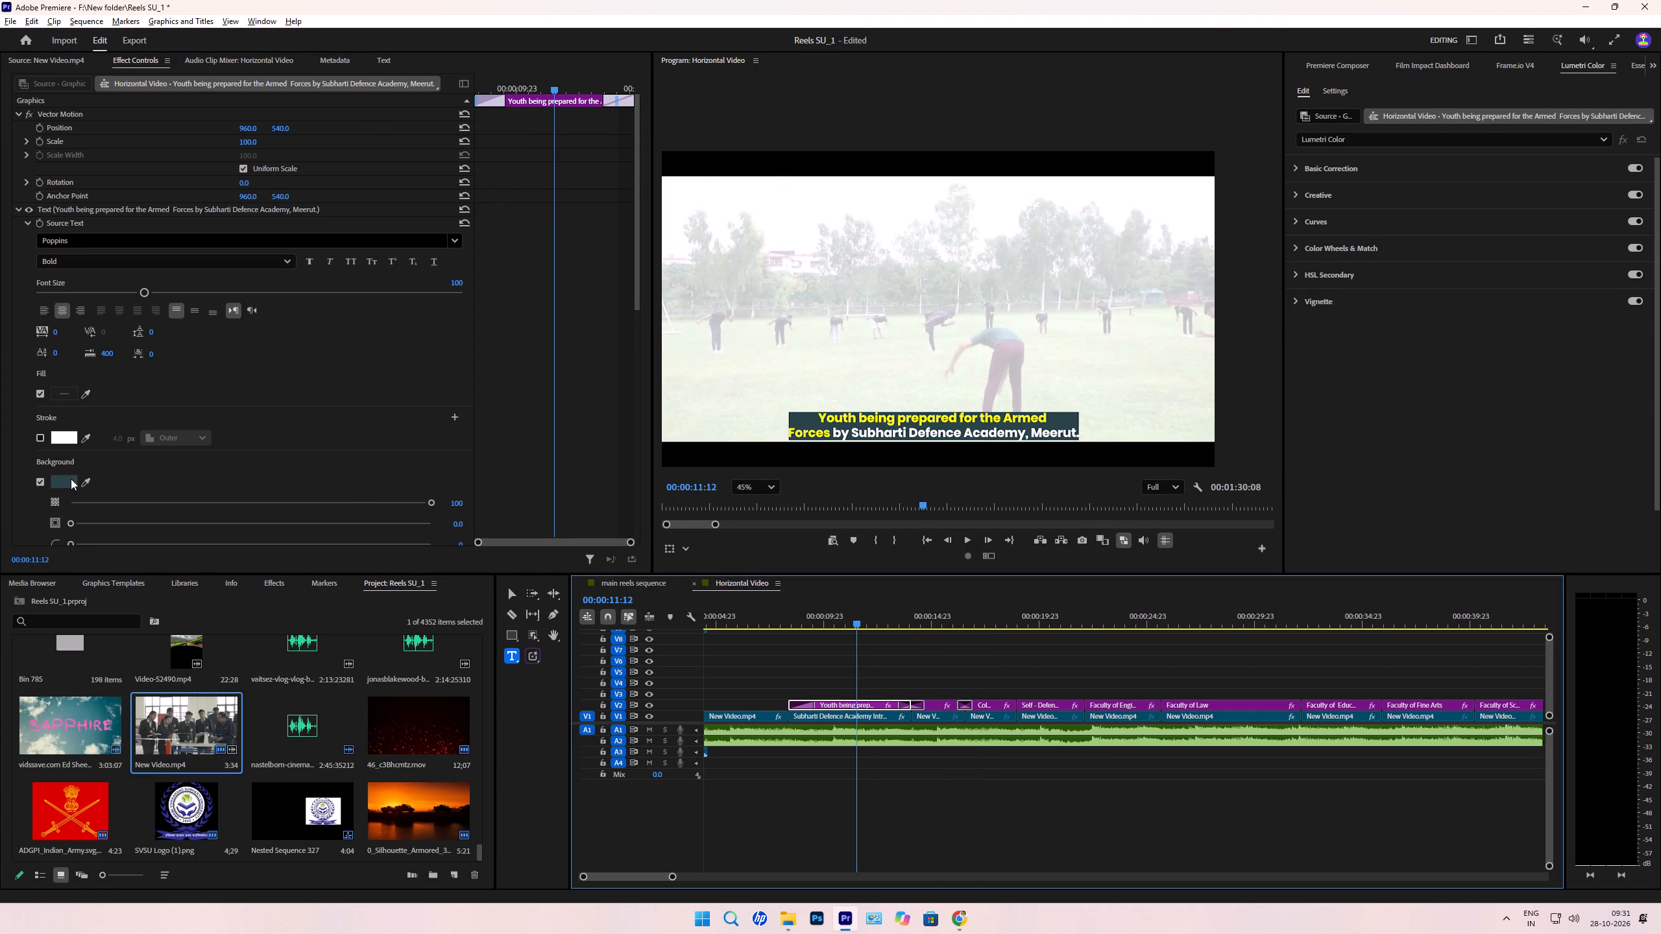
pyautogui.click(71, 479)
pyautogui.moveTo(720, 433); pyautogui.dragTo(570, 294)
pyautogui.press('Return')
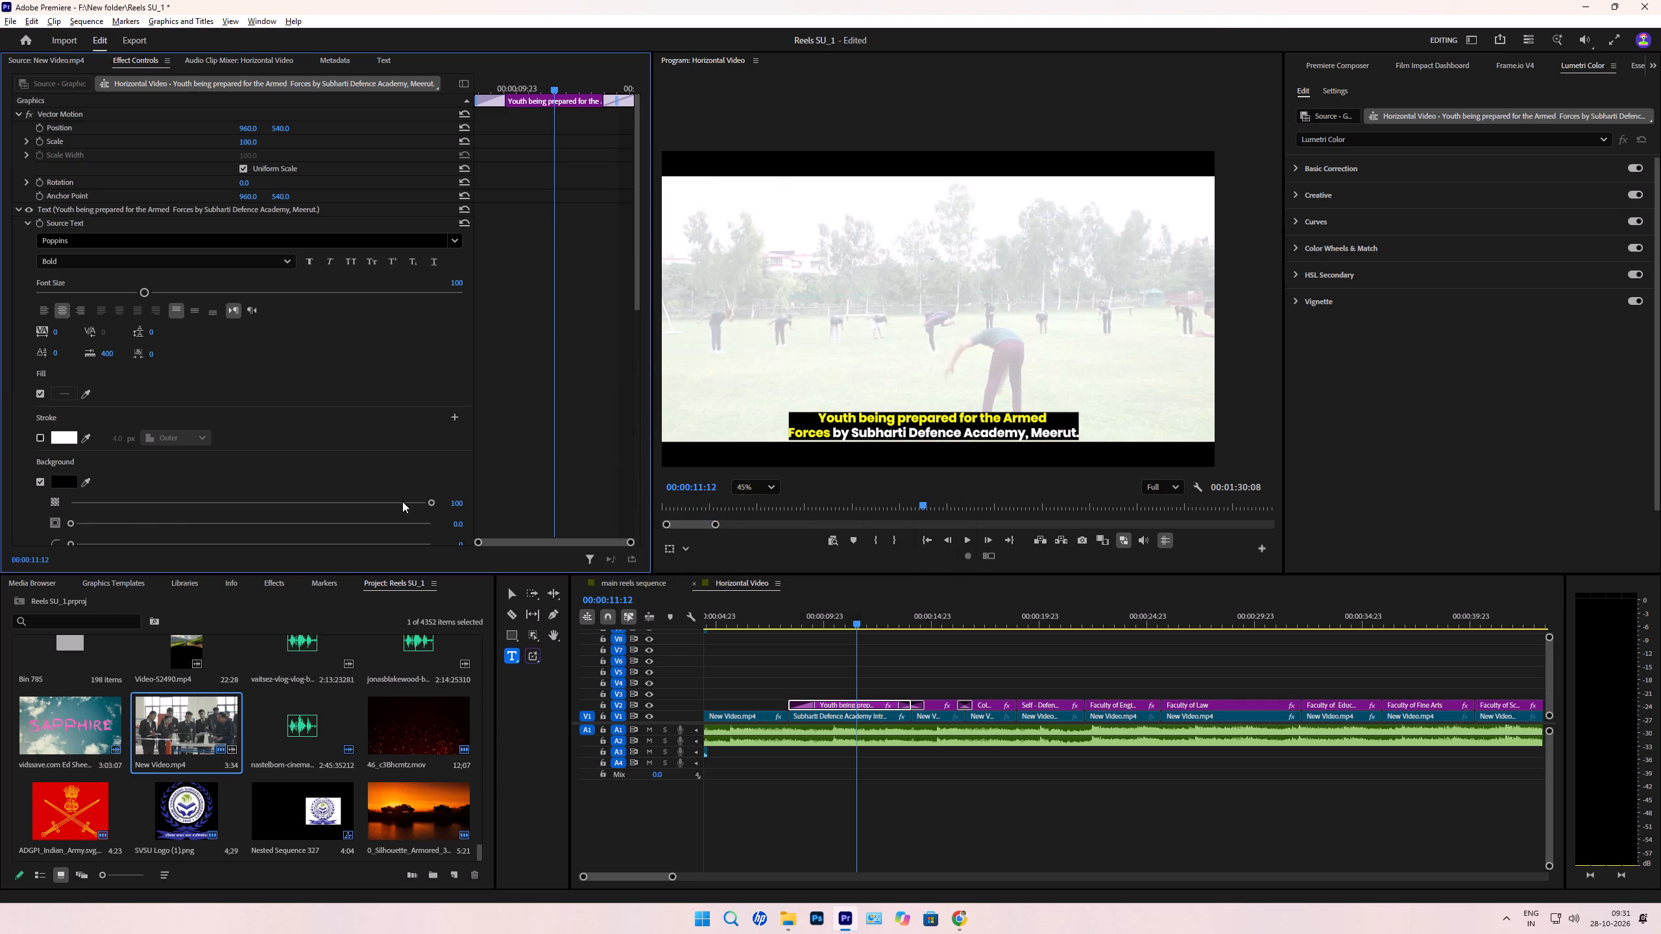
pyautogui.moveTo(402, 501); pyautogui.dragTo(361, 497)
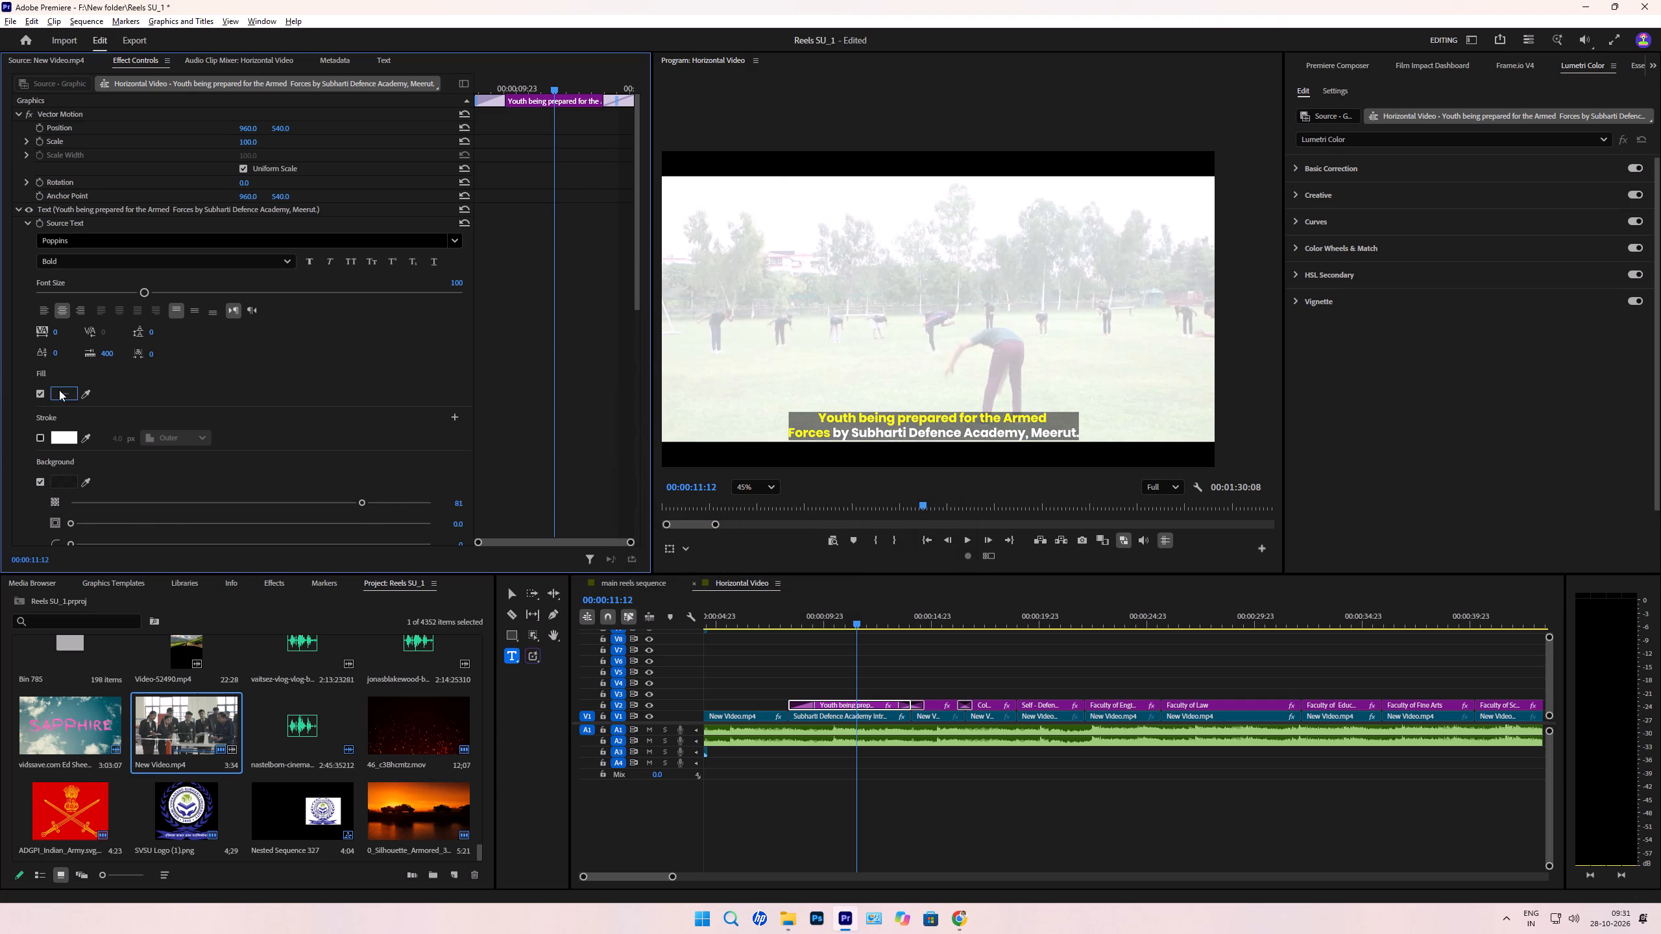
# Try to open the text fill colour of the Armed Forces caption for editing.
pyautogui.doubleClick(60, 385)
pyautogui.click(64, 392)
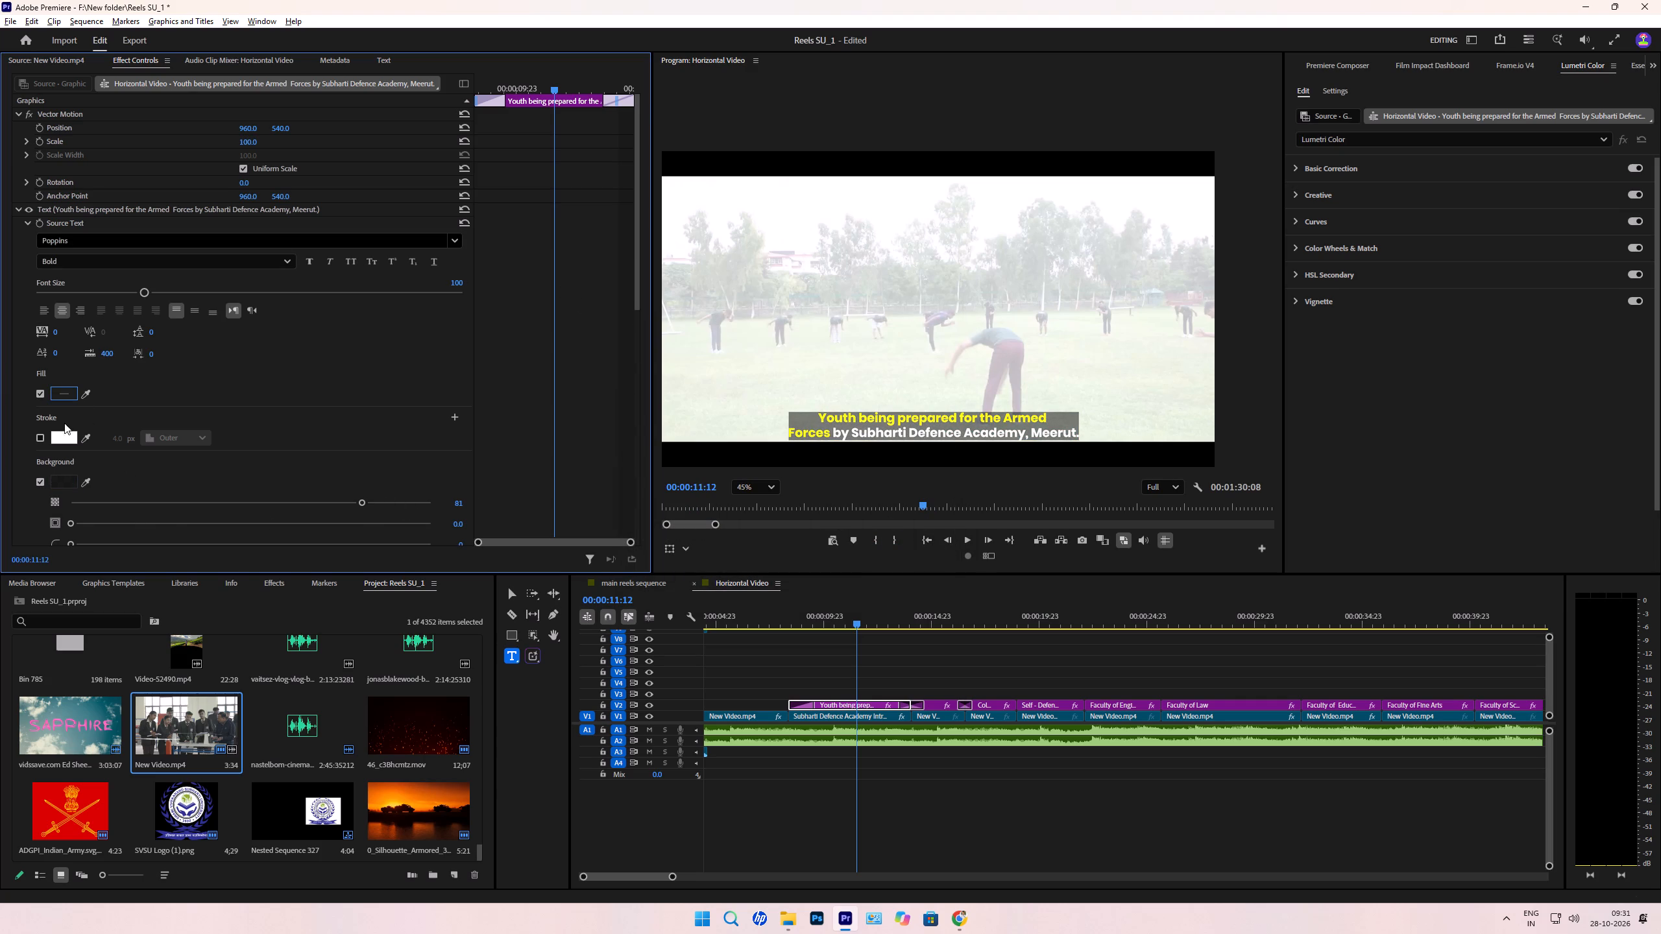
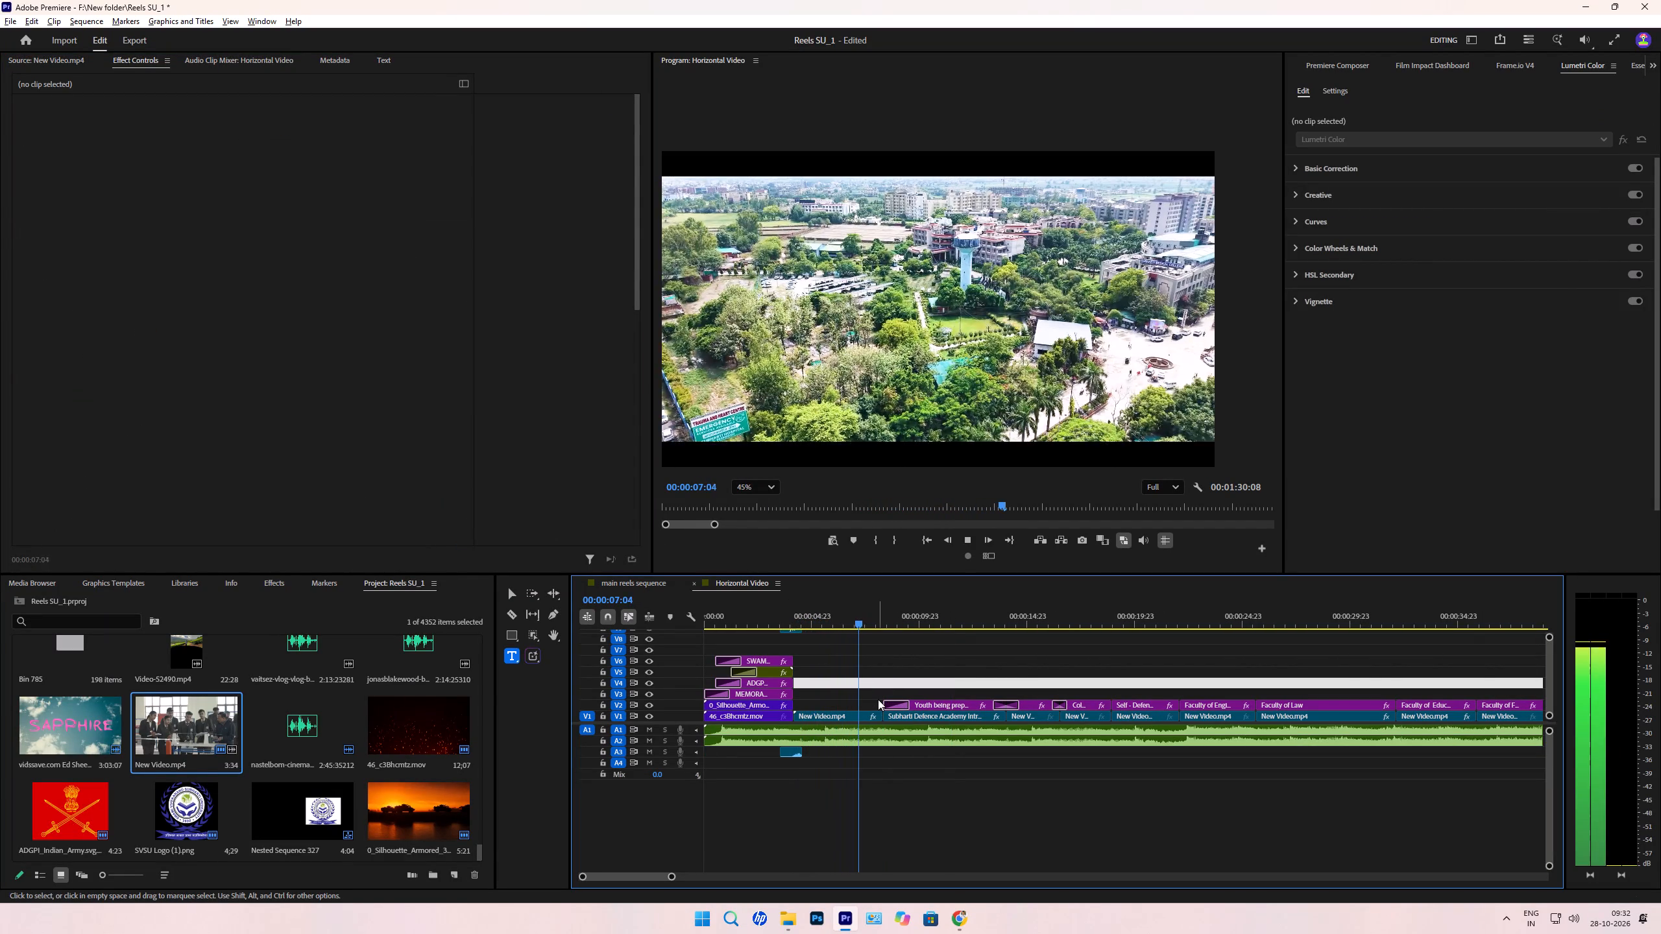
# Play the opening campus aerial footage and look over the available graphics templates.
pyautogui.press('Up')
pyautogui.press('Up')
pyautogui.press('space')
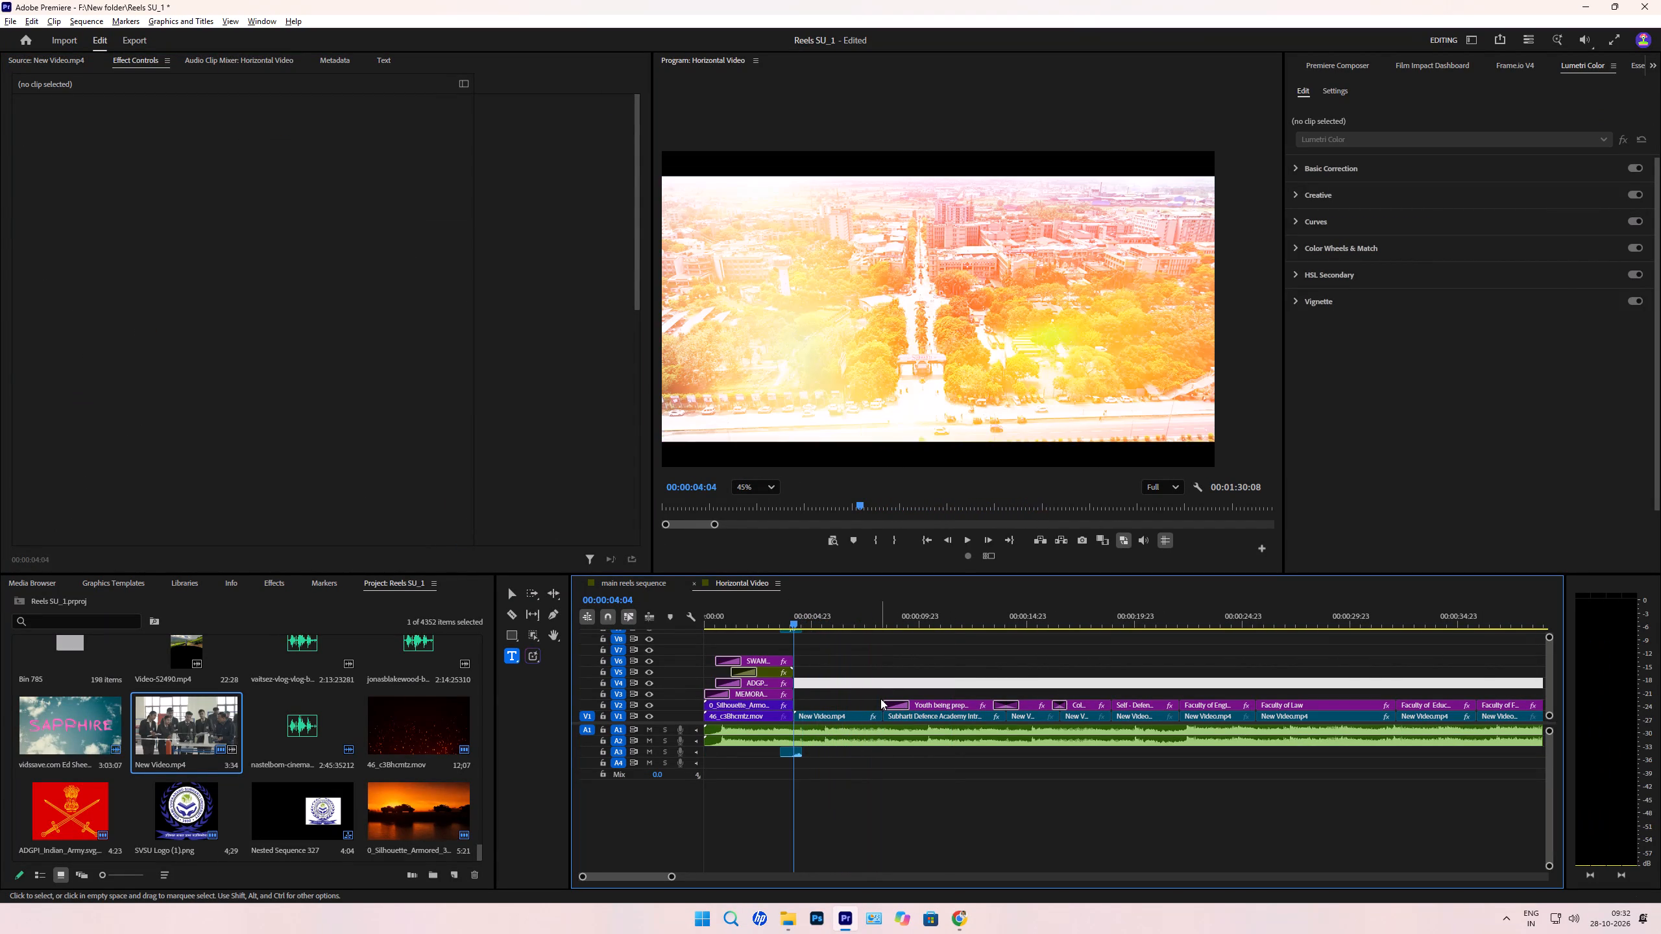
pyautogui.press('space')
pyautogui.press('Up')
pyautogui.scroll(3, 905, 694)
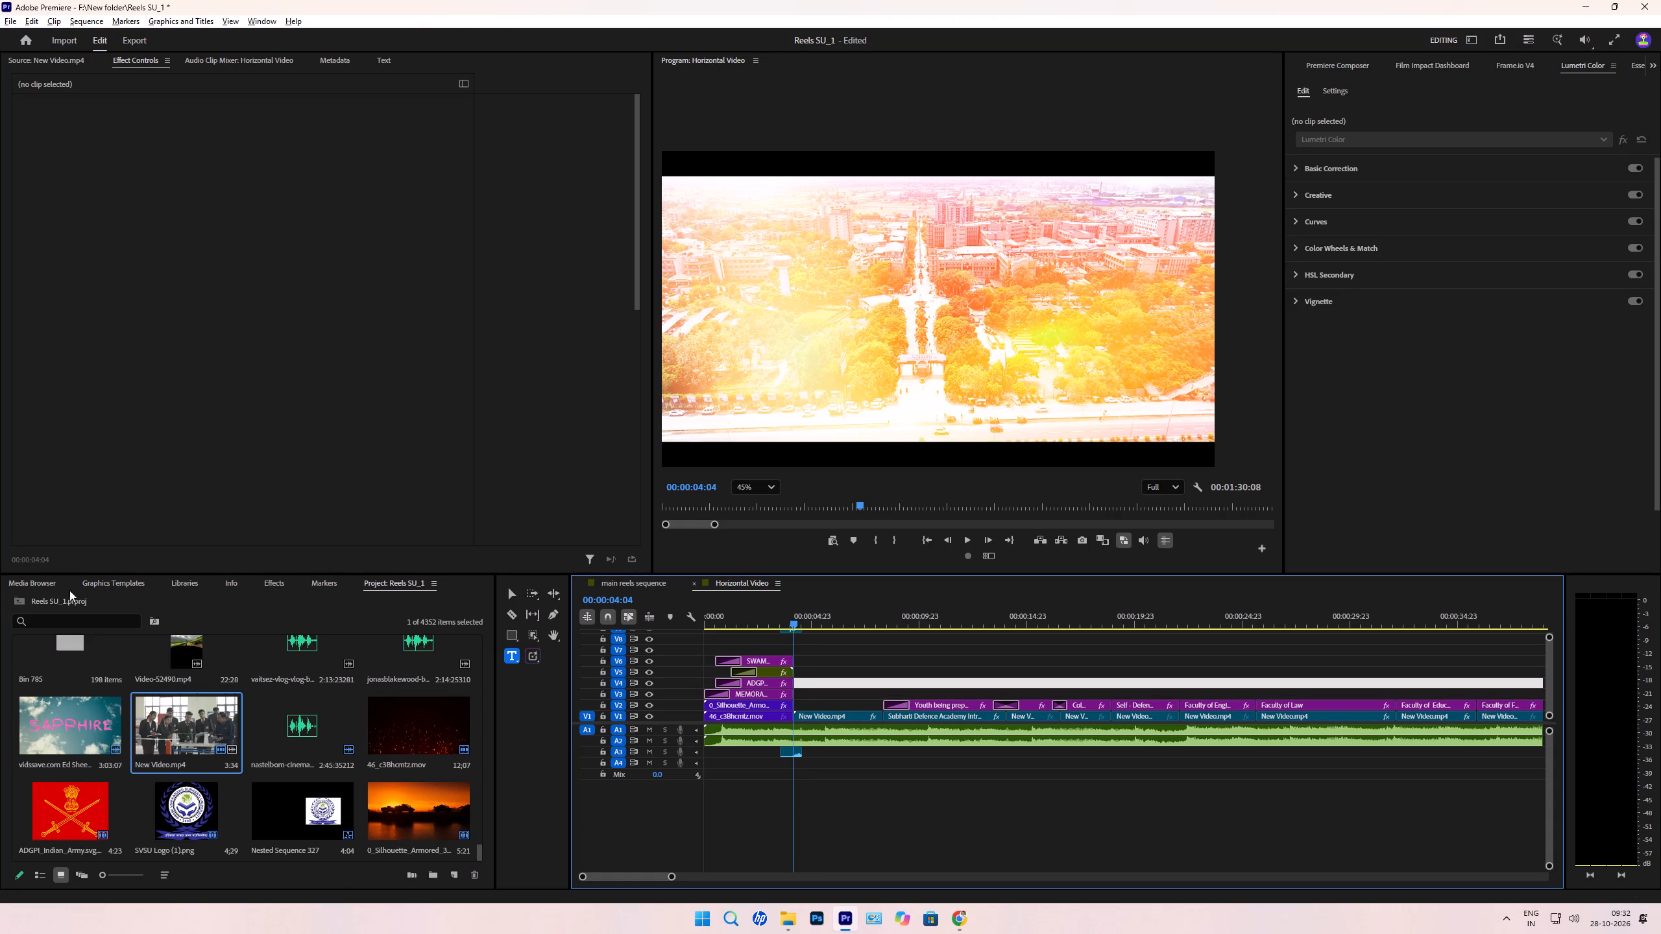
pyautogui.click(38, 588)
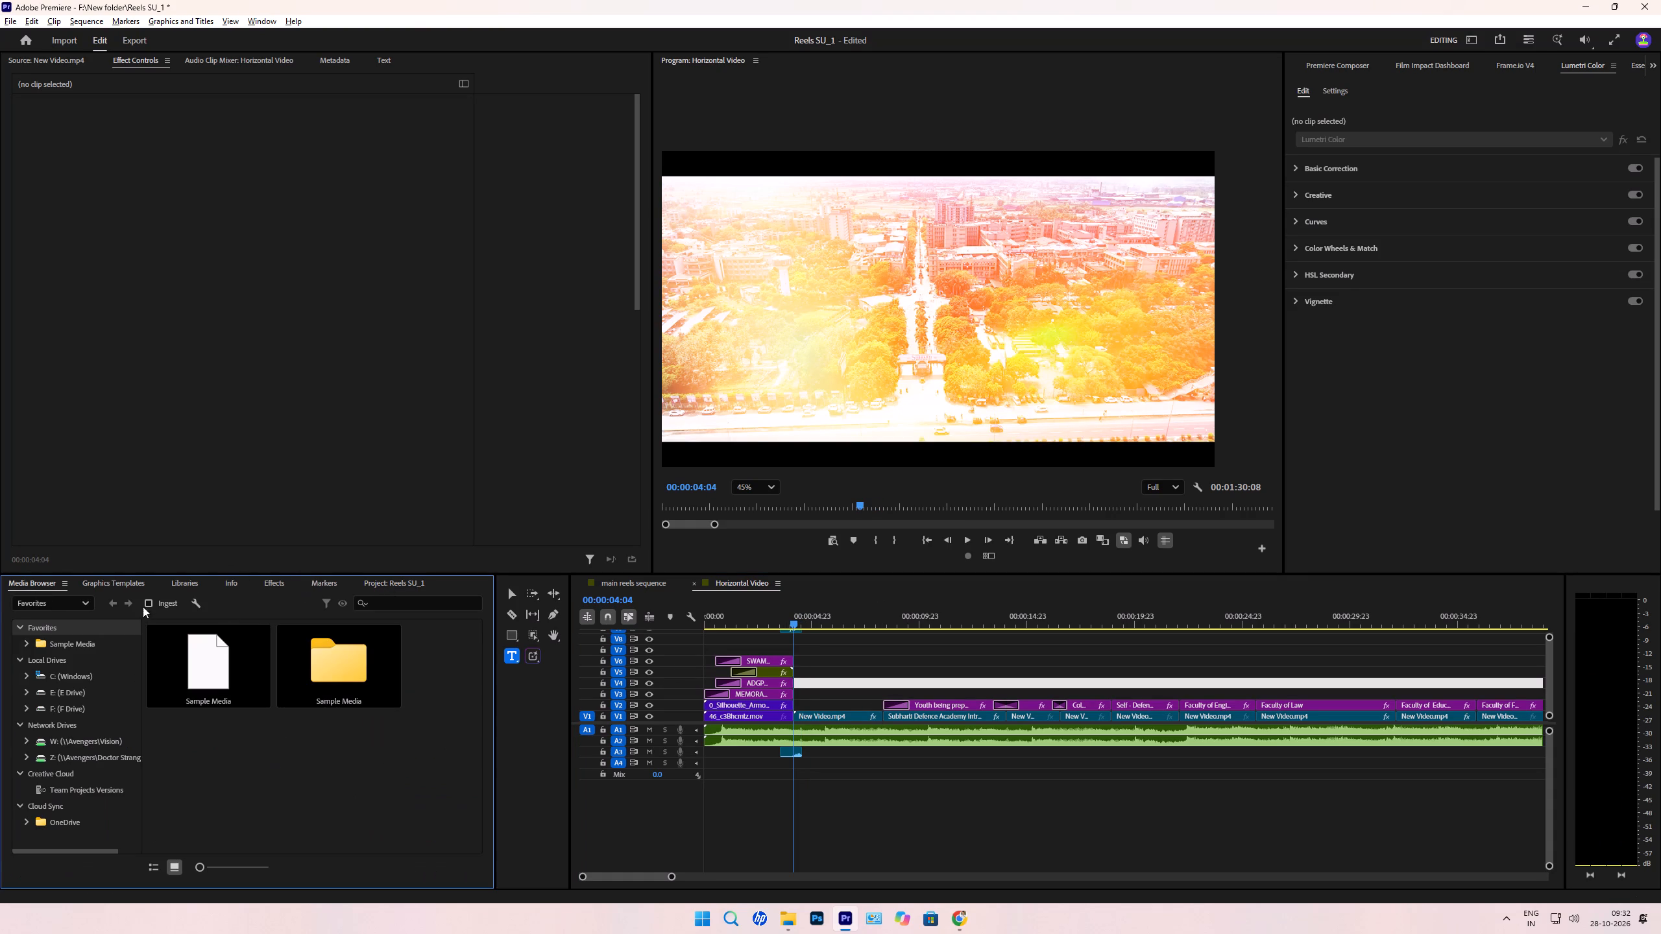
pyautogui.click(133, 588)
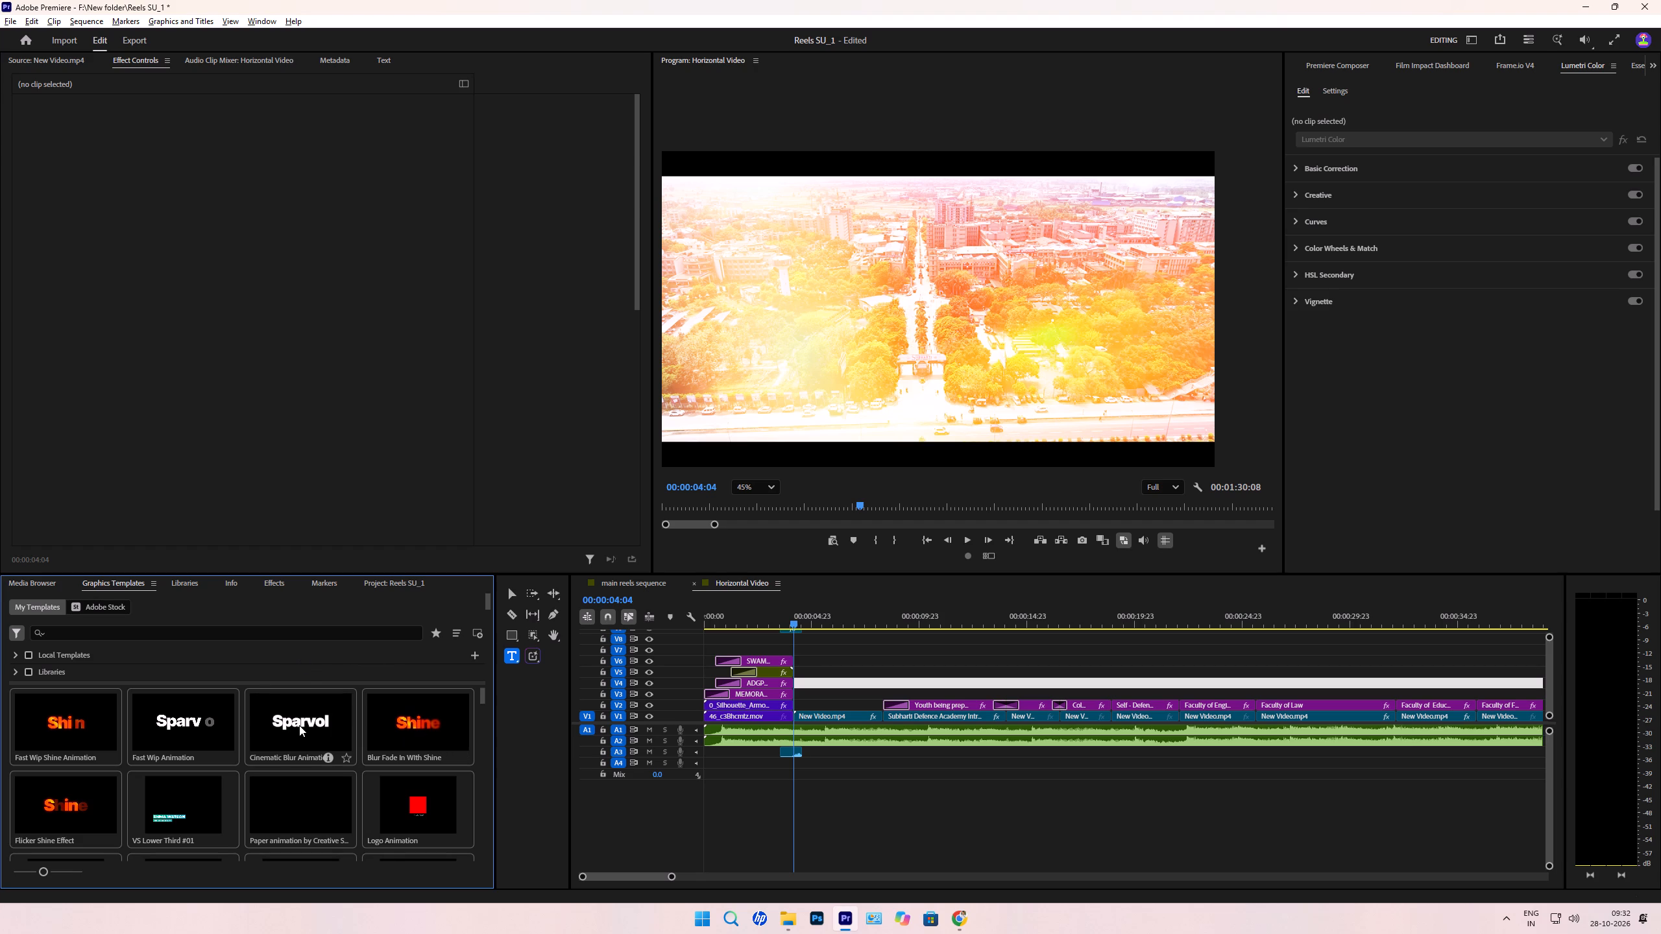
pyautogui.scroll(7, 906, 718)
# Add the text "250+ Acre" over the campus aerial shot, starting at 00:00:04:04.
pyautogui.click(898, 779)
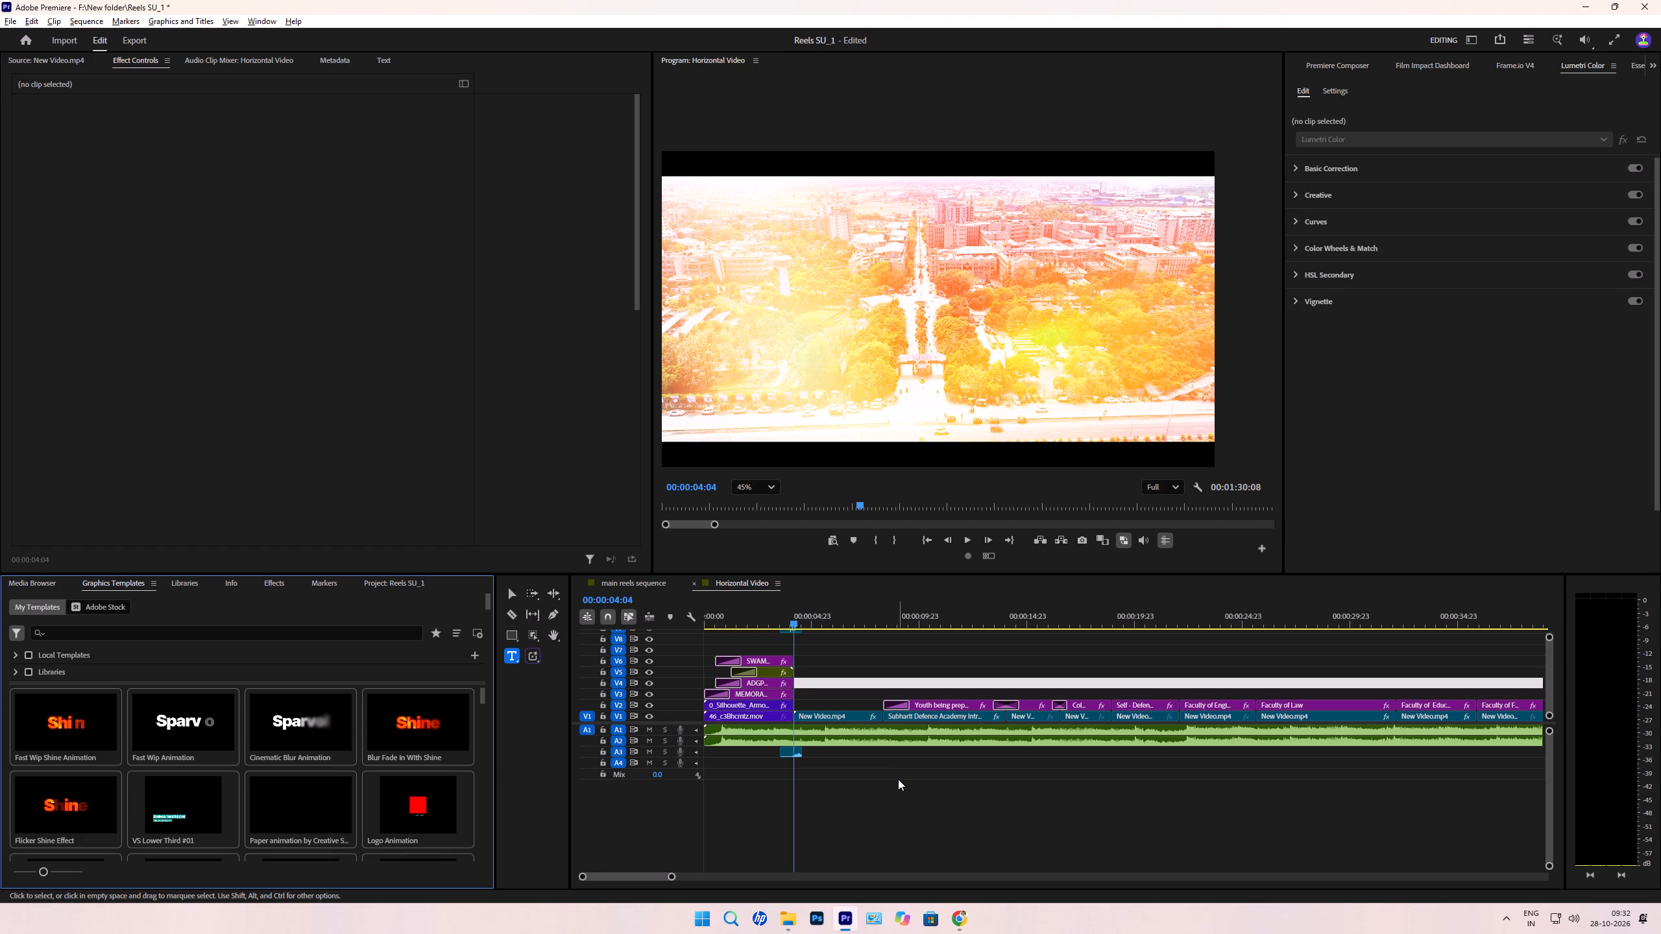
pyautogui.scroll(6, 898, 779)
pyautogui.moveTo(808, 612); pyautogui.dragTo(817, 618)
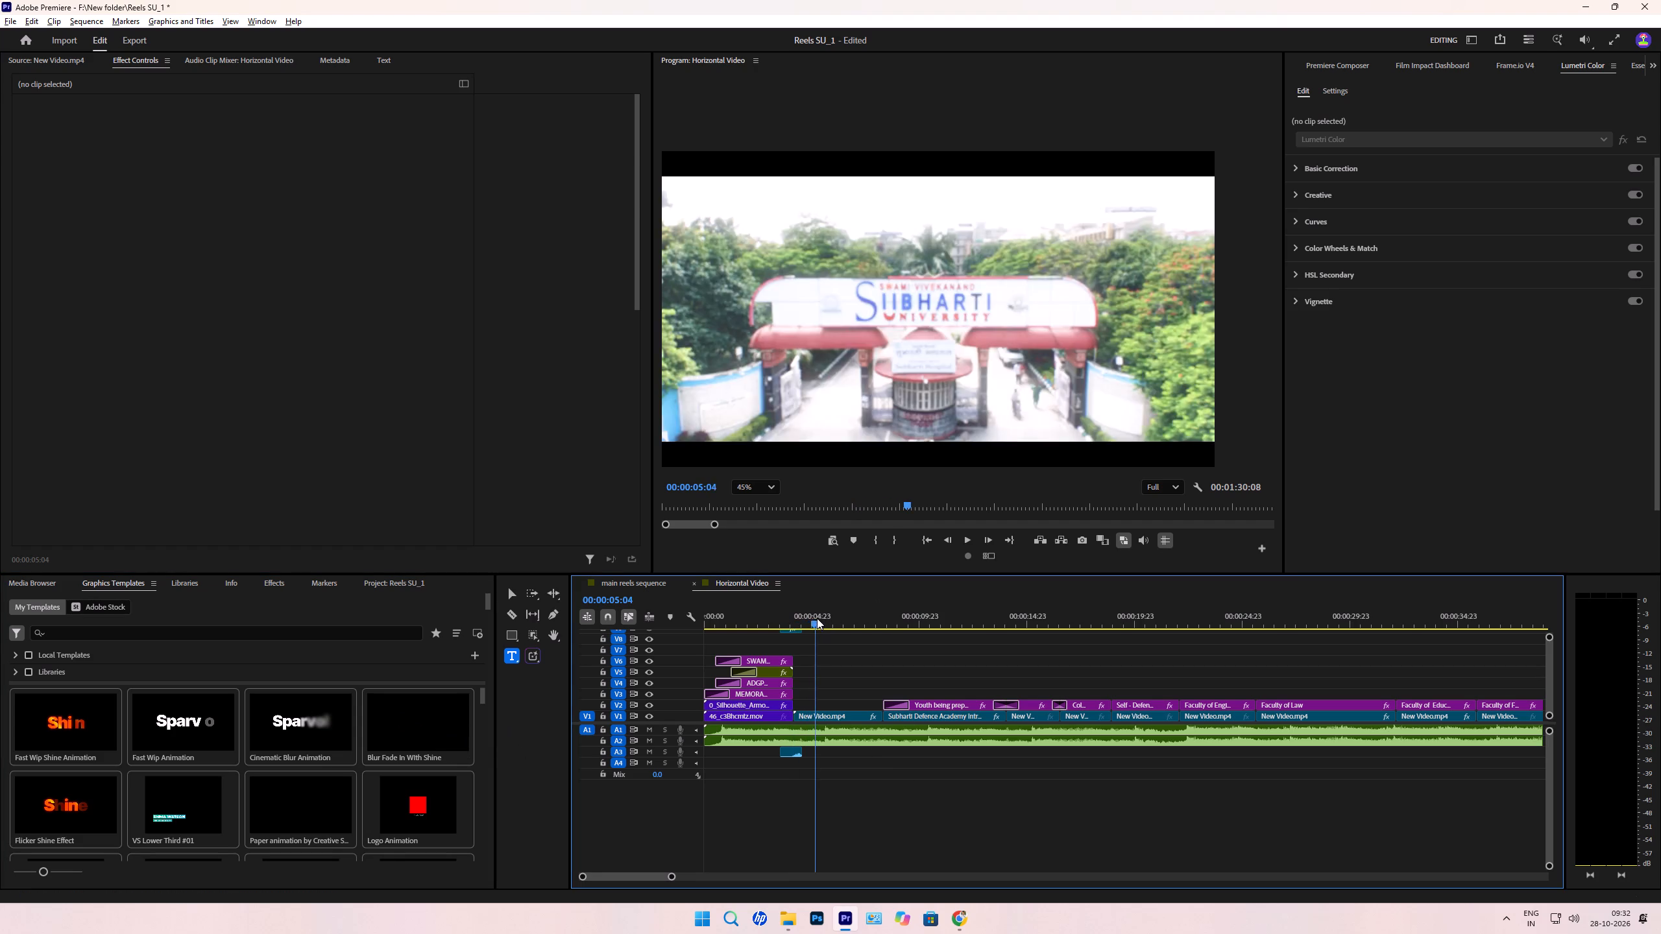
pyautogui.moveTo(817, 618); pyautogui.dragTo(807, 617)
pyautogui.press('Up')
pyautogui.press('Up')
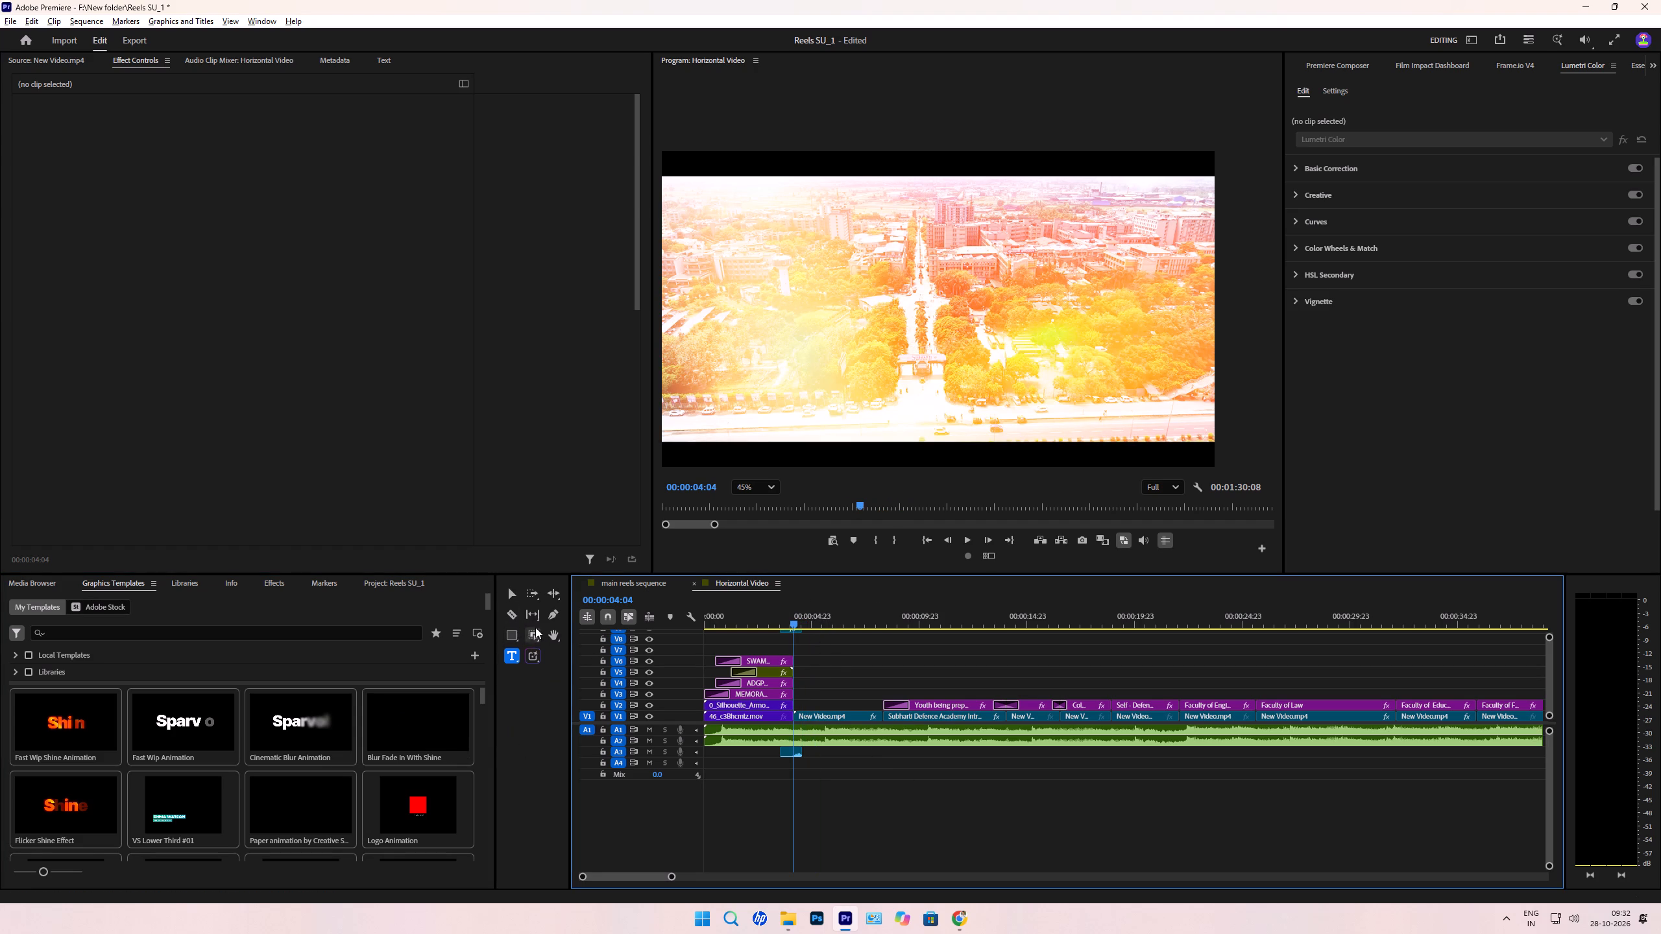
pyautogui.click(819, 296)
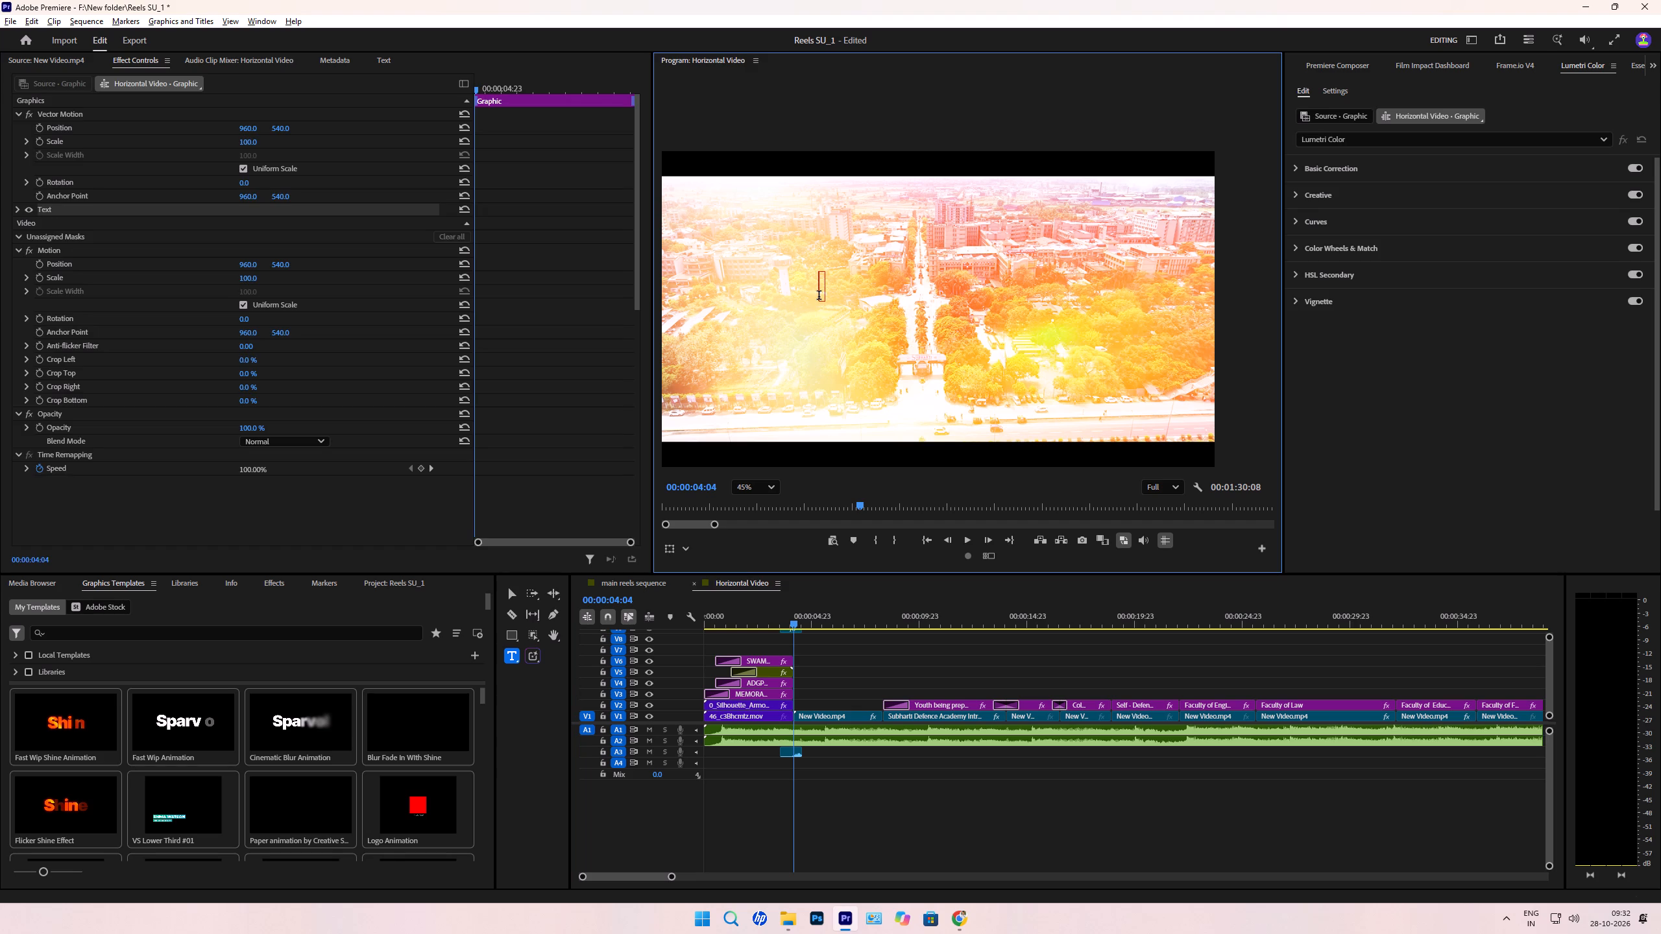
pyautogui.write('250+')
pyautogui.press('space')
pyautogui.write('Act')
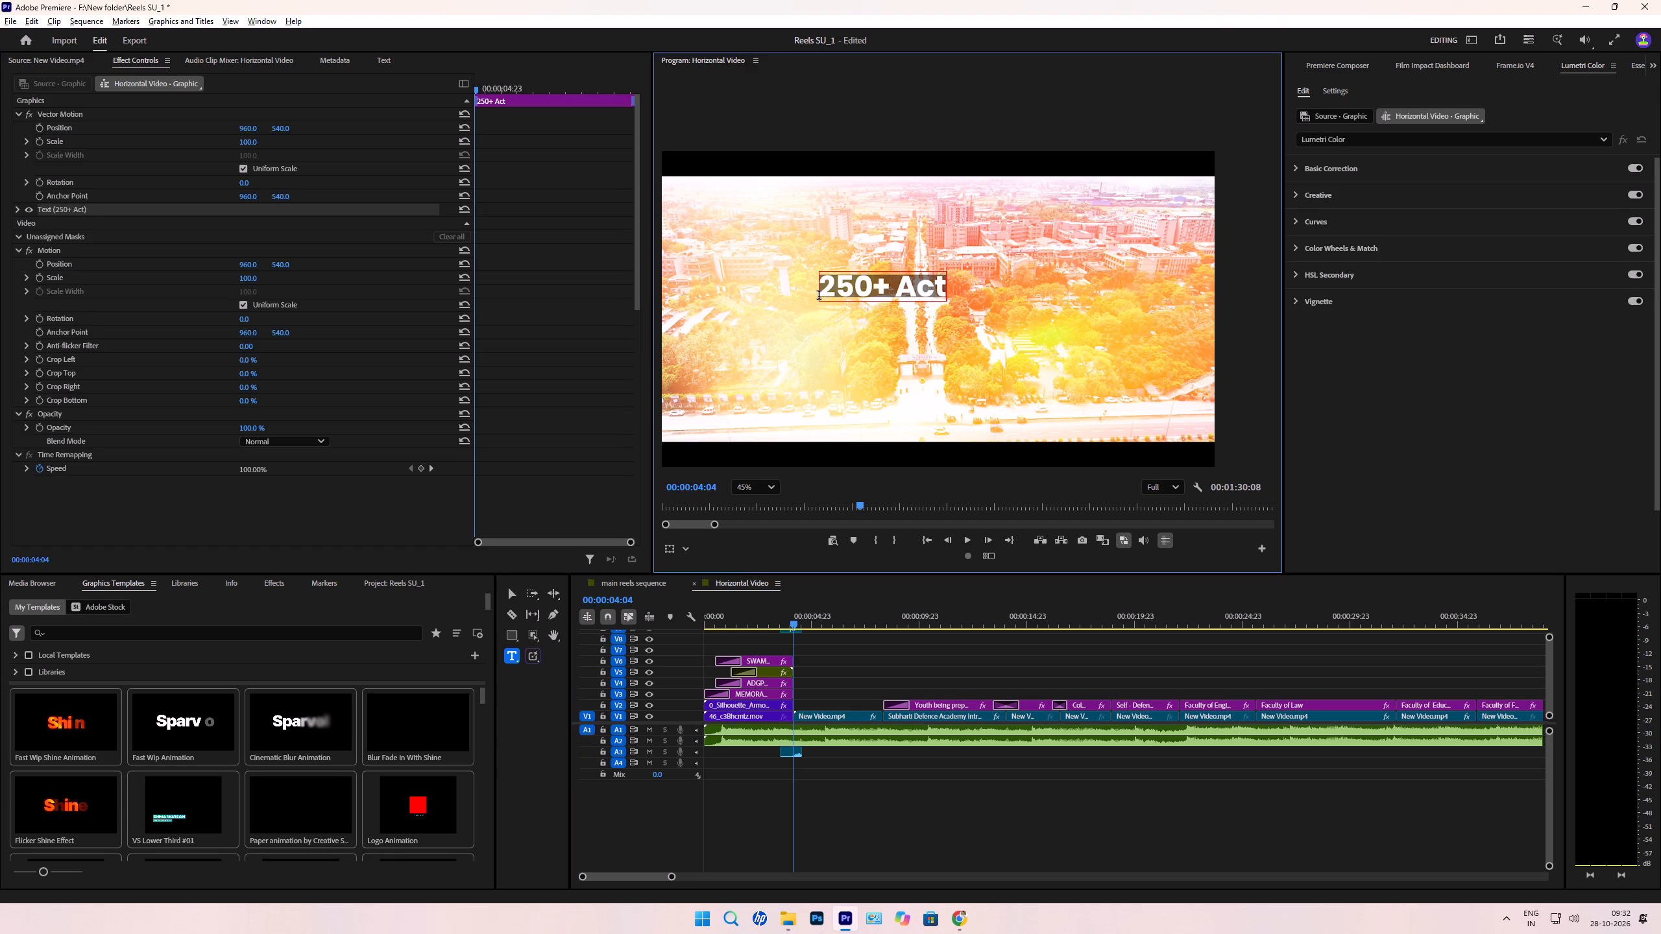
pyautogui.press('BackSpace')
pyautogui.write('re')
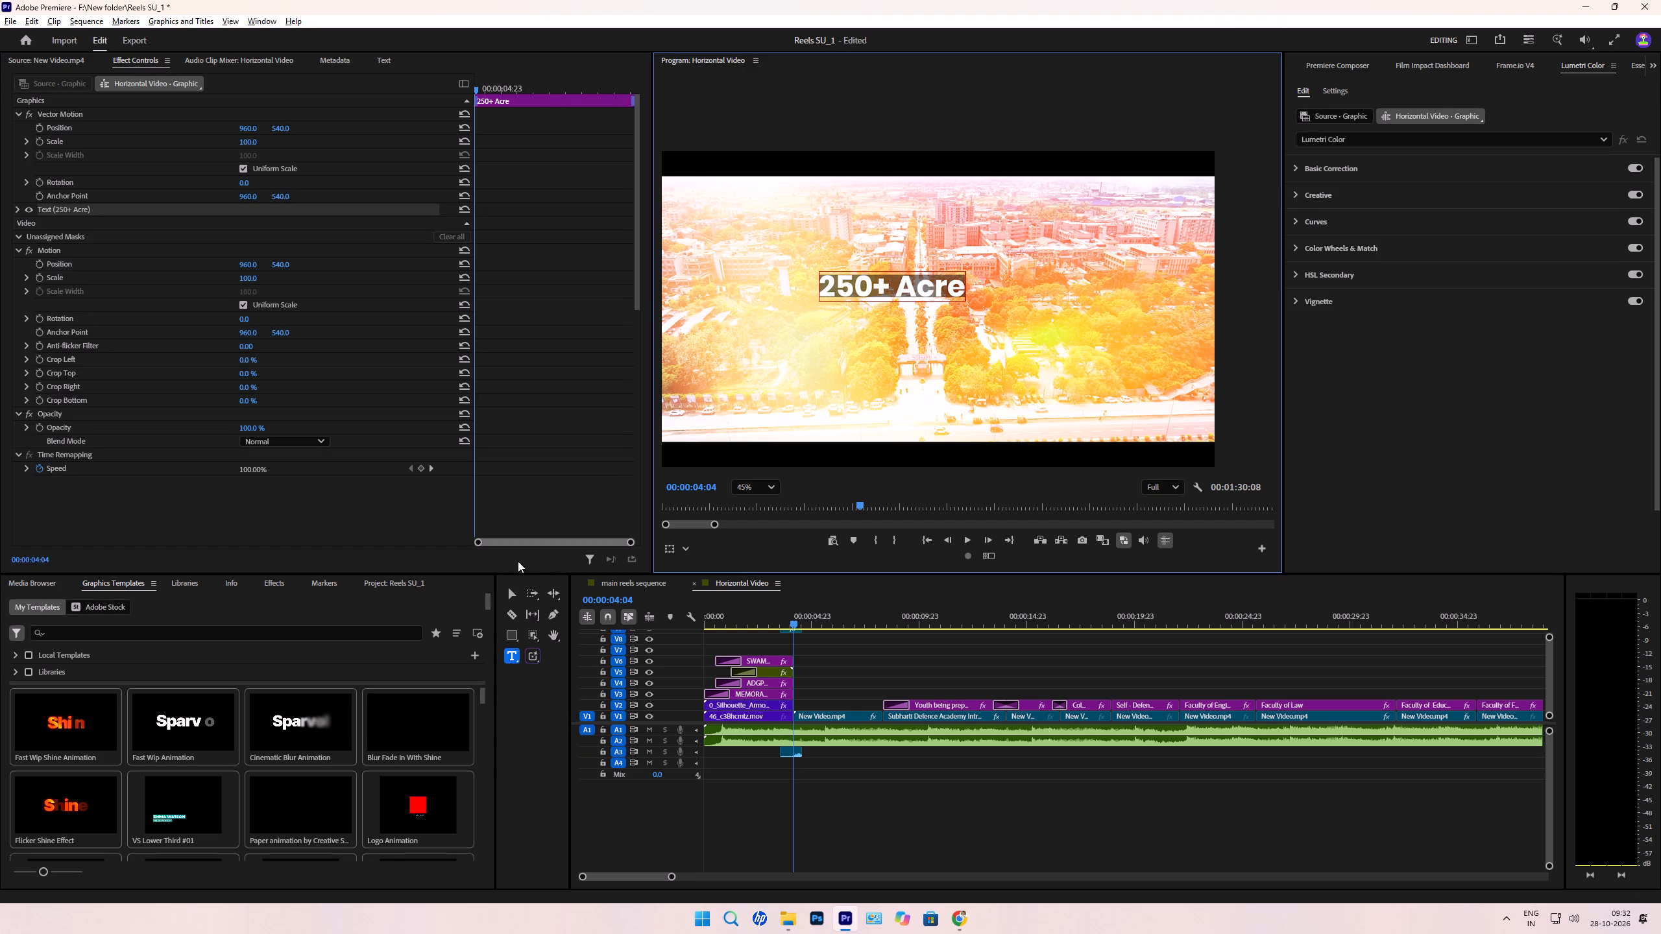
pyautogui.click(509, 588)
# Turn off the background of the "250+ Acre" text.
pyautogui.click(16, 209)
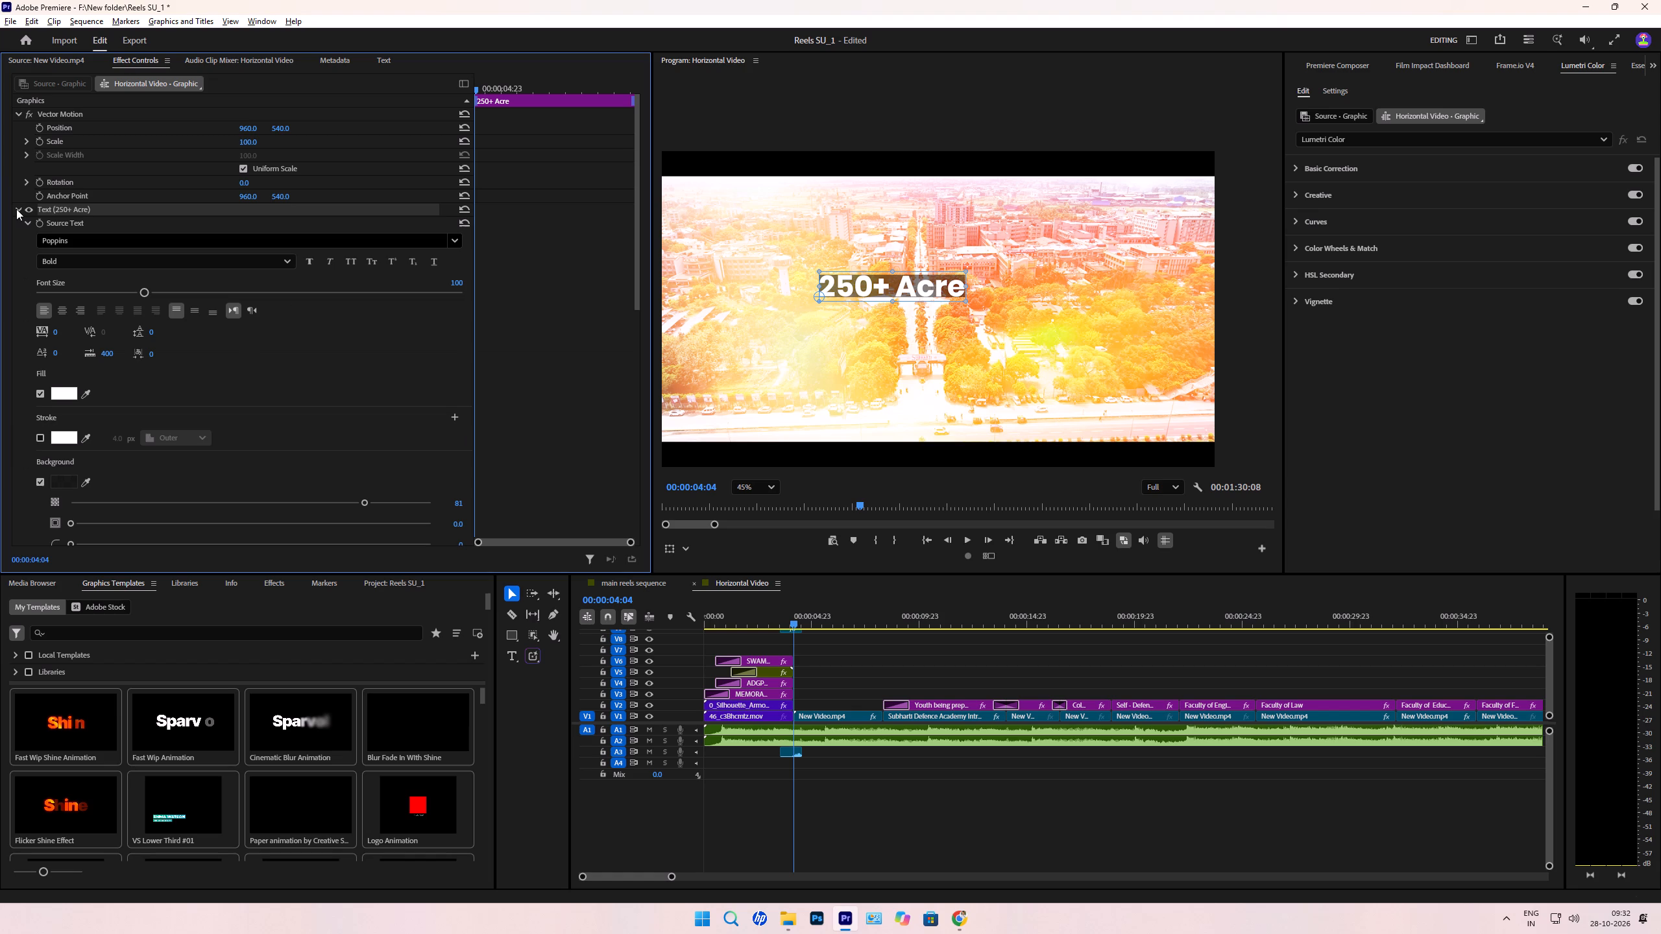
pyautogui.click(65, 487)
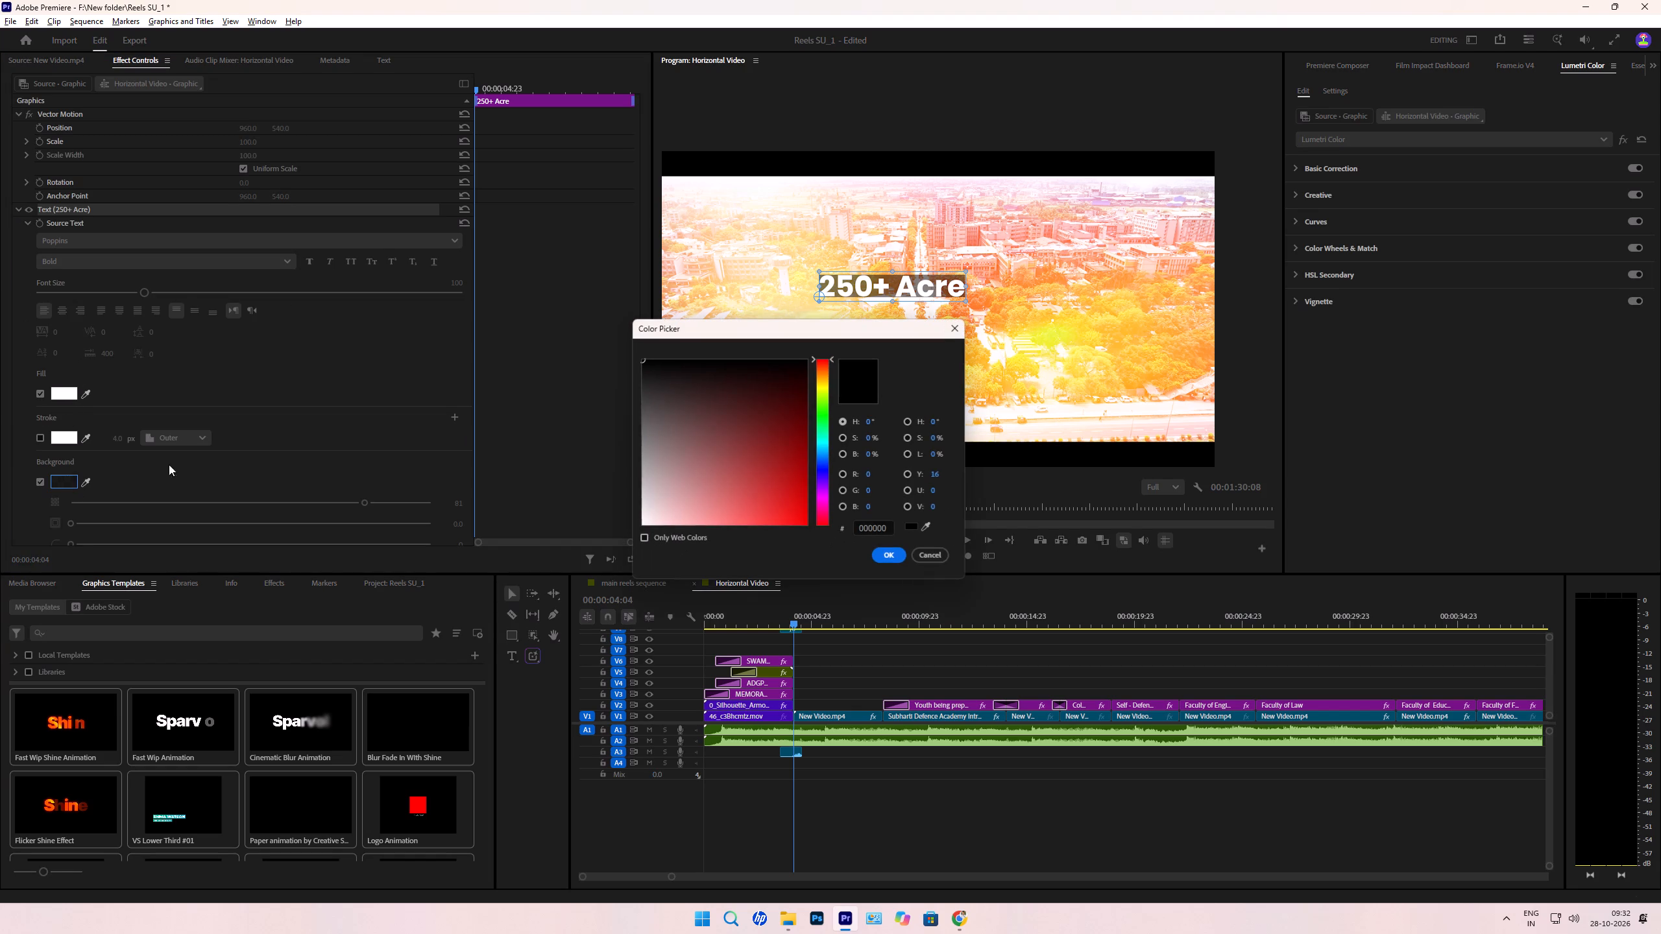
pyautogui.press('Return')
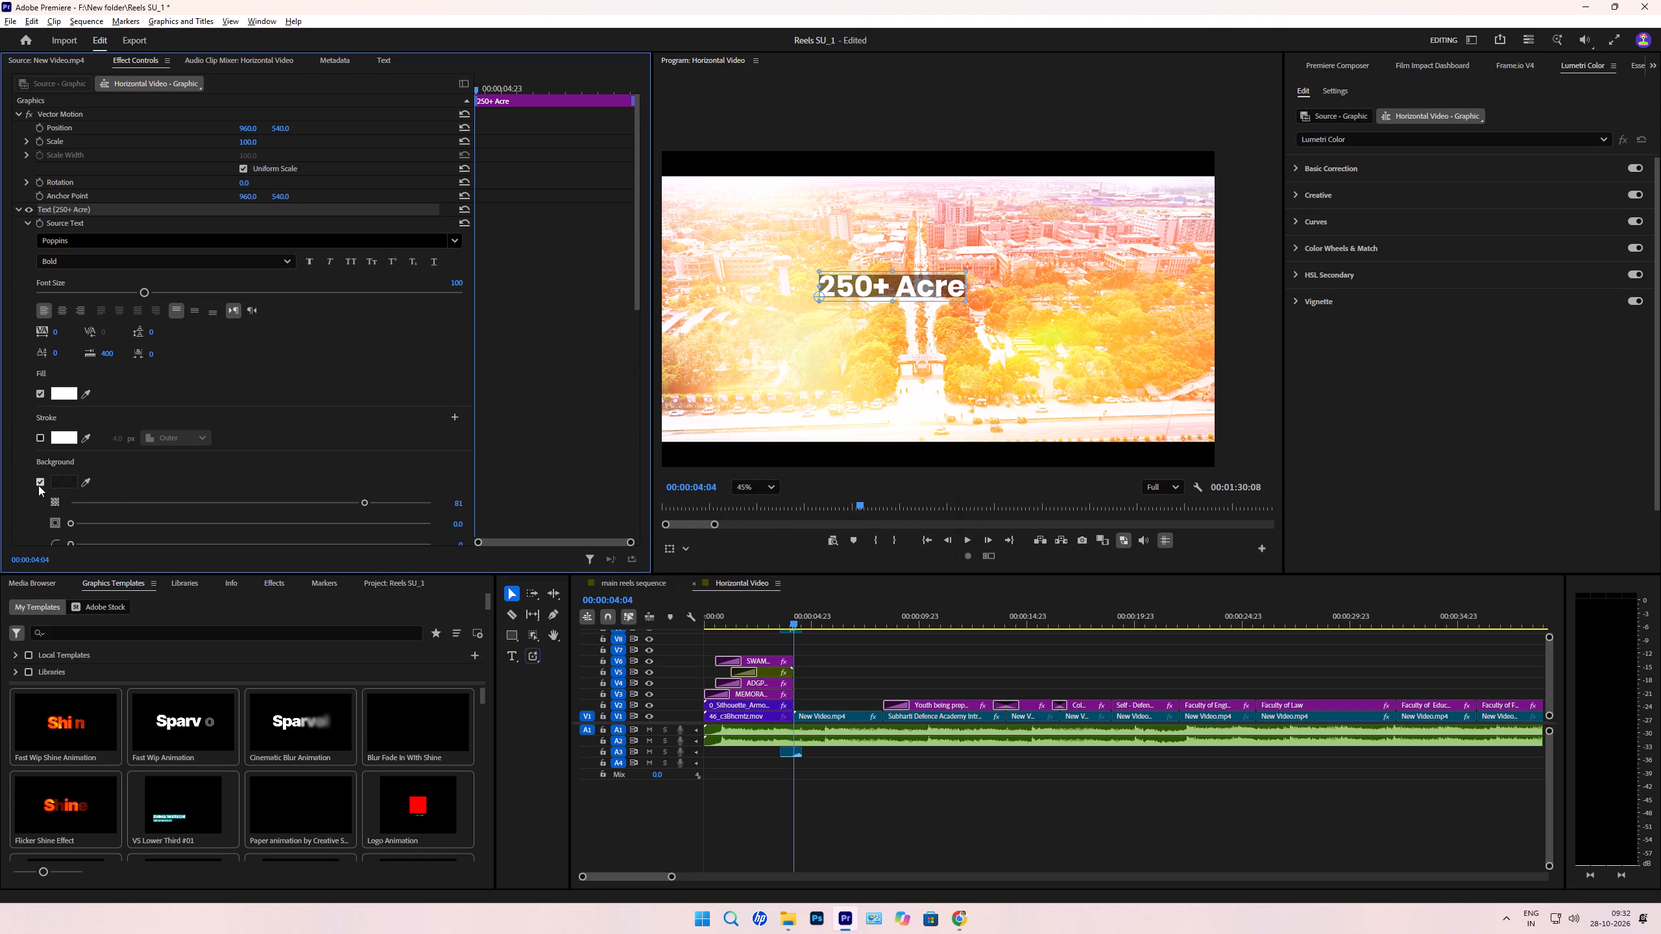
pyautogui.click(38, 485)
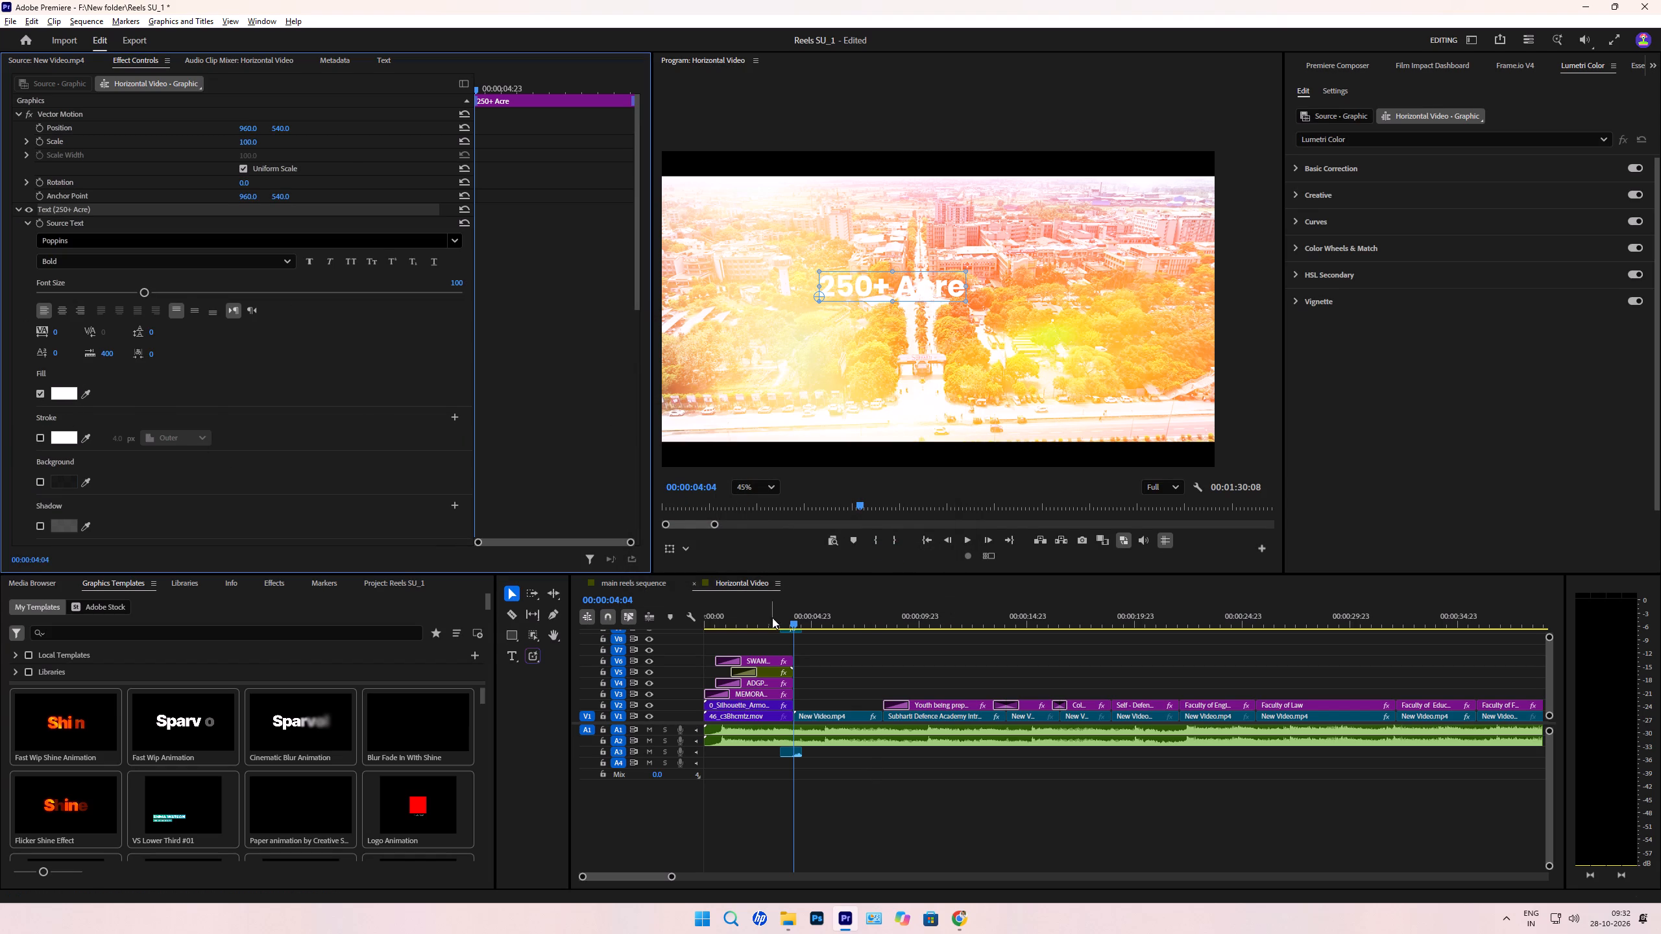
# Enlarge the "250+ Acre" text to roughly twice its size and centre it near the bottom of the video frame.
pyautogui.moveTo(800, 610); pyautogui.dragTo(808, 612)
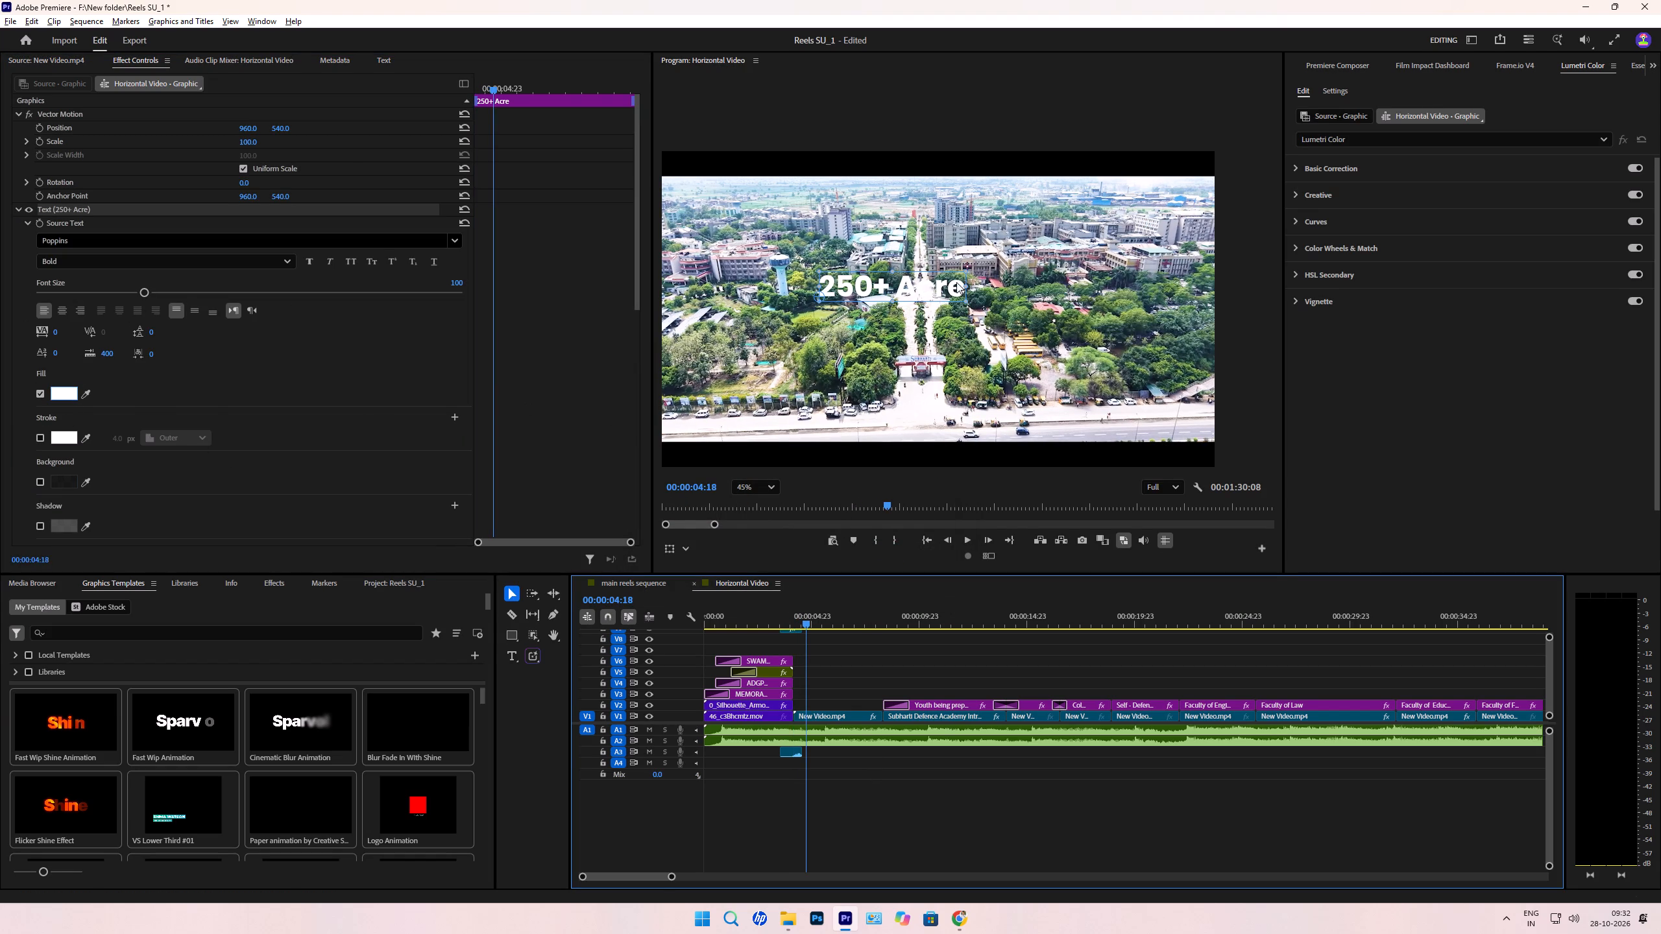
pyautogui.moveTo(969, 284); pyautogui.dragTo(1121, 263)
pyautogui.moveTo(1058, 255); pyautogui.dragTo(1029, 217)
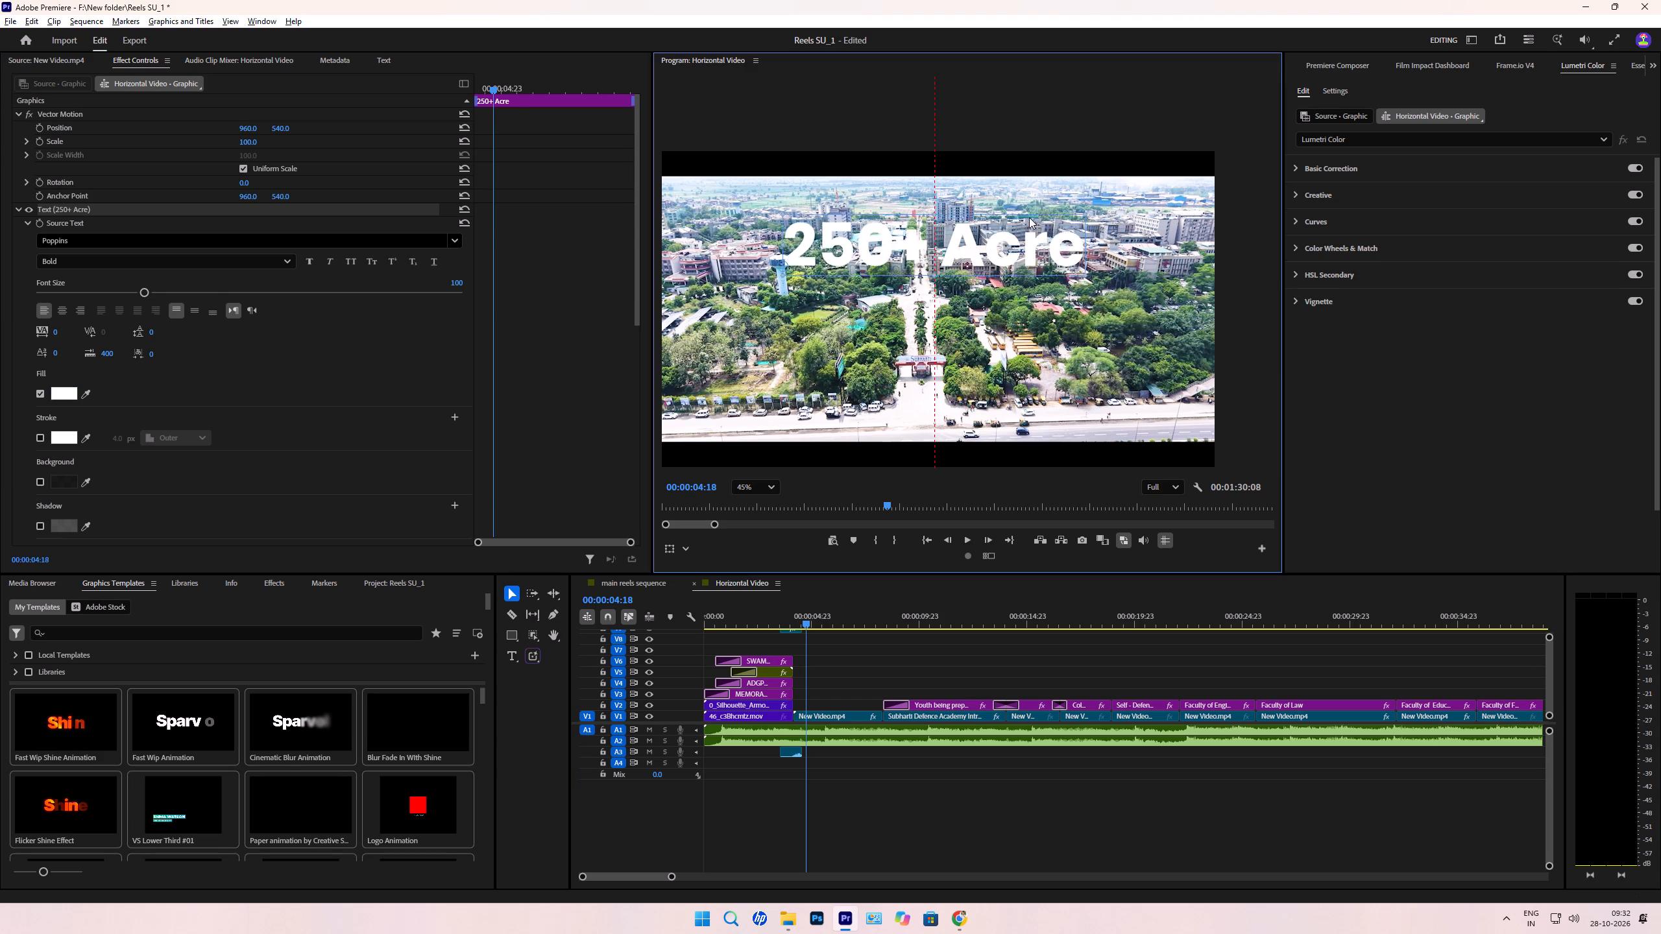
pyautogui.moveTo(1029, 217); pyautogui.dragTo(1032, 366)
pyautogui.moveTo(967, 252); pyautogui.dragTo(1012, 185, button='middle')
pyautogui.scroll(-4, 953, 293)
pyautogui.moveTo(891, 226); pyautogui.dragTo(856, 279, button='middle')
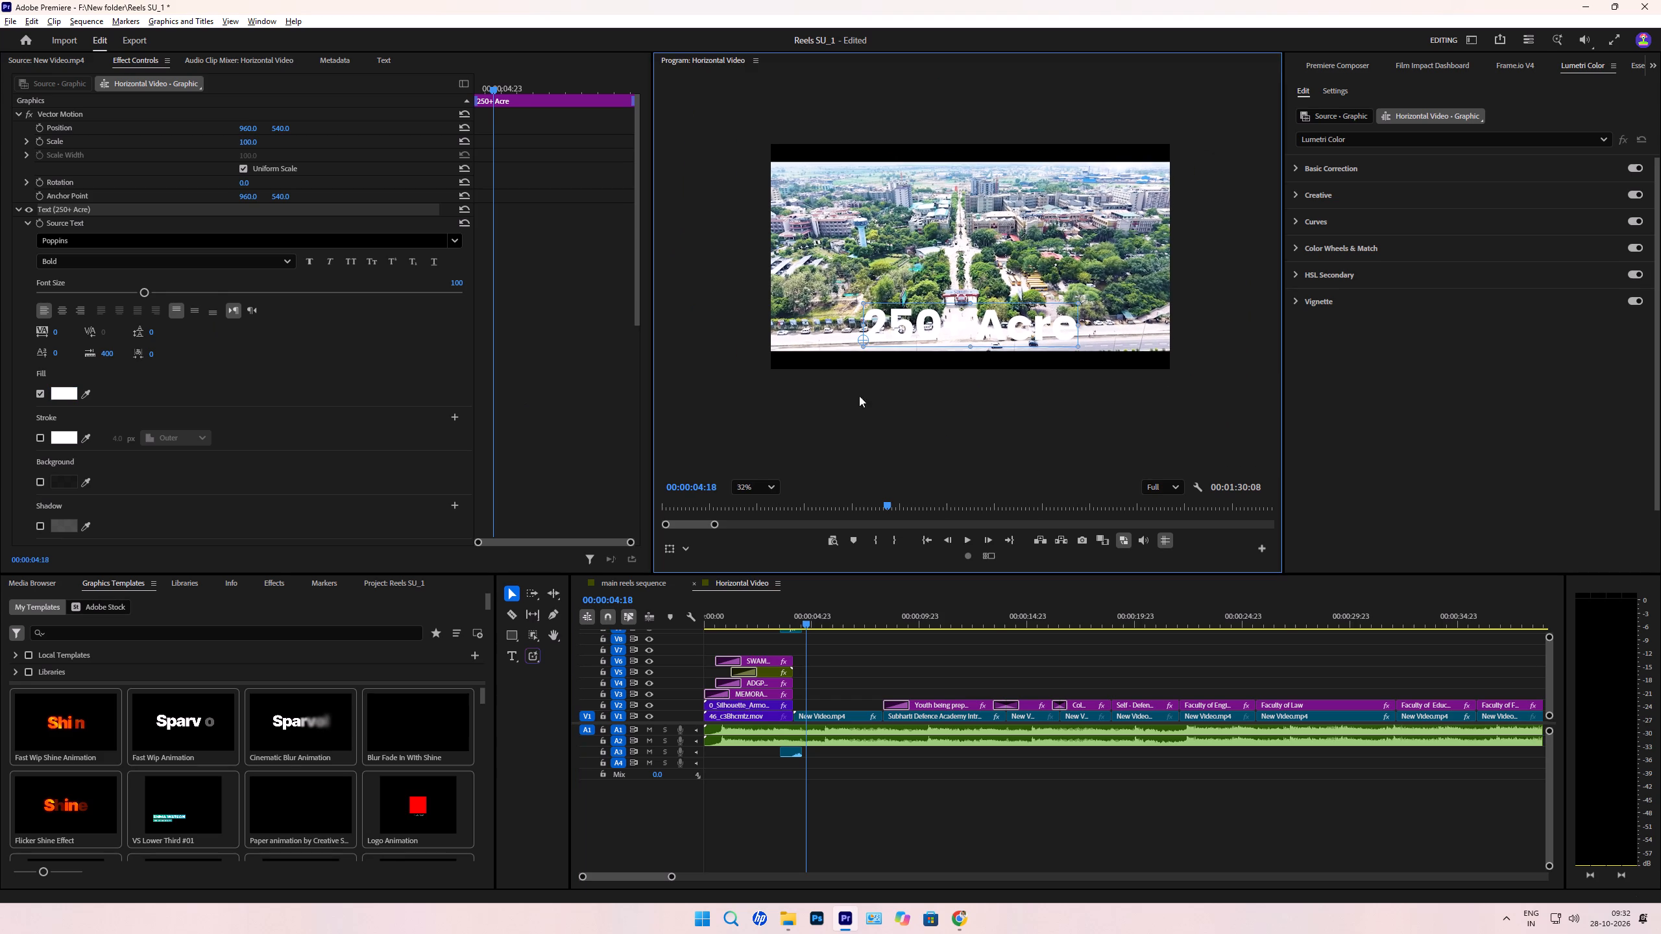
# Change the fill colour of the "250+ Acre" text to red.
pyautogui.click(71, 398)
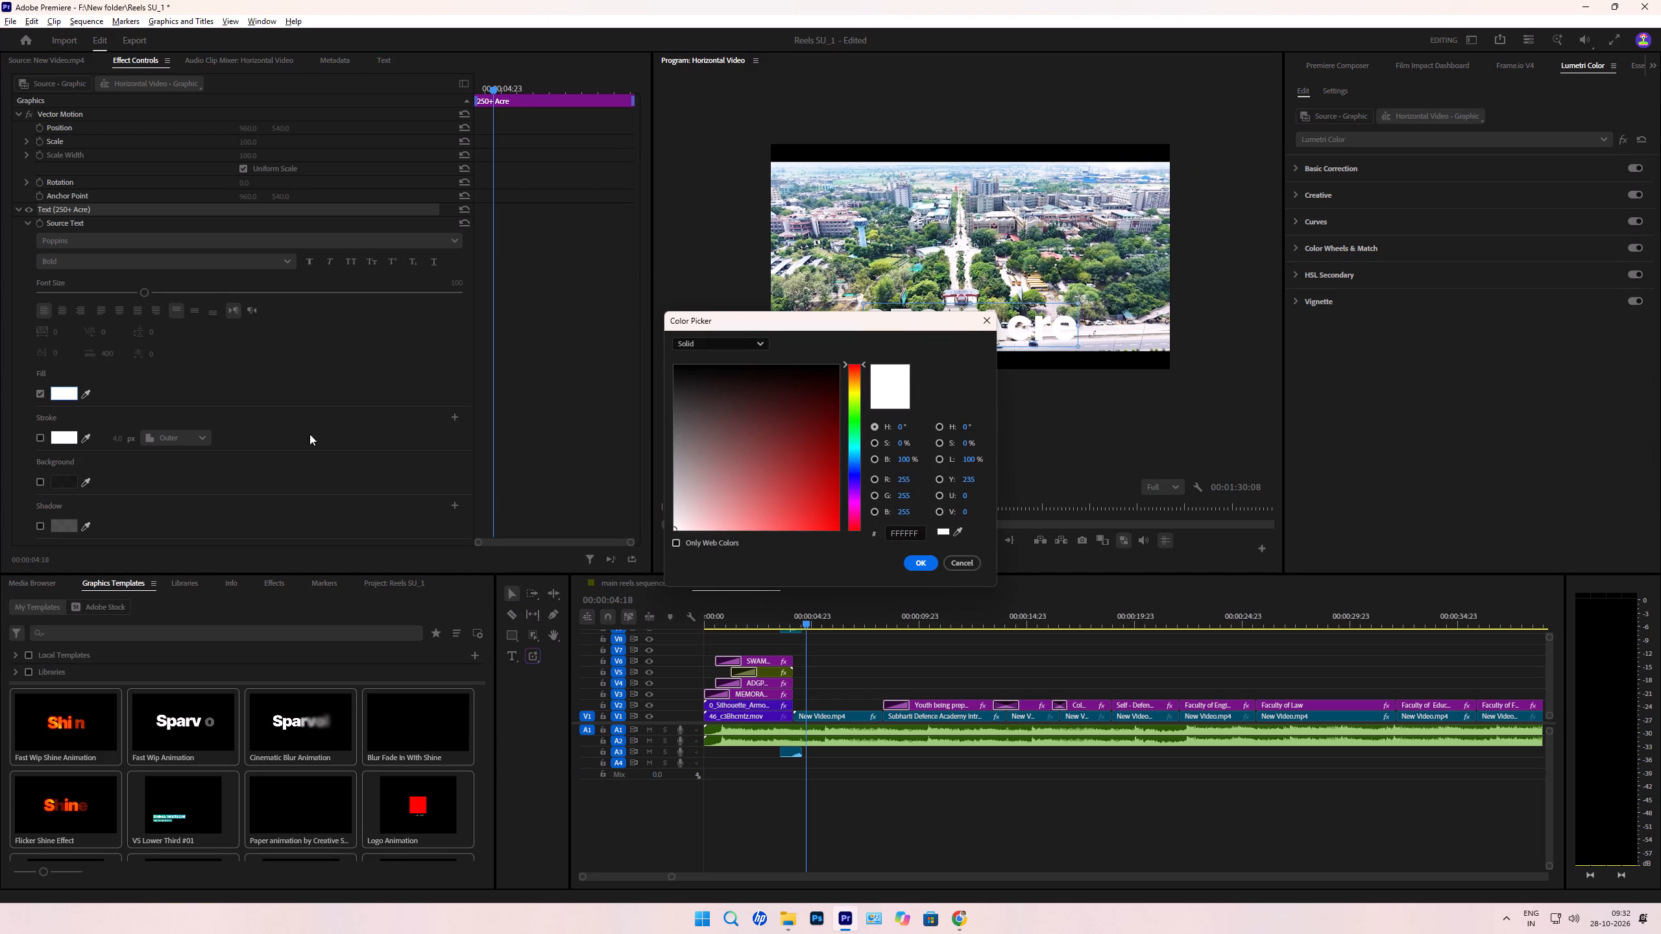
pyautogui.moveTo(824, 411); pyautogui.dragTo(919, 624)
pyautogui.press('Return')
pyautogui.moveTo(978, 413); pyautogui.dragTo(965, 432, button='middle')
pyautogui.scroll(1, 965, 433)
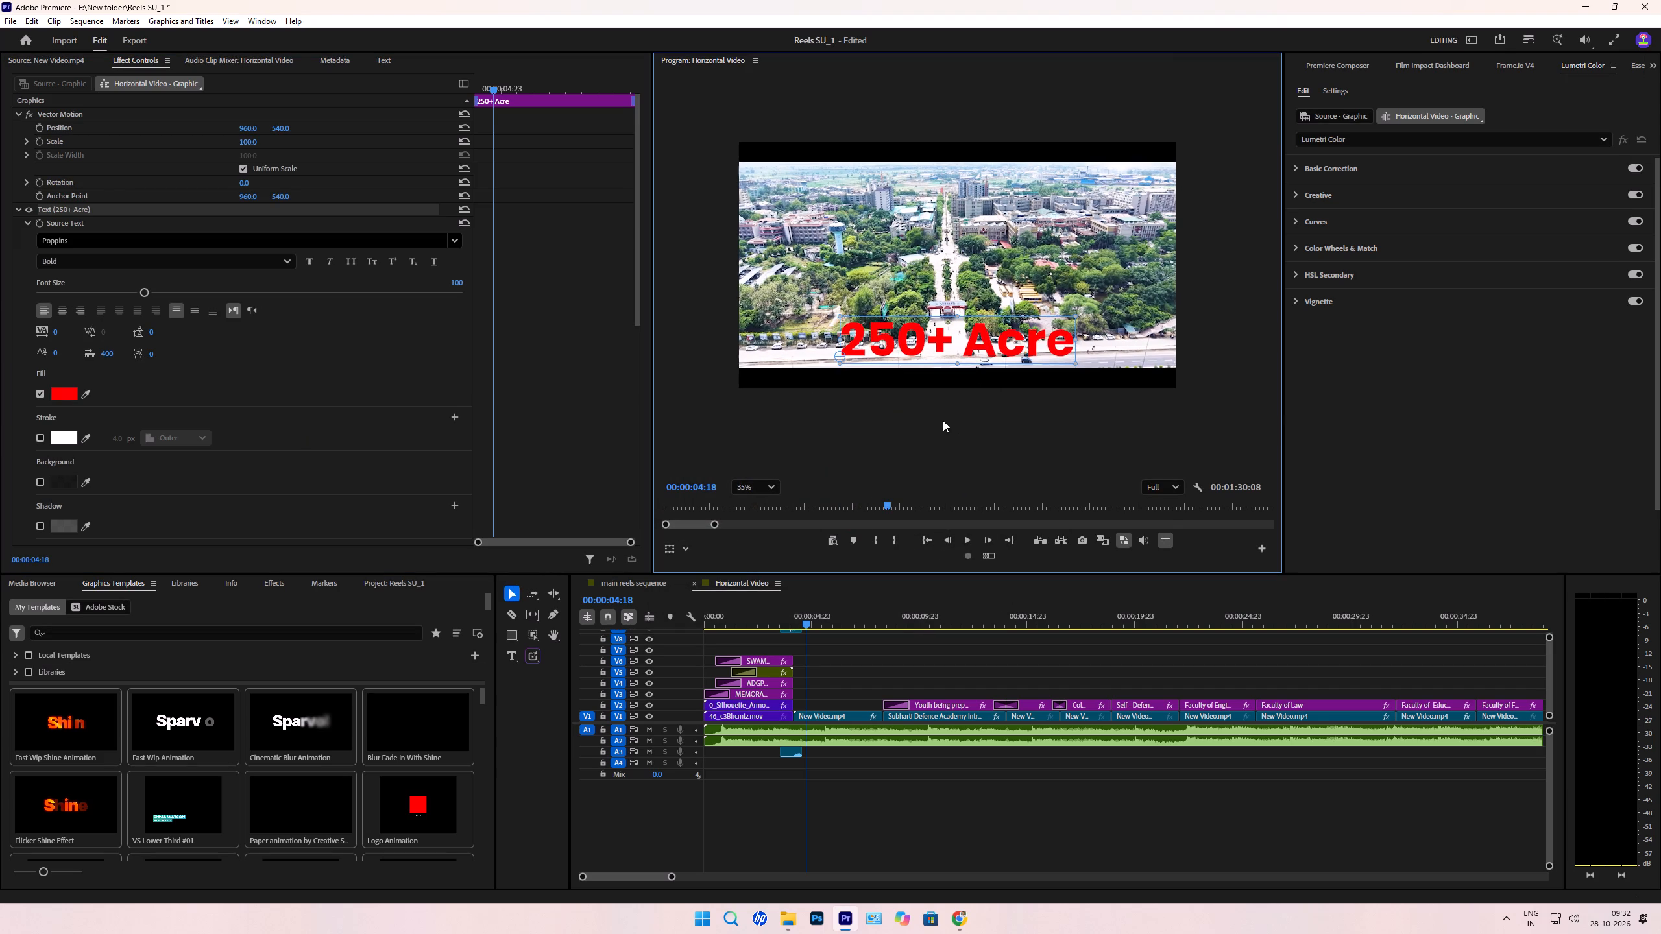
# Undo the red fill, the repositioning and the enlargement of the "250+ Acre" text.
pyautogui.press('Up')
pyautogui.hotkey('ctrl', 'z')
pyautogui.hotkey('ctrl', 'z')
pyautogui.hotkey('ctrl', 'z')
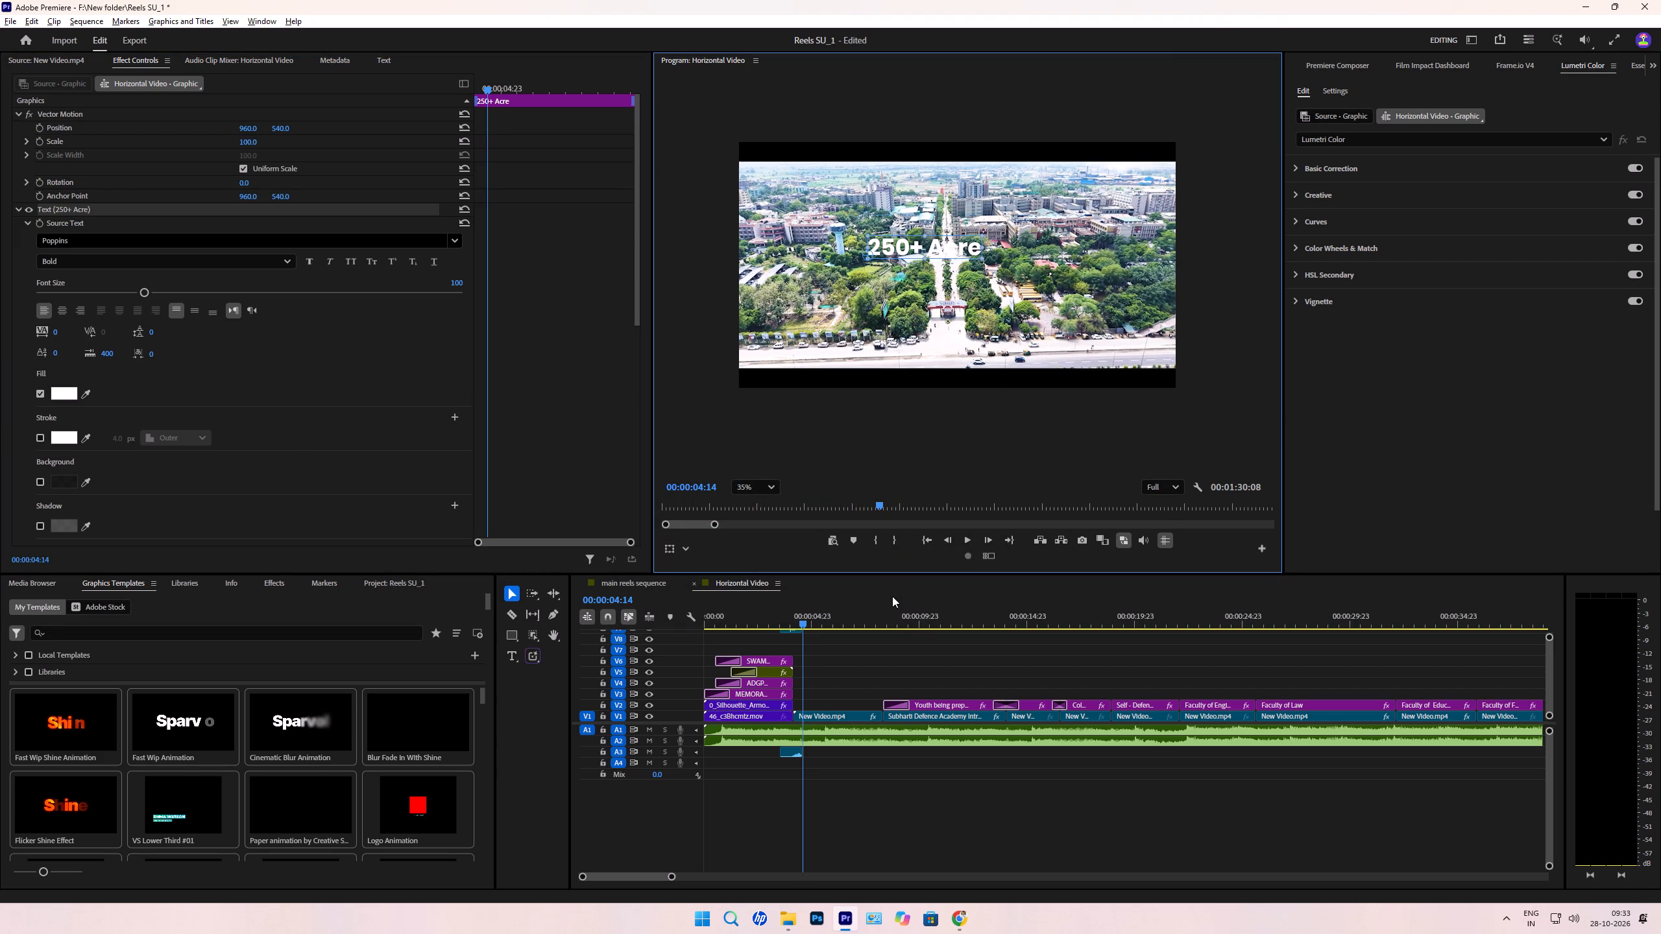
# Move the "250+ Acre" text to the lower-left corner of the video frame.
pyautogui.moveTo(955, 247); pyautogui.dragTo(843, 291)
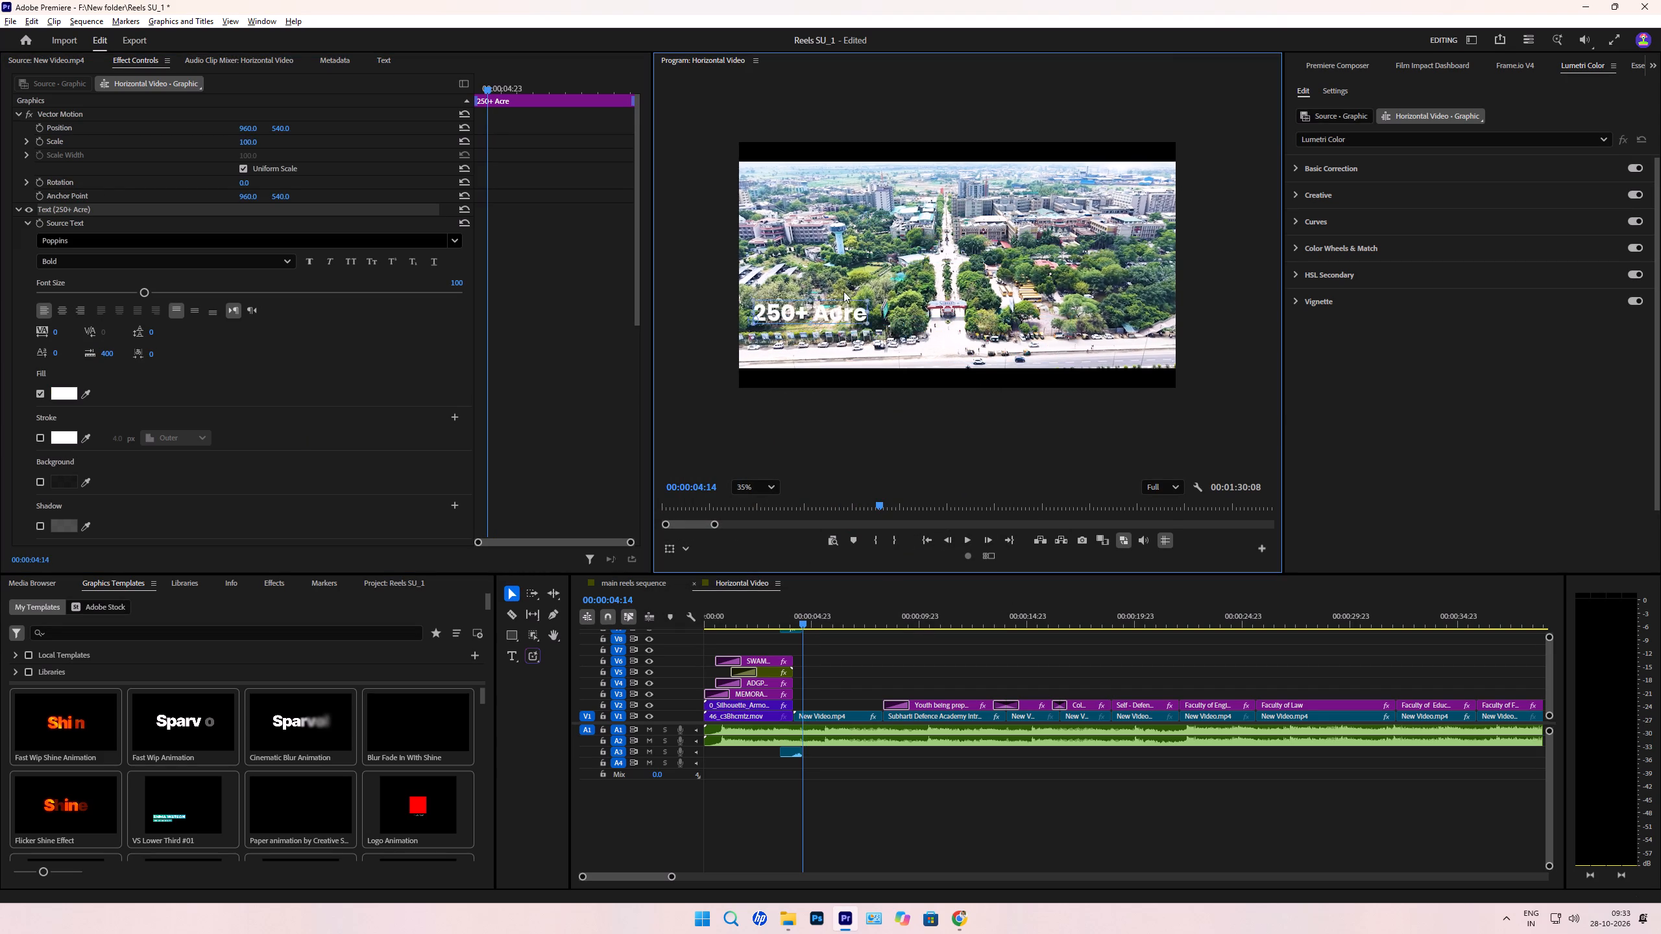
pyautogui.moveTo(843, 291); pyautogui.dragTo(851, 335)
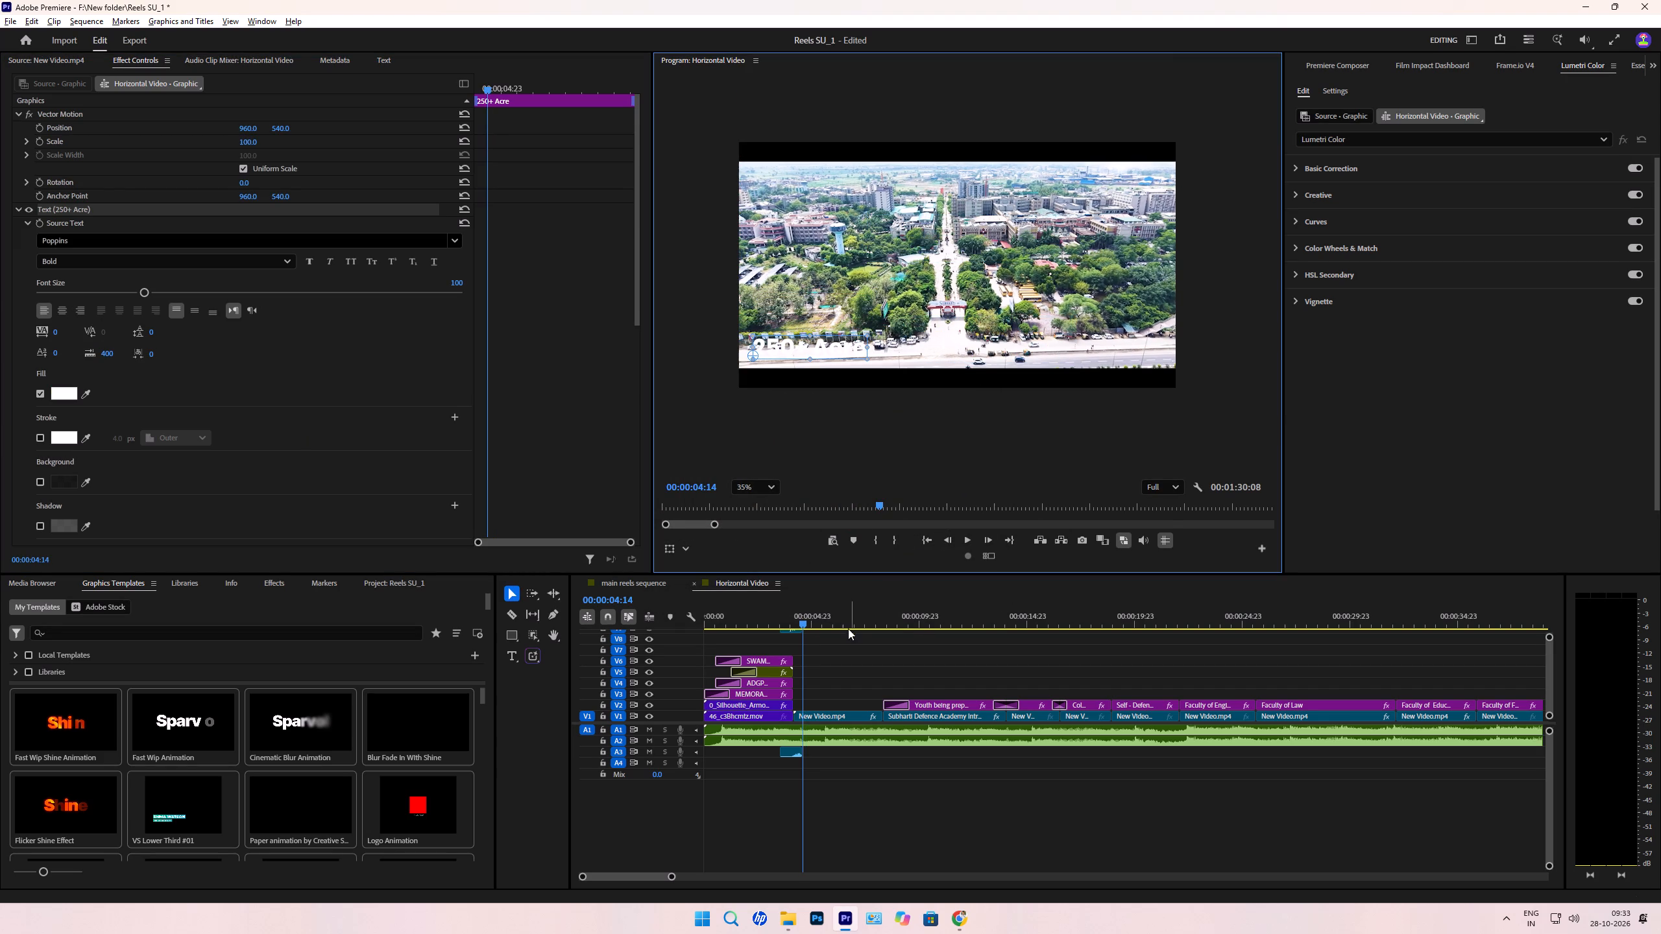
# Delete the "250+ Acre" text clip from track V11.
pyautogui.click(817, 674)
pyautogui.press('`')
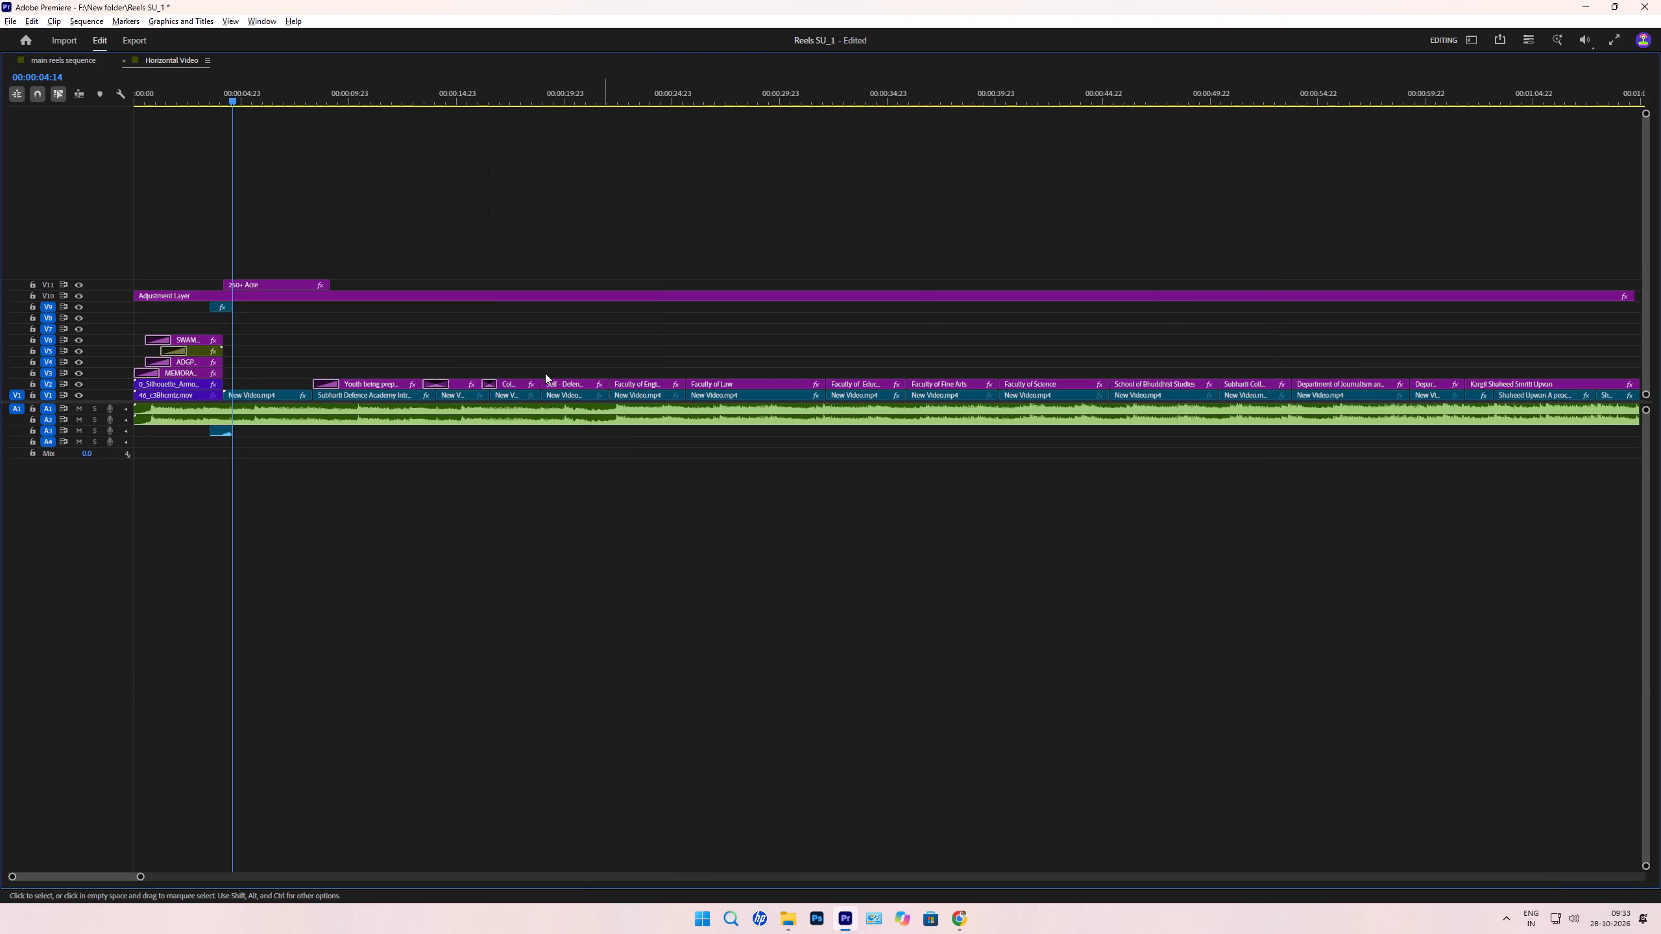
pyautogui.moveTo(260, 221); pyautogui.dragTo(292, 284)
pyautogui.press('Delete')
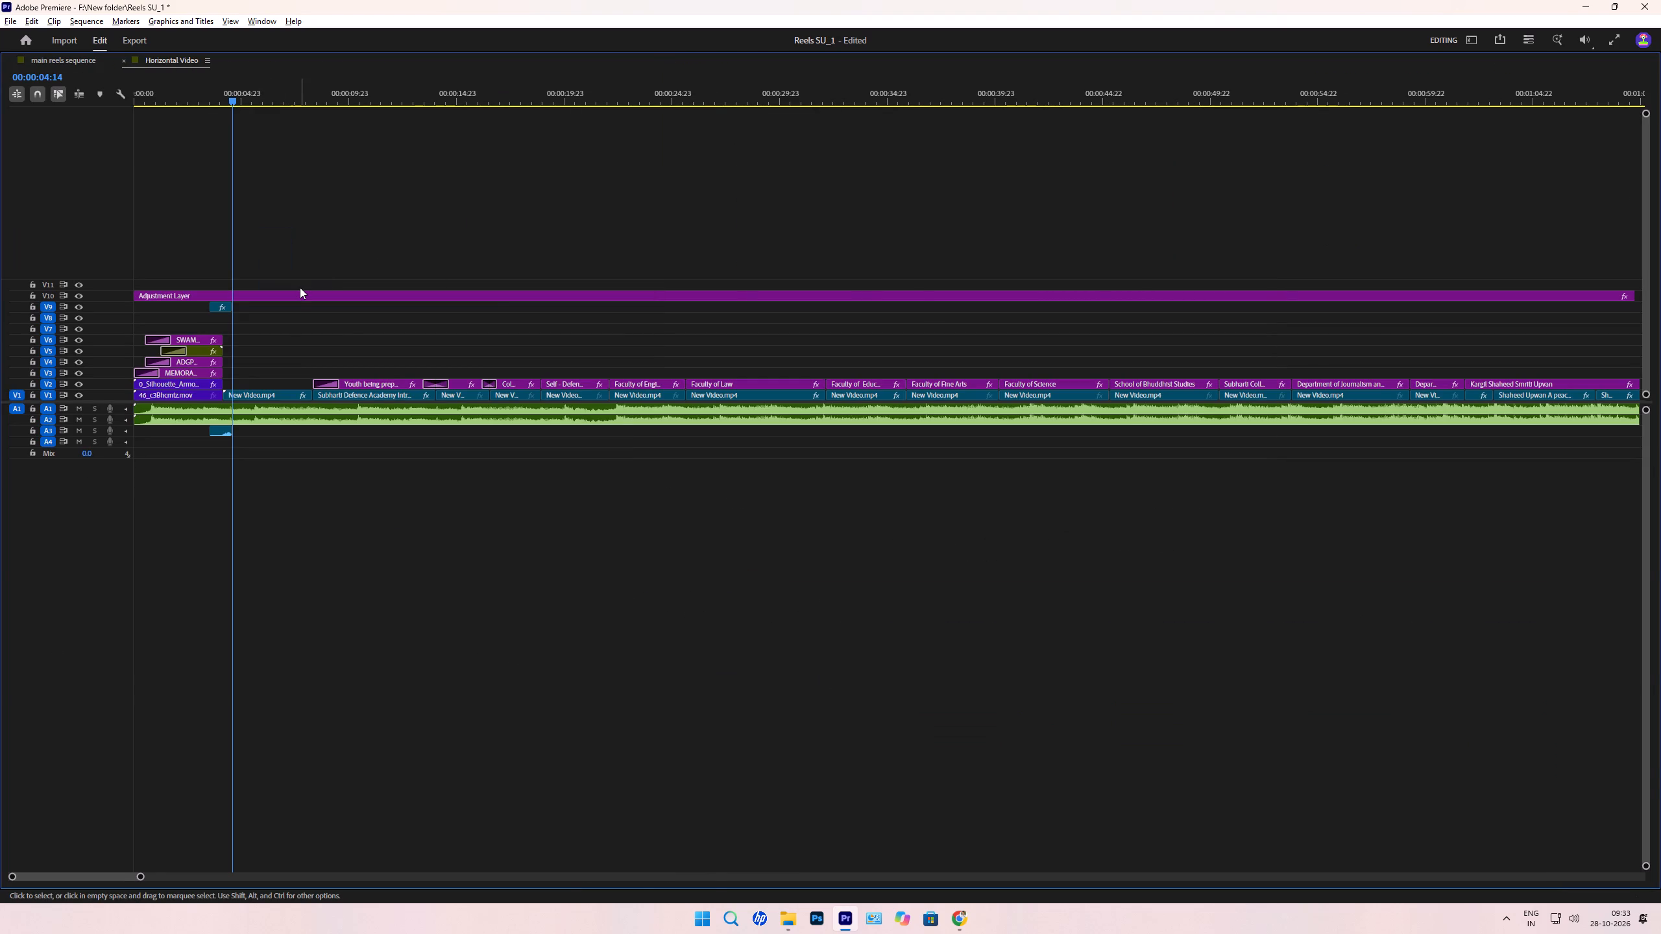
# Browse the graphics templates for a lower-third title suited to the campus aerial shot.
pyautogui.press('`')
pyautogui.scroll(-2, 367, 791)
pyautogui.scroll(1, 362, 809)
pyautogui.scroll(-1, 362, 809)
pyautogui.scroll(1, 362, 809)
pyautogui.scroll(-20, 362, 809)
pyautogui.scroll(1, 359, 797)
pyautogui.scroll(-9, 359, 797)
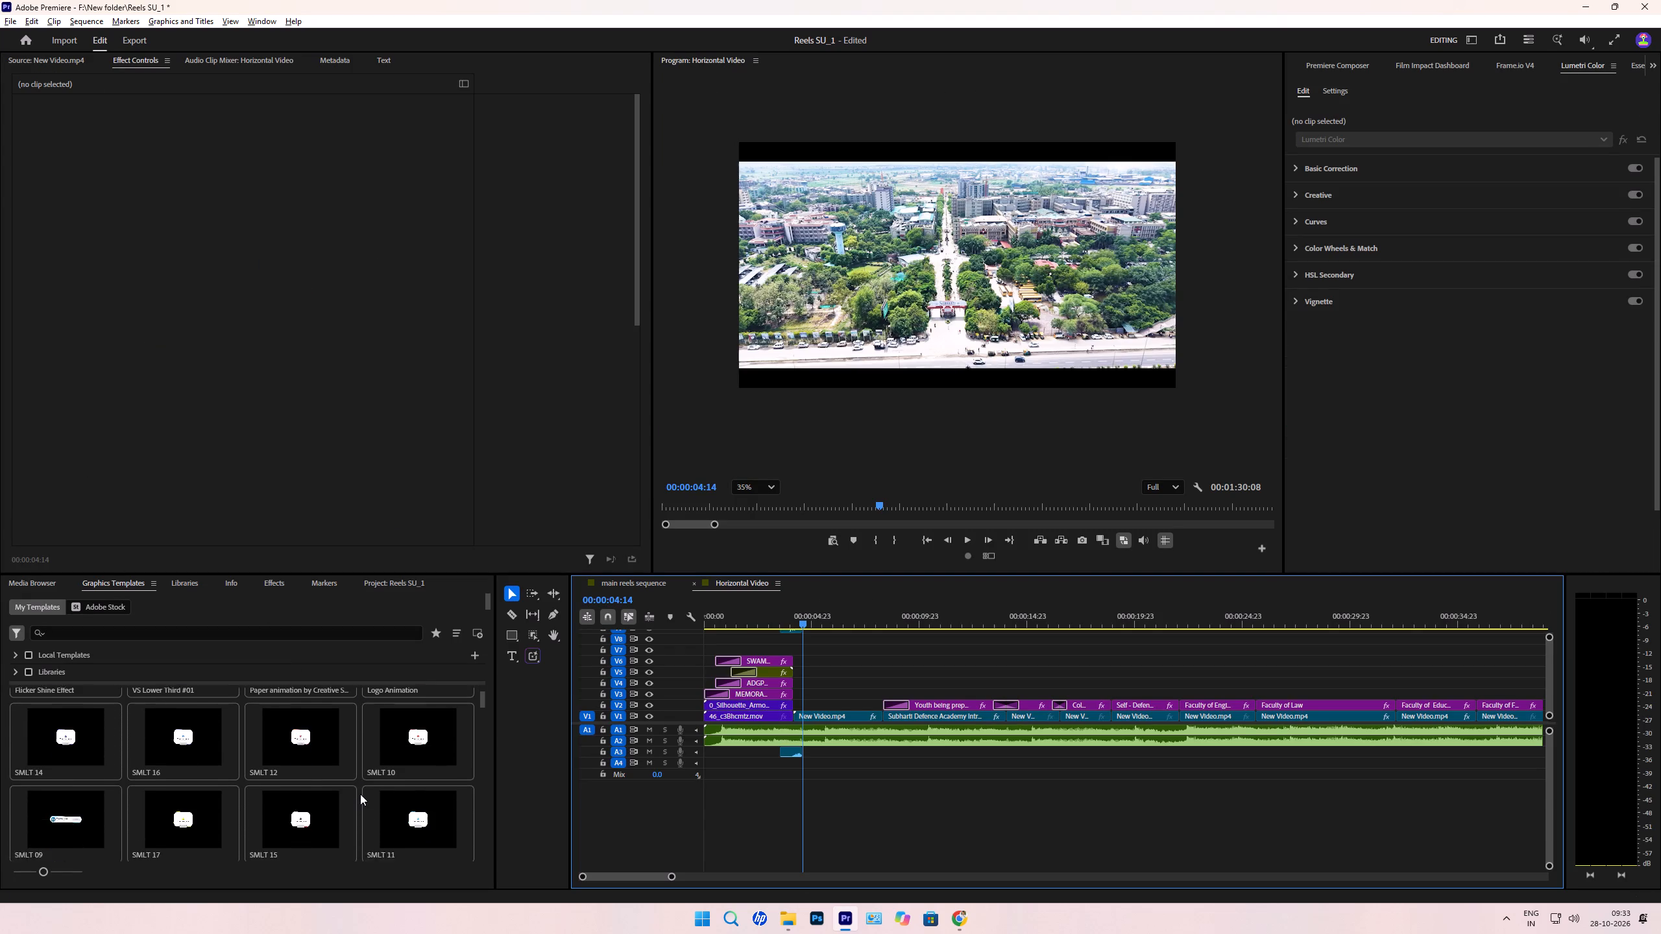
pyautogui.scroll(-2, 360, 794)
pyautogui.scroll(7, 358, 787)
pyautogui.moveTo(480, 703); pyautogui.dragTo(484, 730)
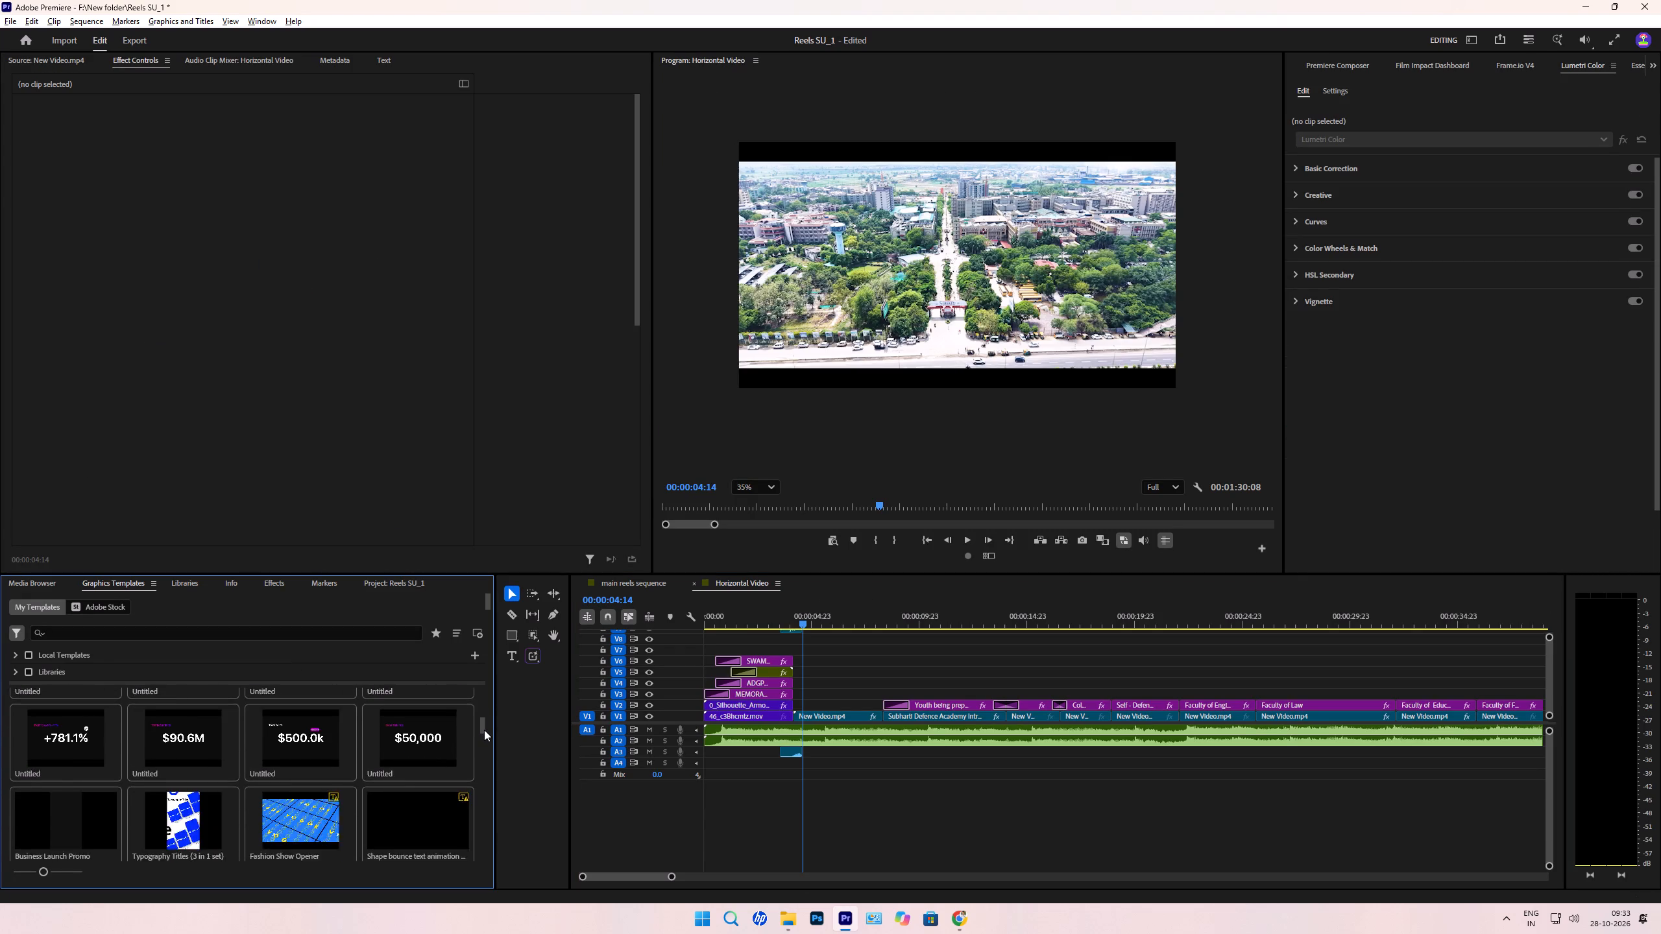
pyautogui.moveTo(484, 730); pyautogui.dragTo(485, 748)
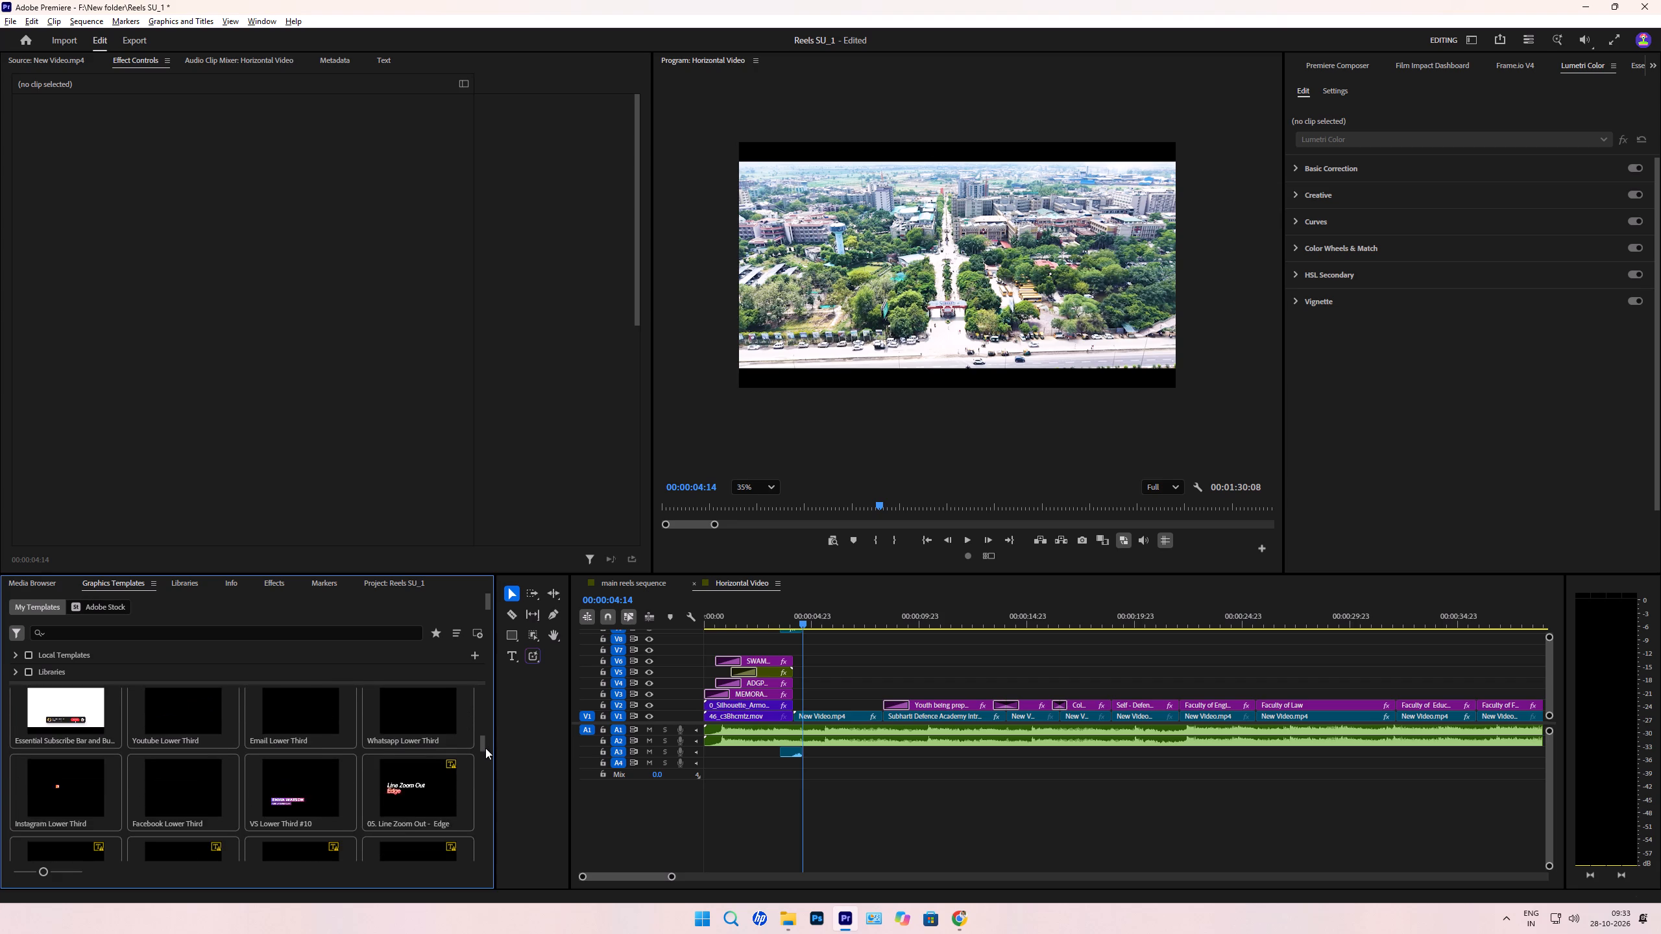
pyautogui.moveTo(485, 748); pyautogui.dragTo(487, 761)
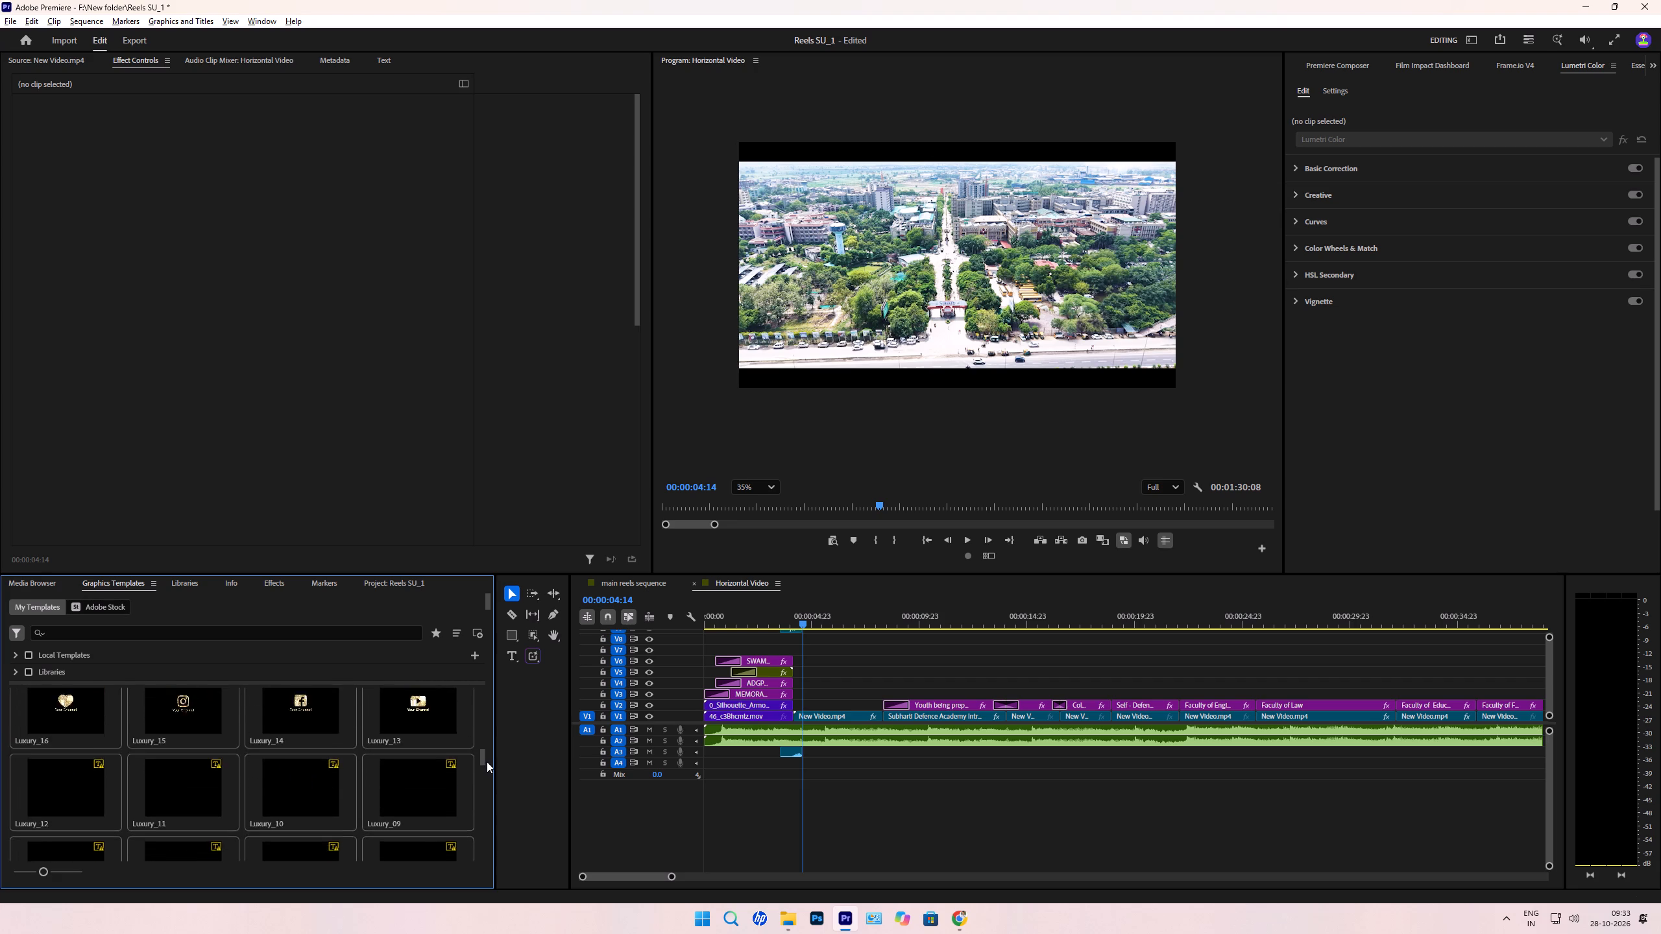
pyautogui.moveTo(487, 761); pyautogui.dragTo(489, 774)
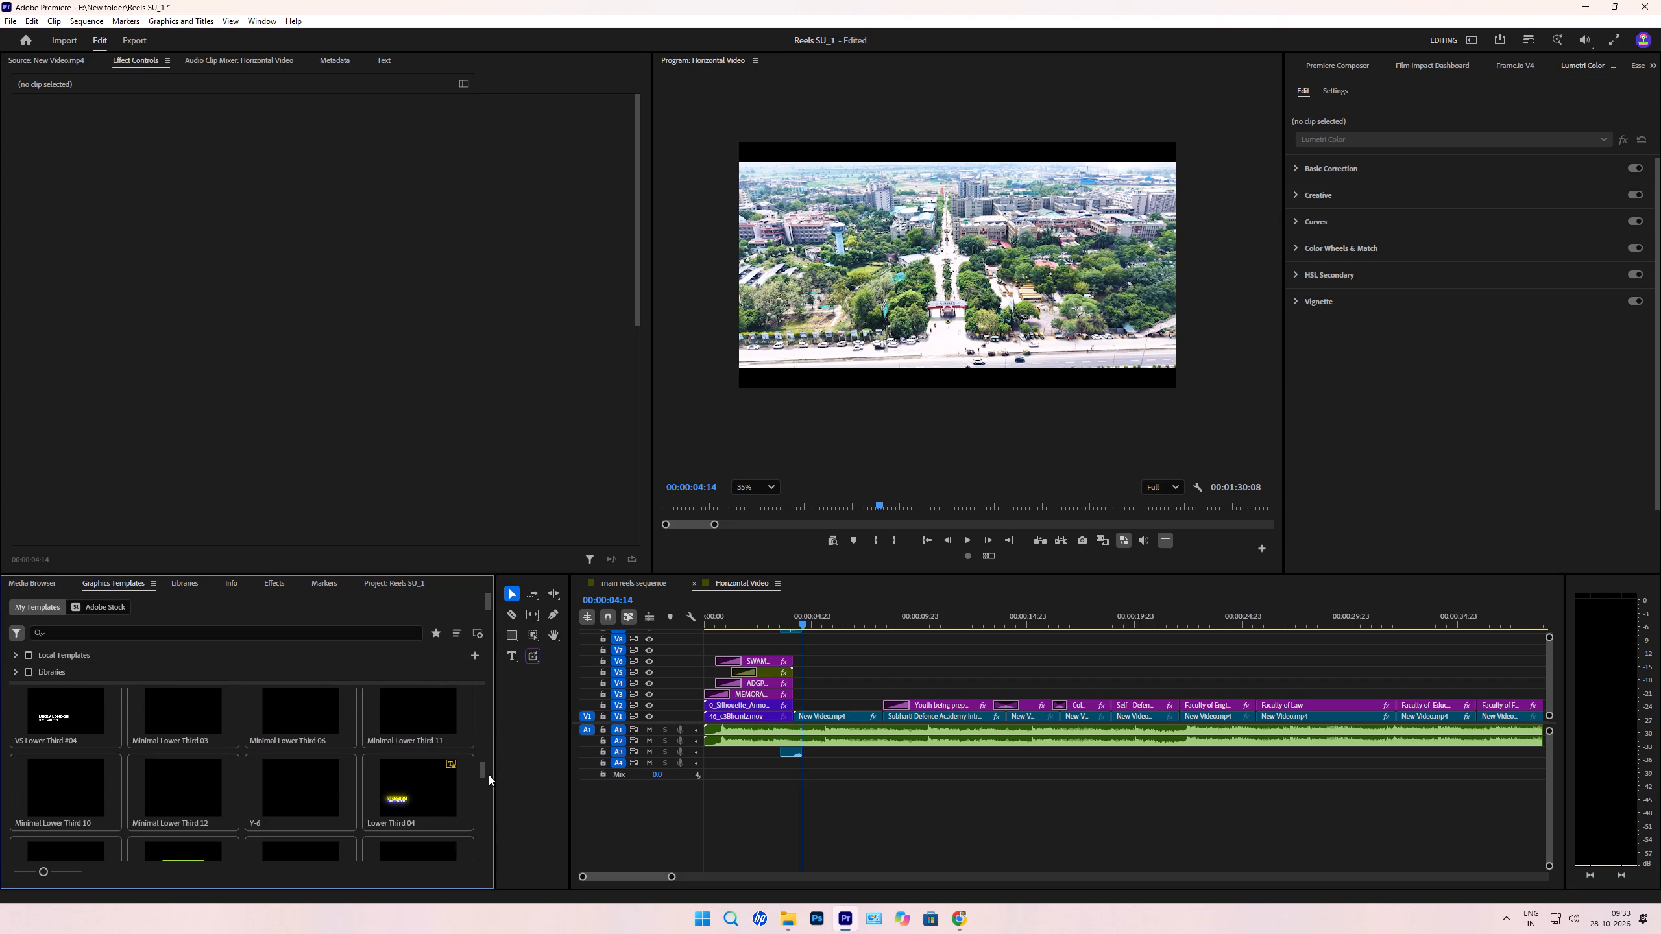
pyautogui.moveTo(489, 774); pyautogui.dragTo(489, 778)
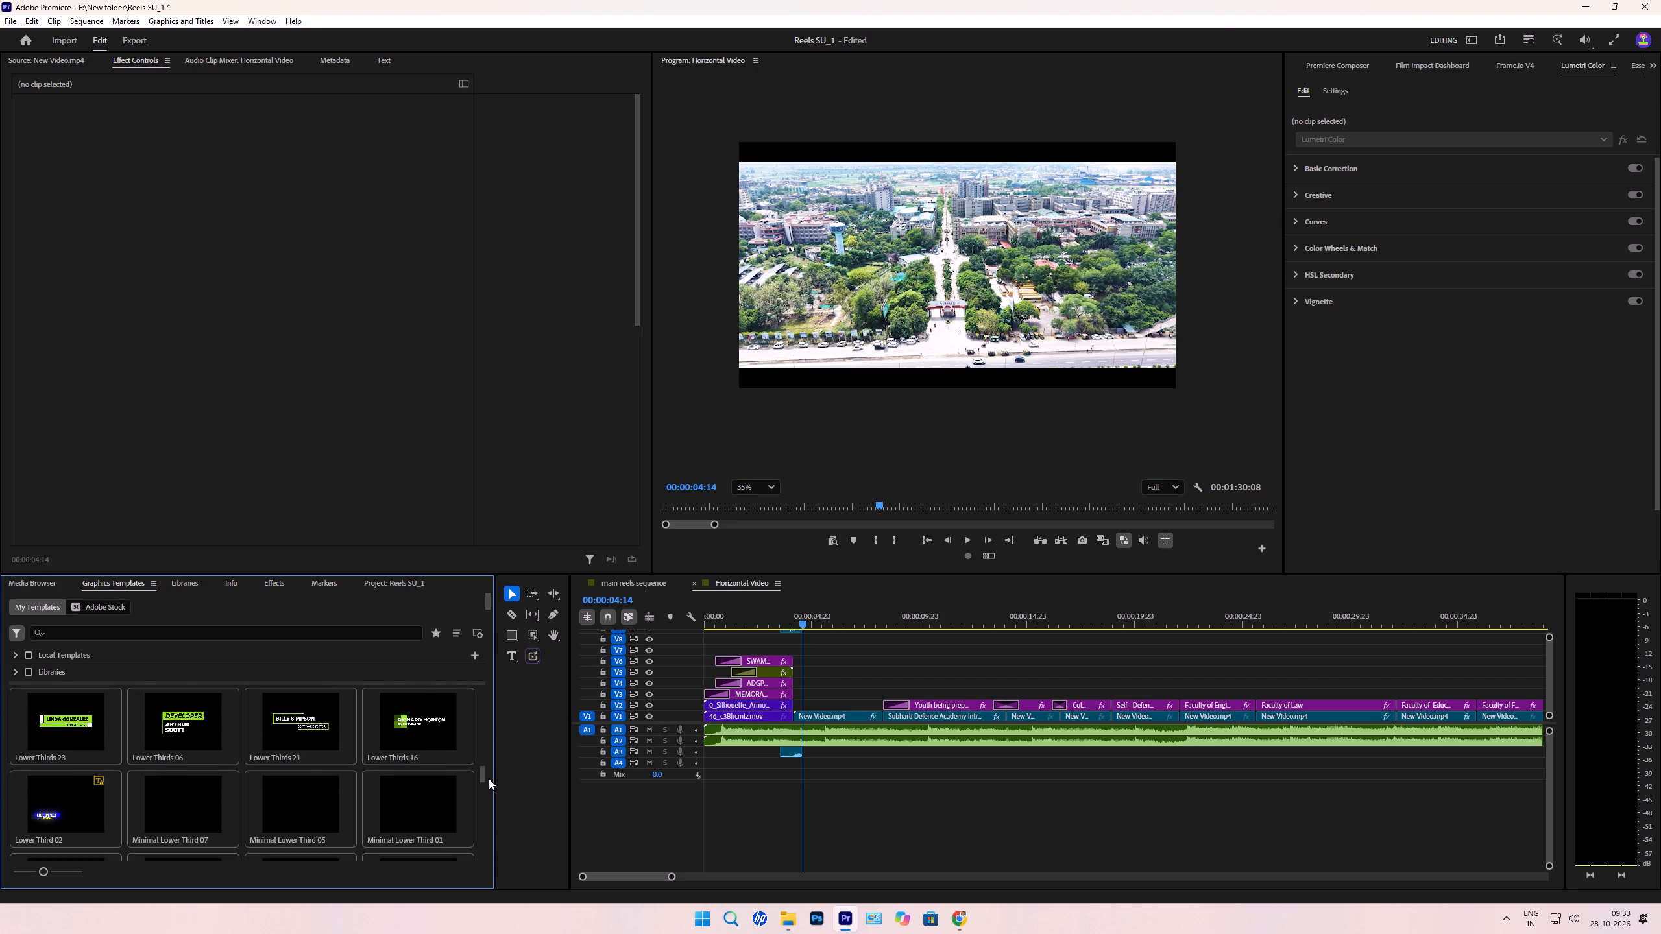
pyautogui.moveTo(489, 778); pyautogui.dragTo(487, 792)
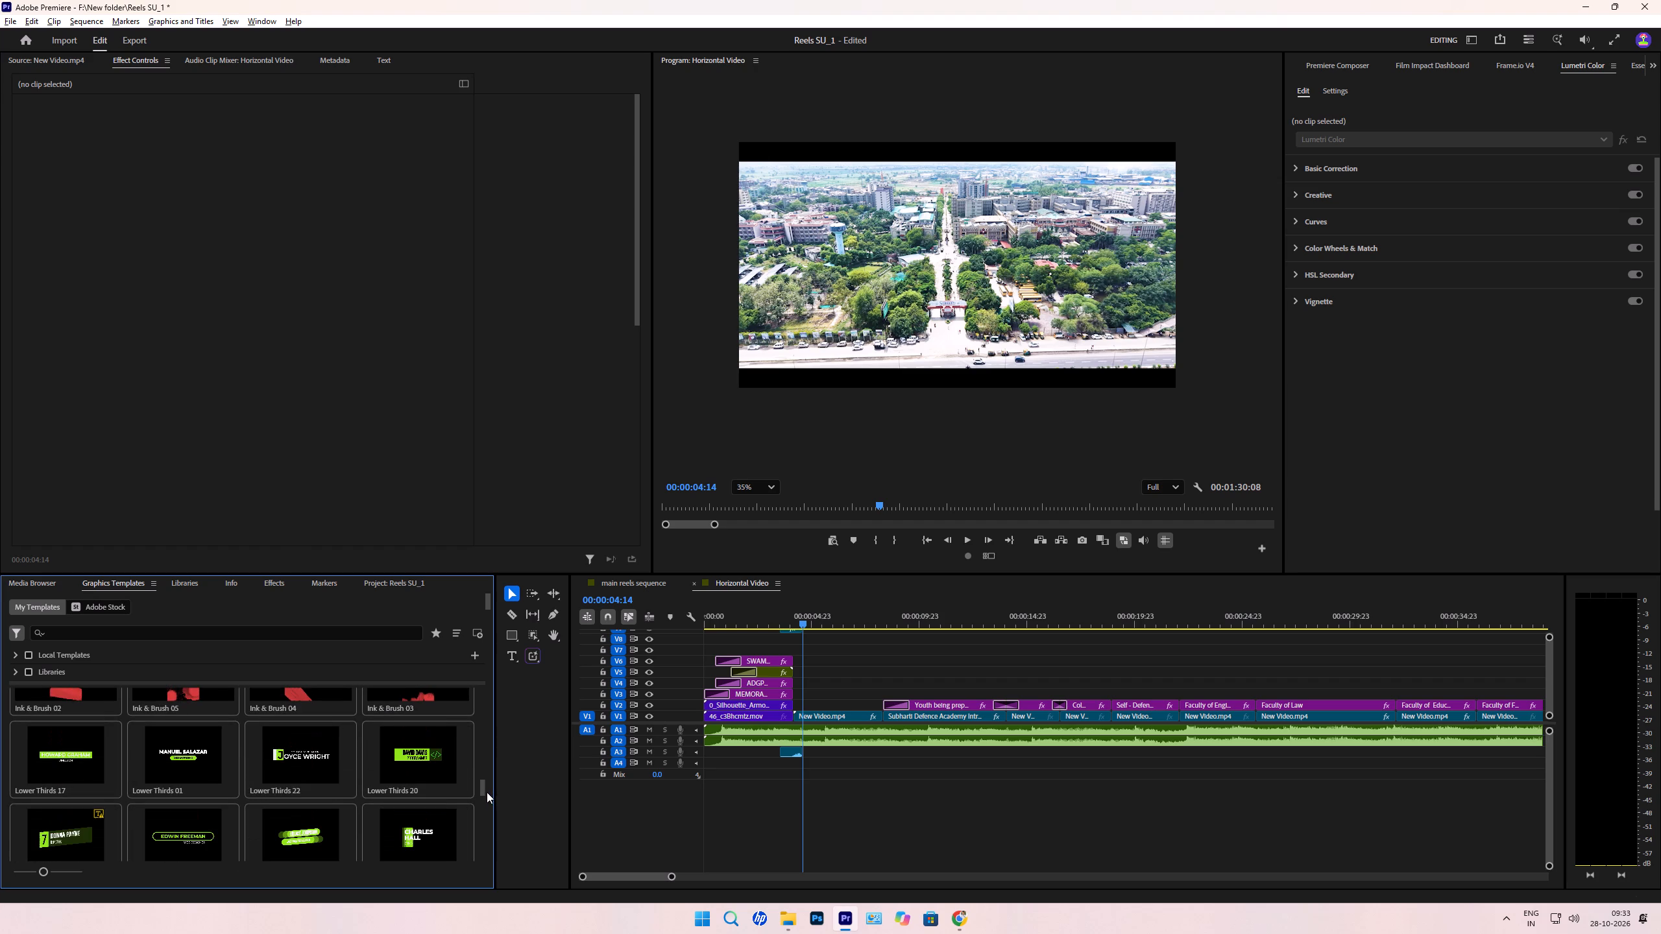
pyautogui.moveTo(487, 792); pyautogui.dragTo(486, 793)
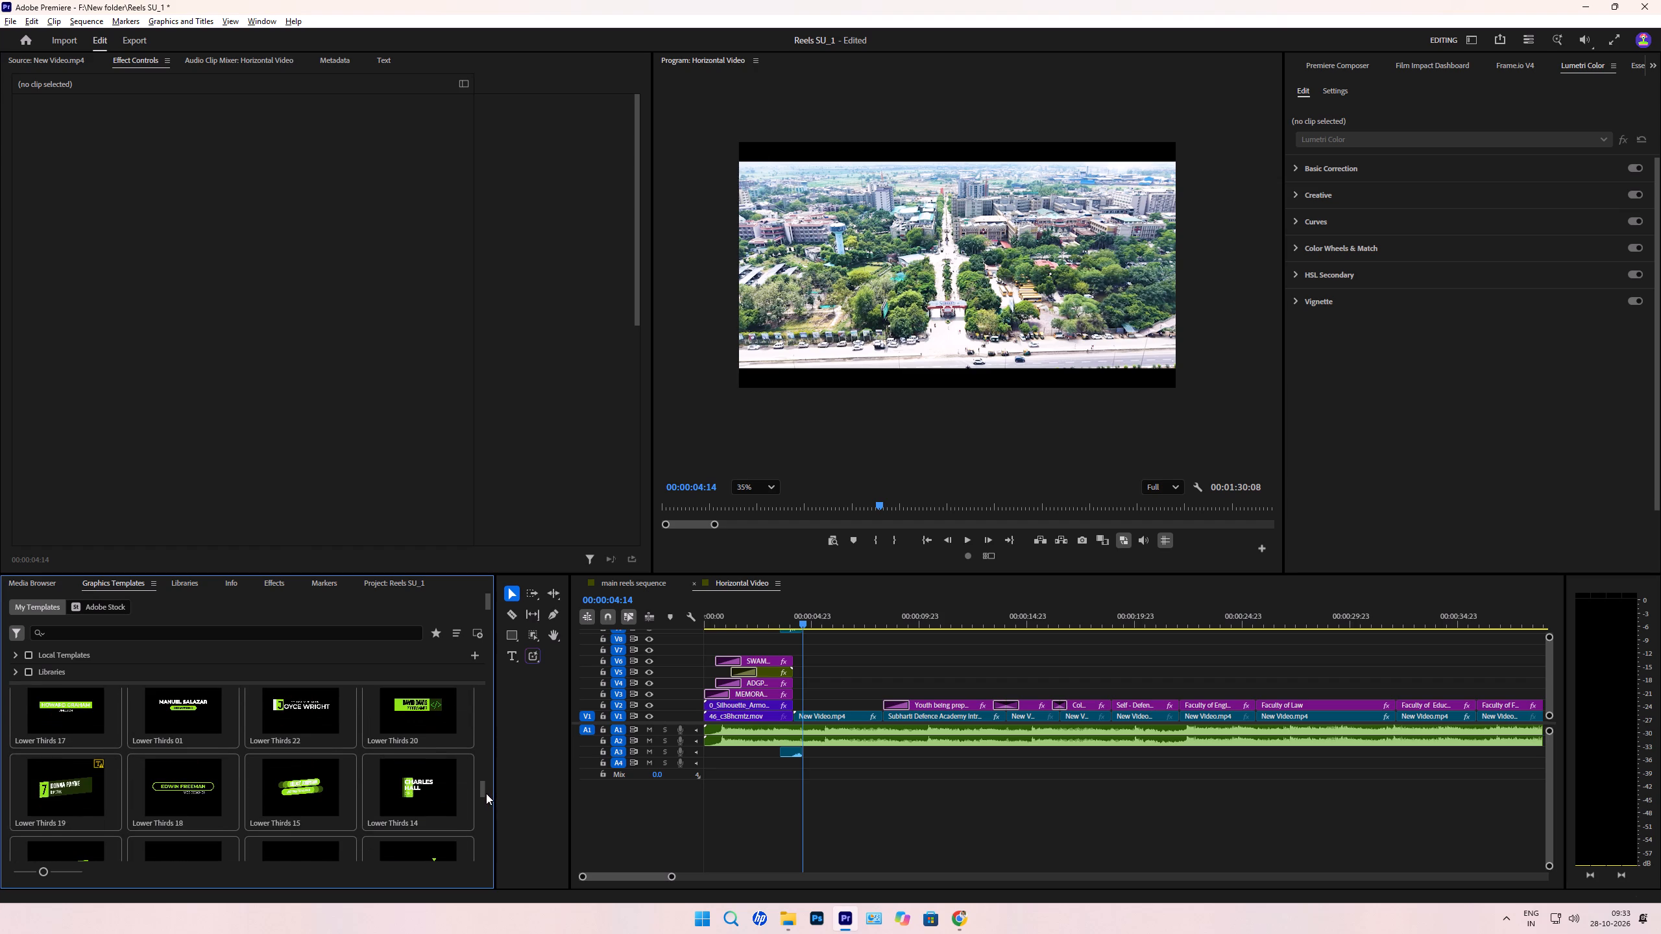
pyautogui.moveTo(486, 793); pyautogui.dragTo(485, 797)
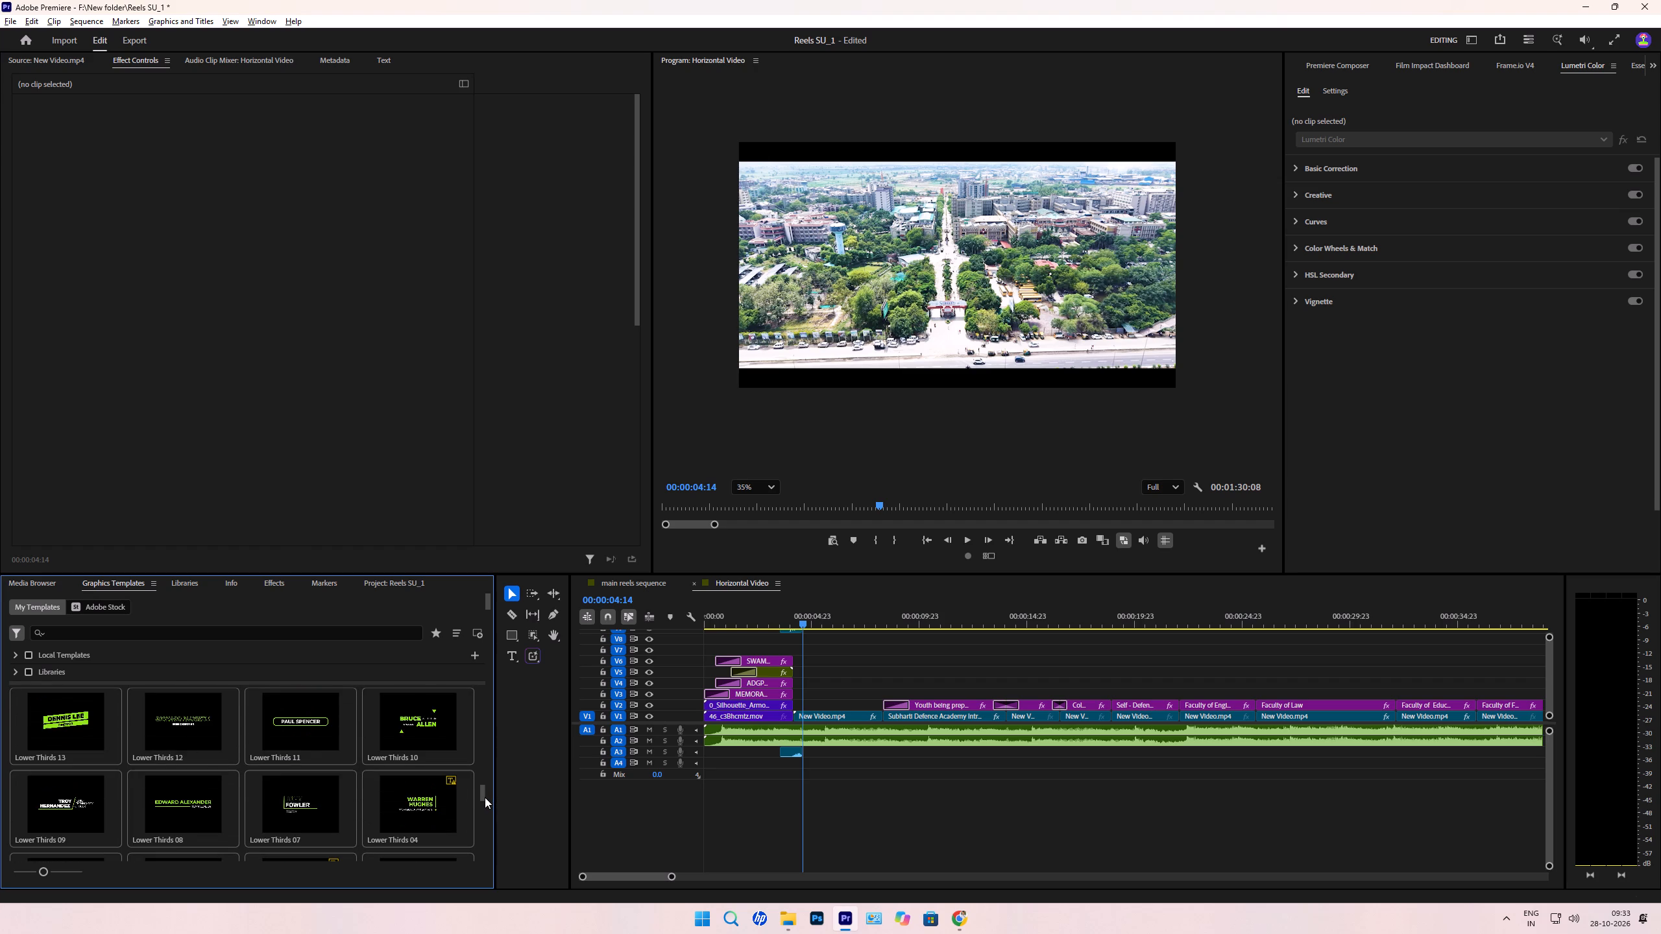
pyautogui.moveTo(485, 797); pyautogui.dragTo(485, 800)
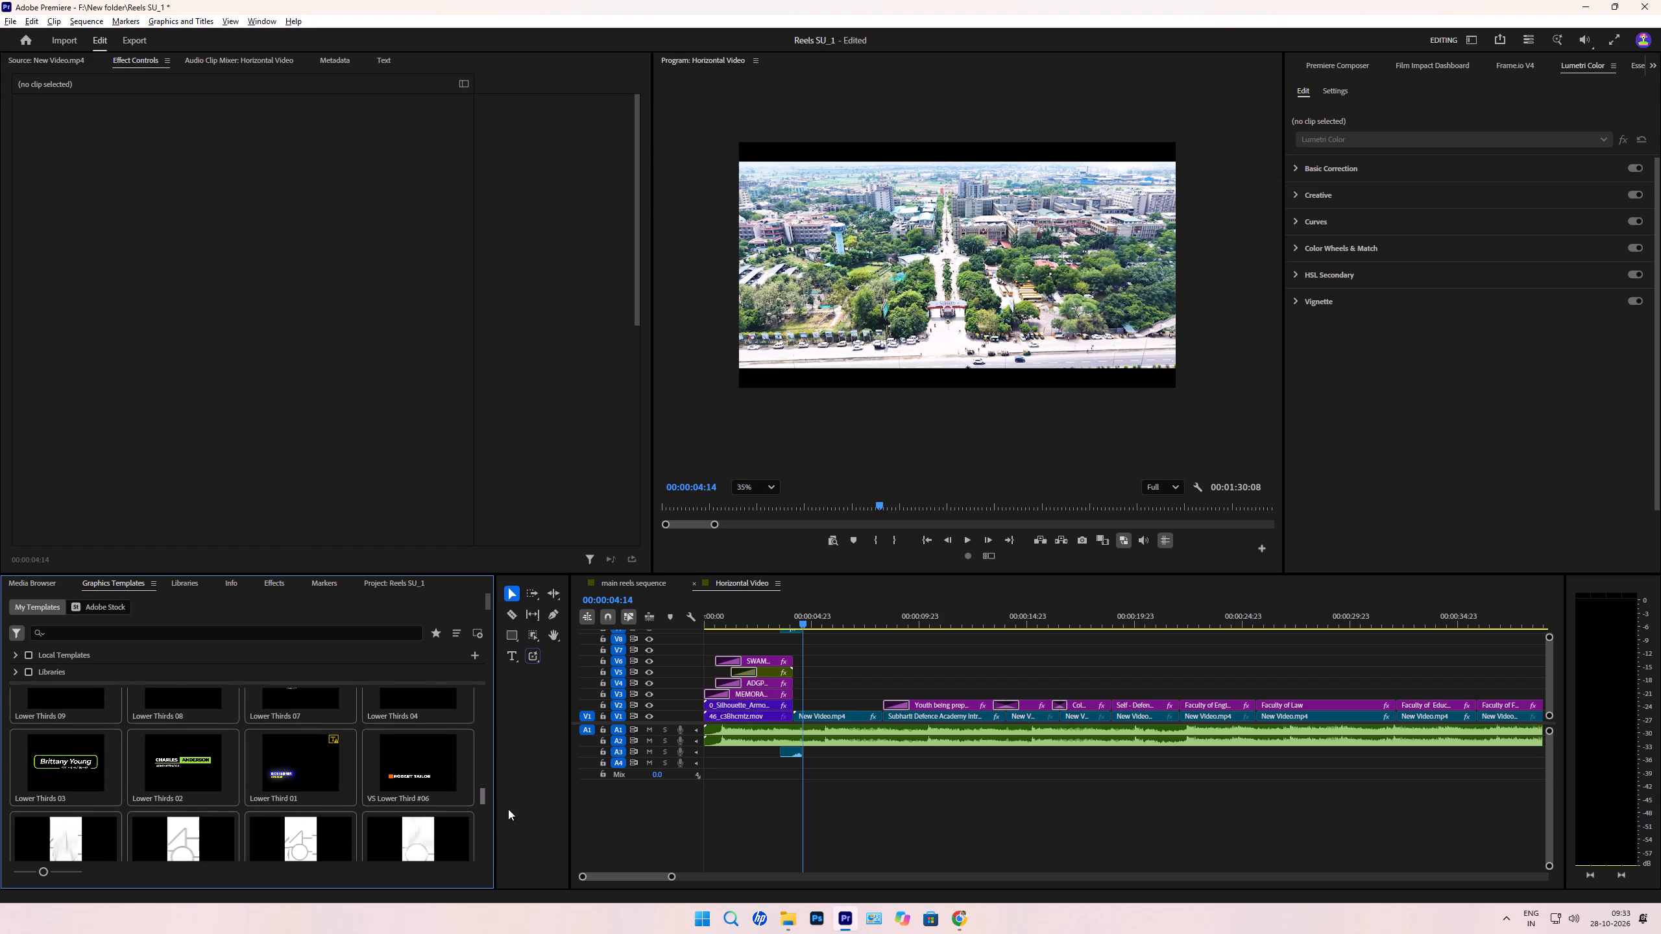
# Add the VS Lower Third #06 template on track V2 above the campus clip, trimmed to end where the next title begins.
pyautogui.scroll(-6, 437, 779)
pyautogui.moveTo(389, 736); pyautogui.dragTo(697, 712)
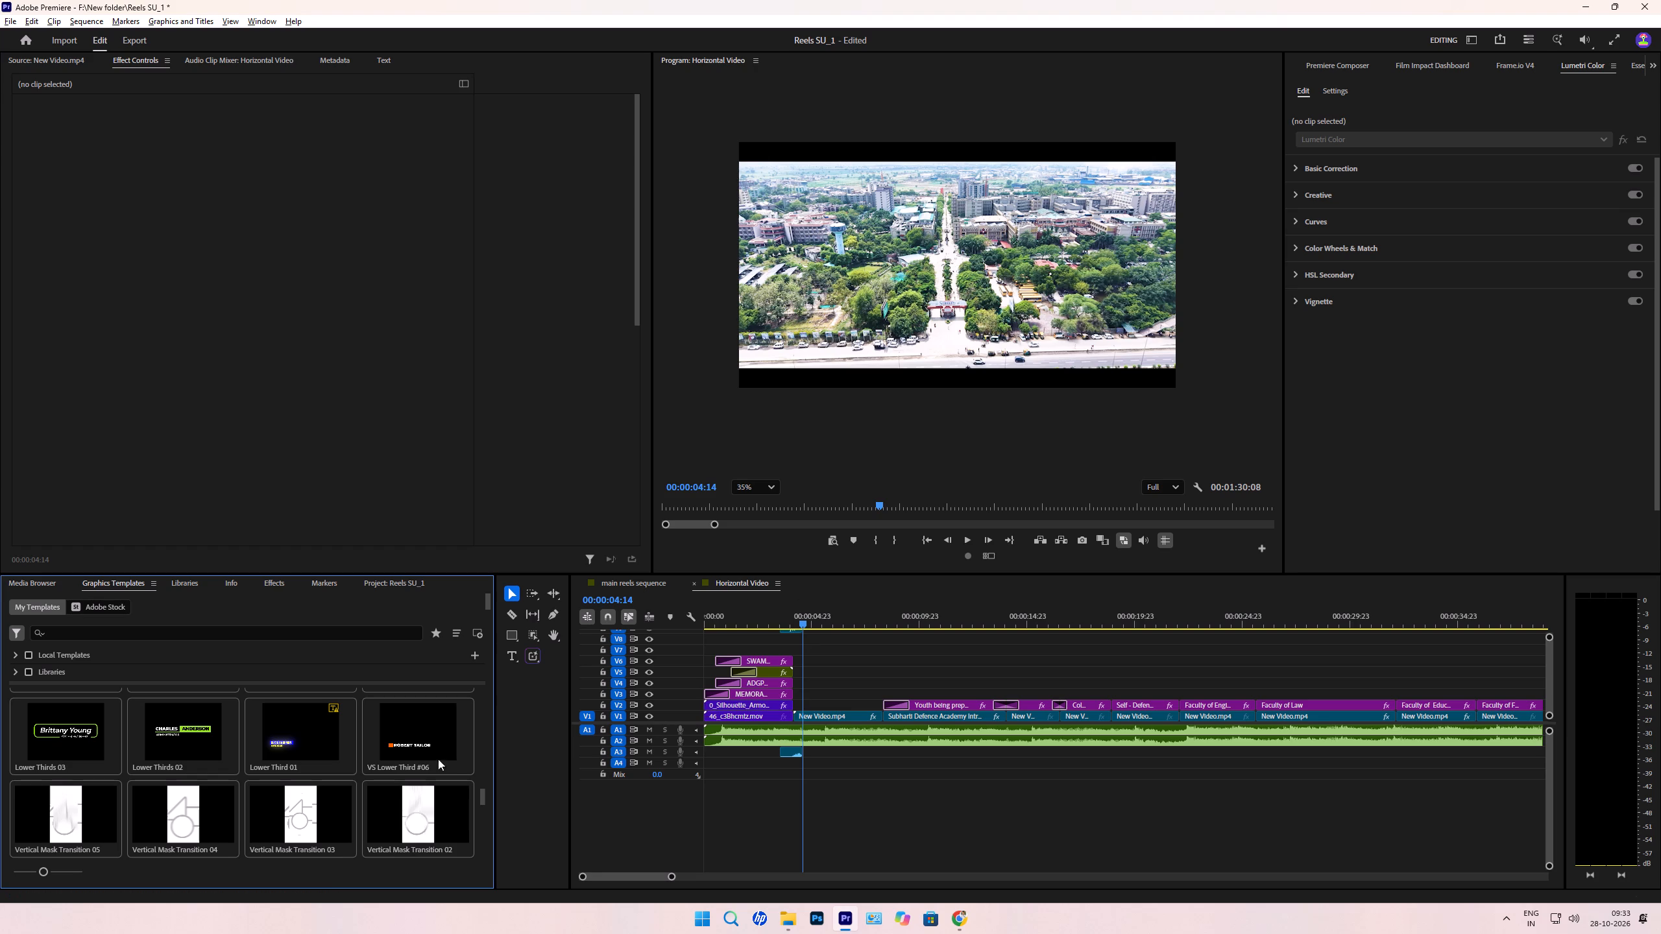
pyautogui.moveTo(398, 748); pyautogui.dragTo(798, 686)
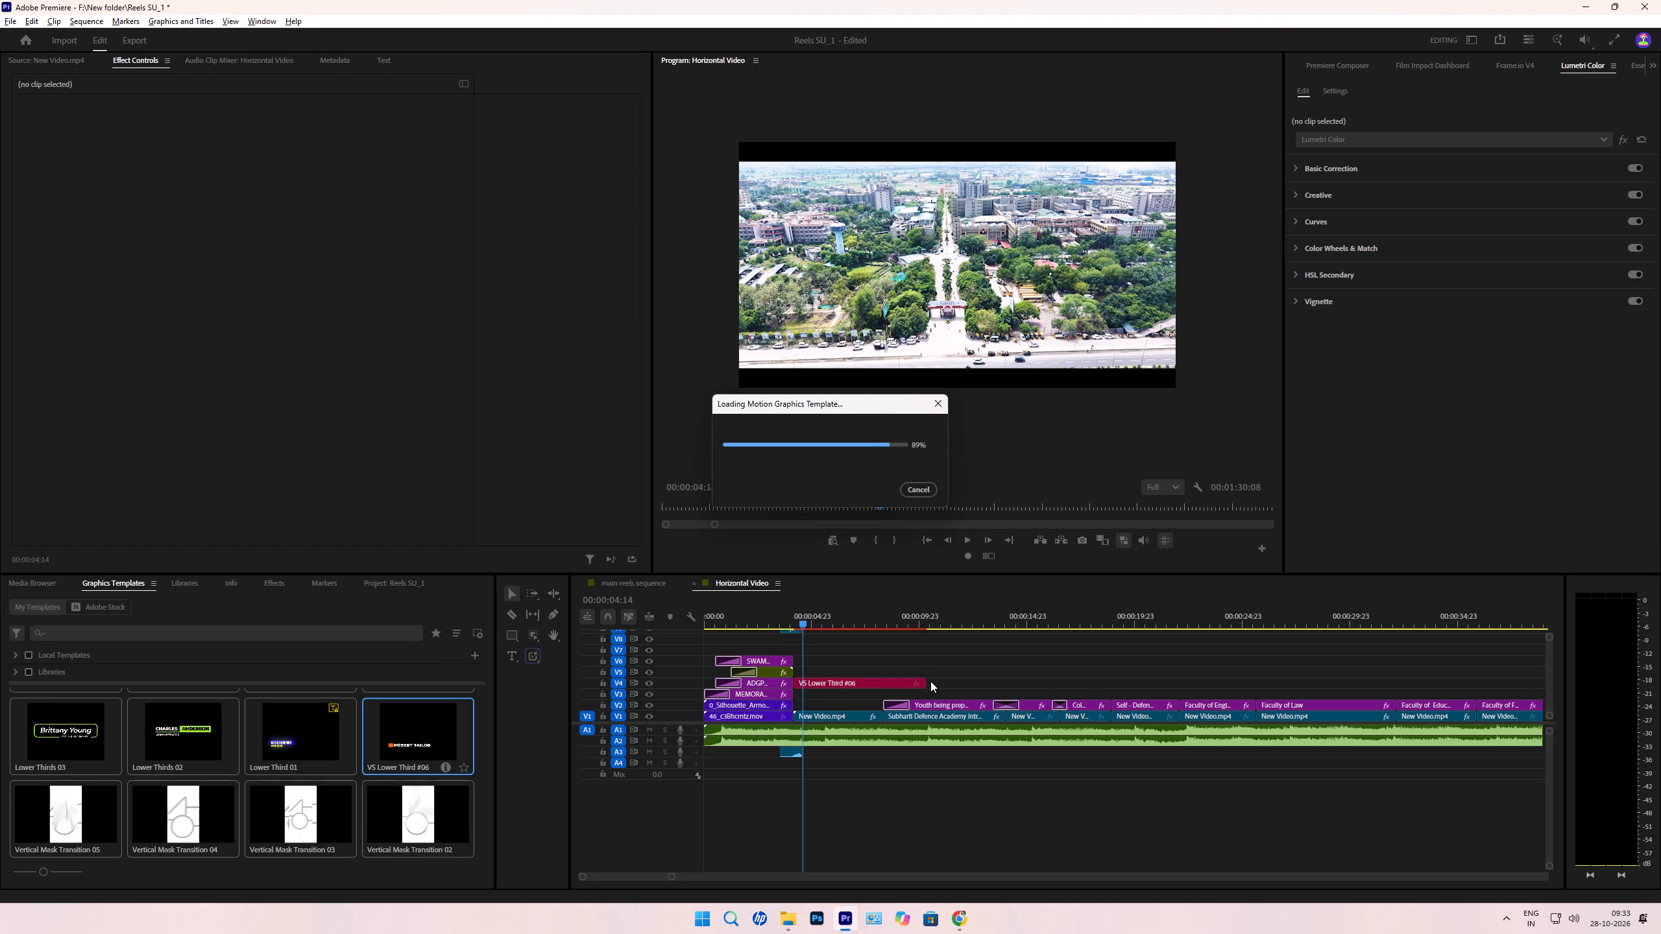
pyautogui.moveTo(925, 683); pyautogui.dragTo(905, 683)
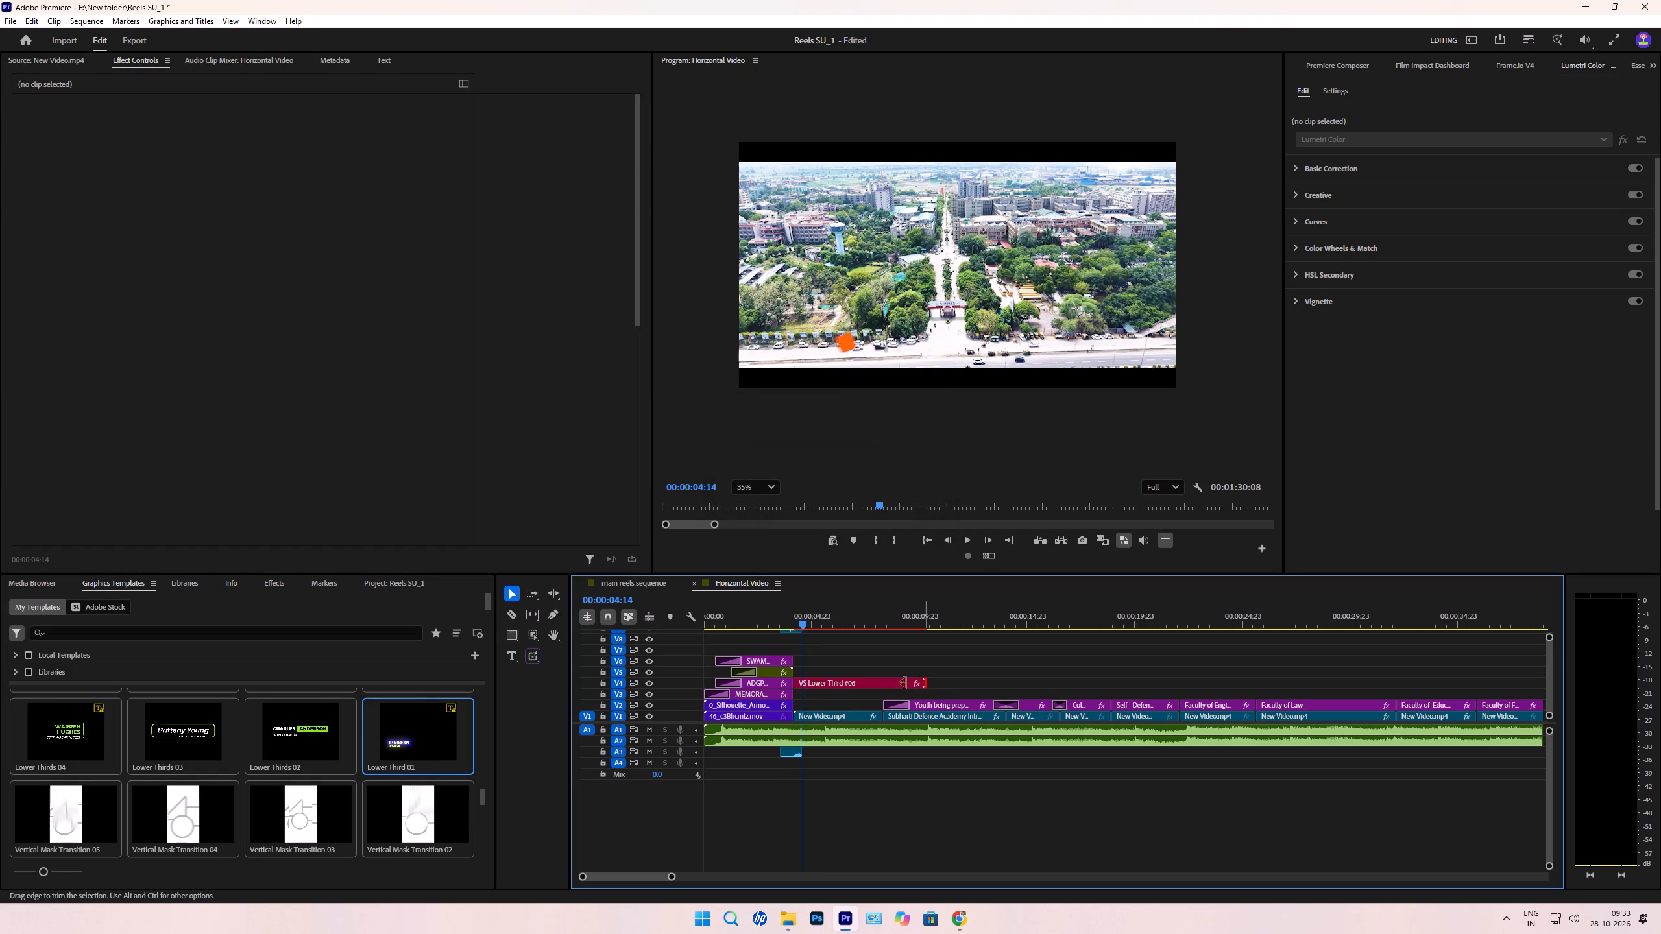
pyautogui.moveTo(905, 683); pyautogui.dragTo(879, 685)
pyautogui.moveTo(812, 688); pyautogui.dragTo(812, 706)
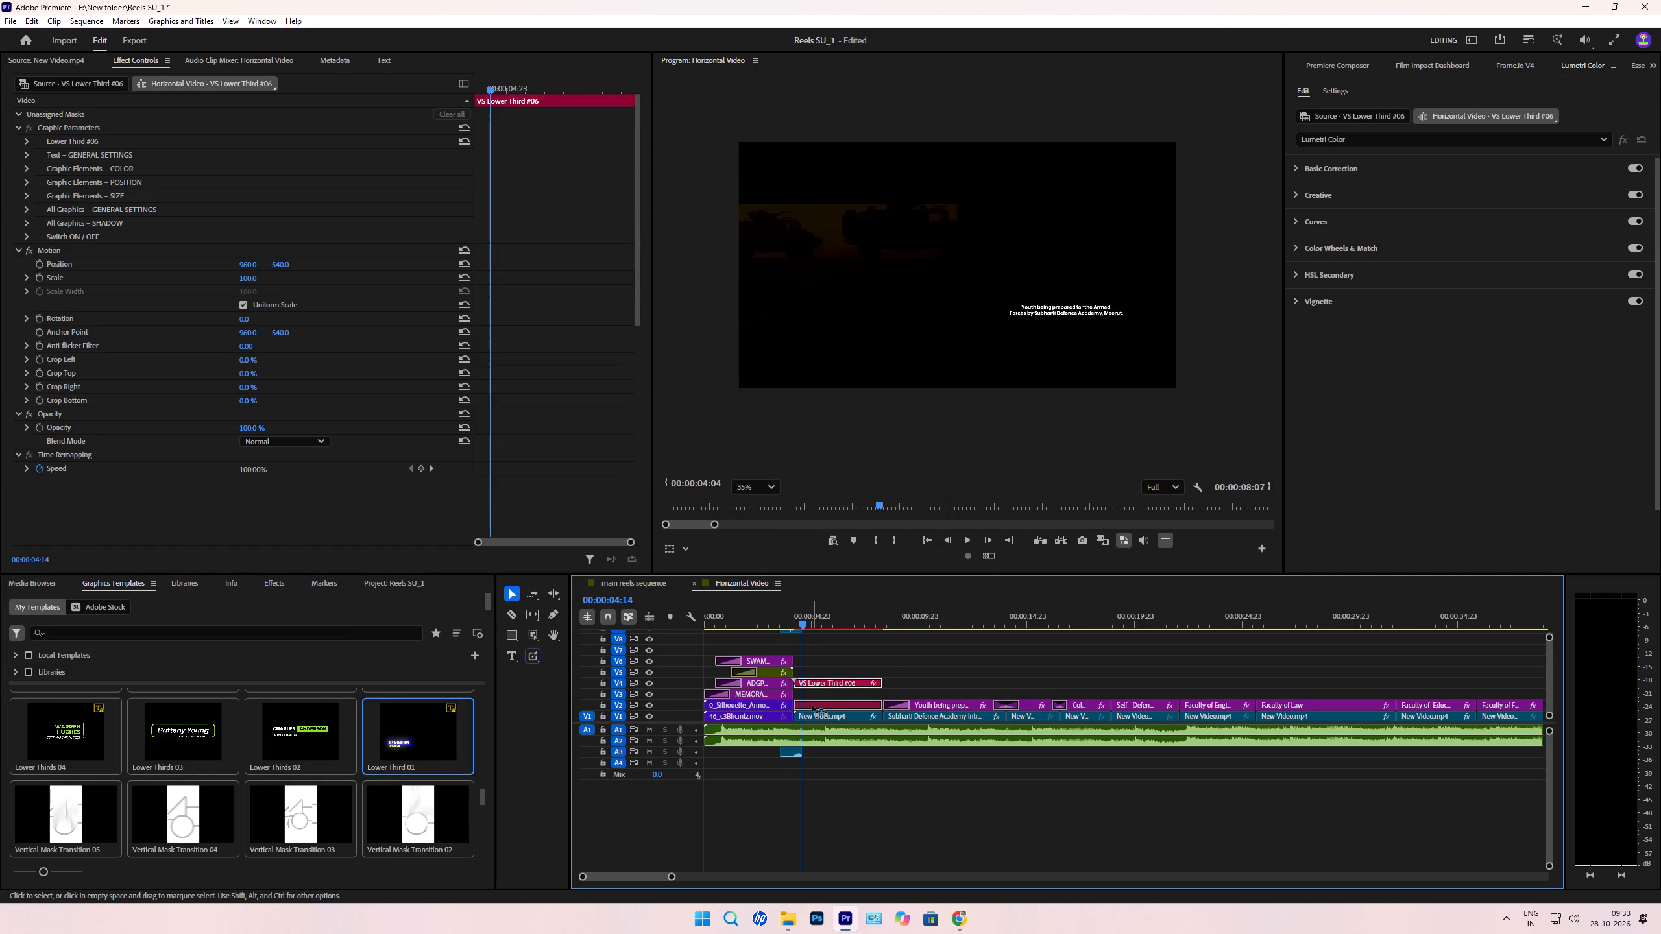
pyautogui.moveTo(812, 706); pyautogui.dragTo(813, 706)
pyautogui.press('space')
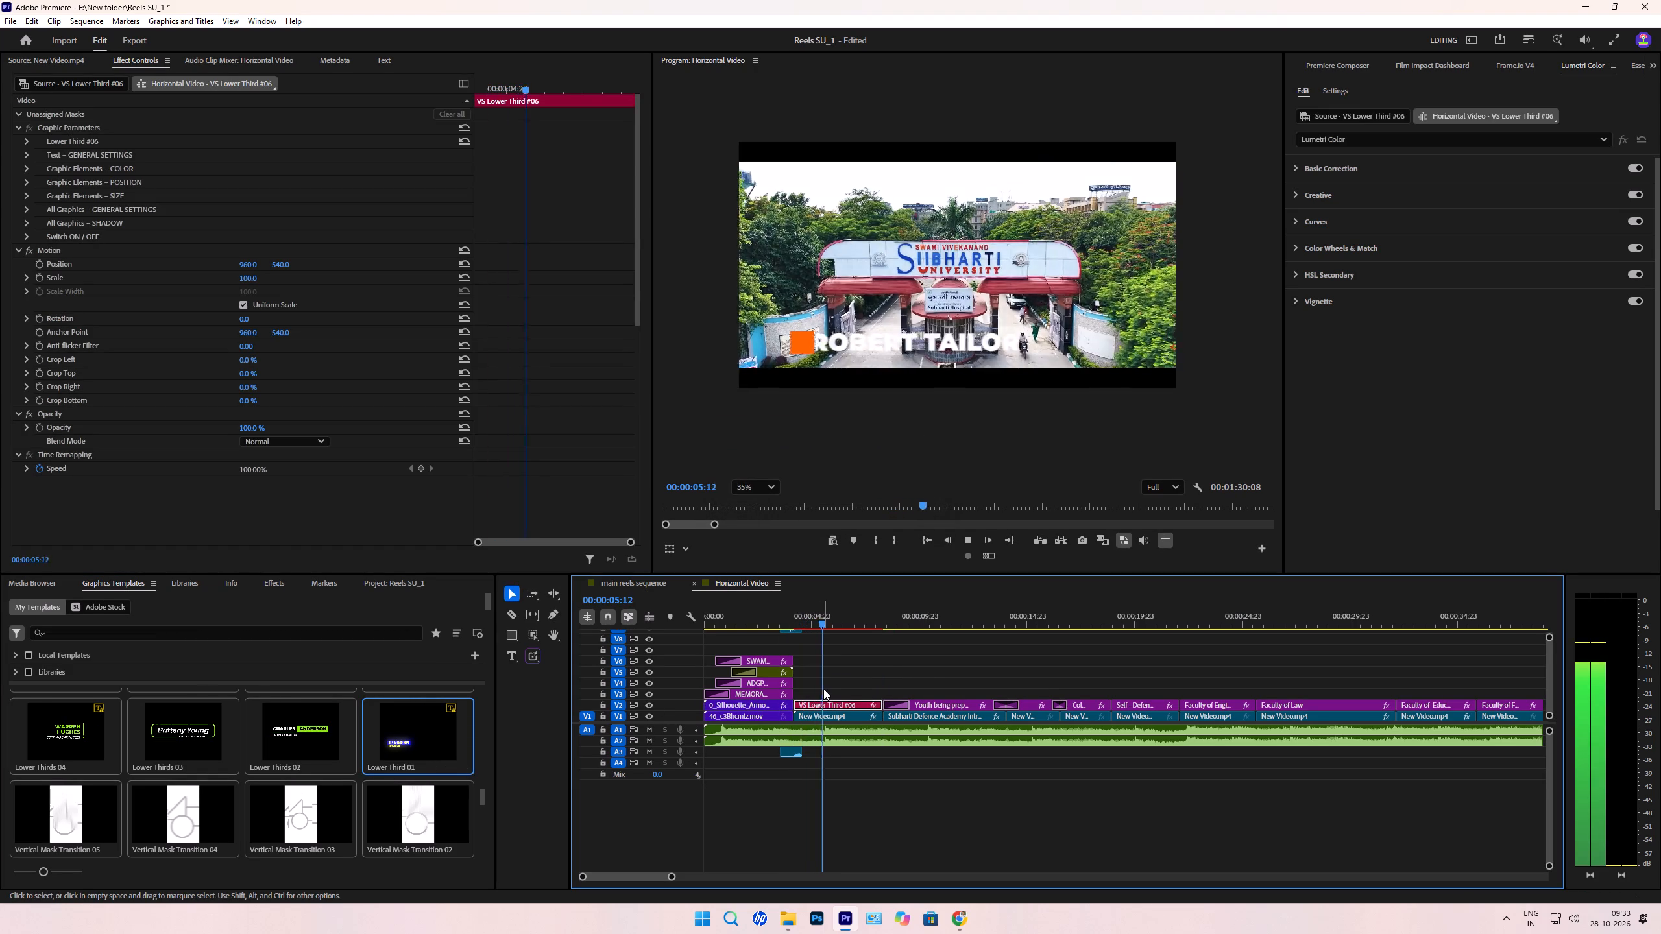
pyautogui.press('space')
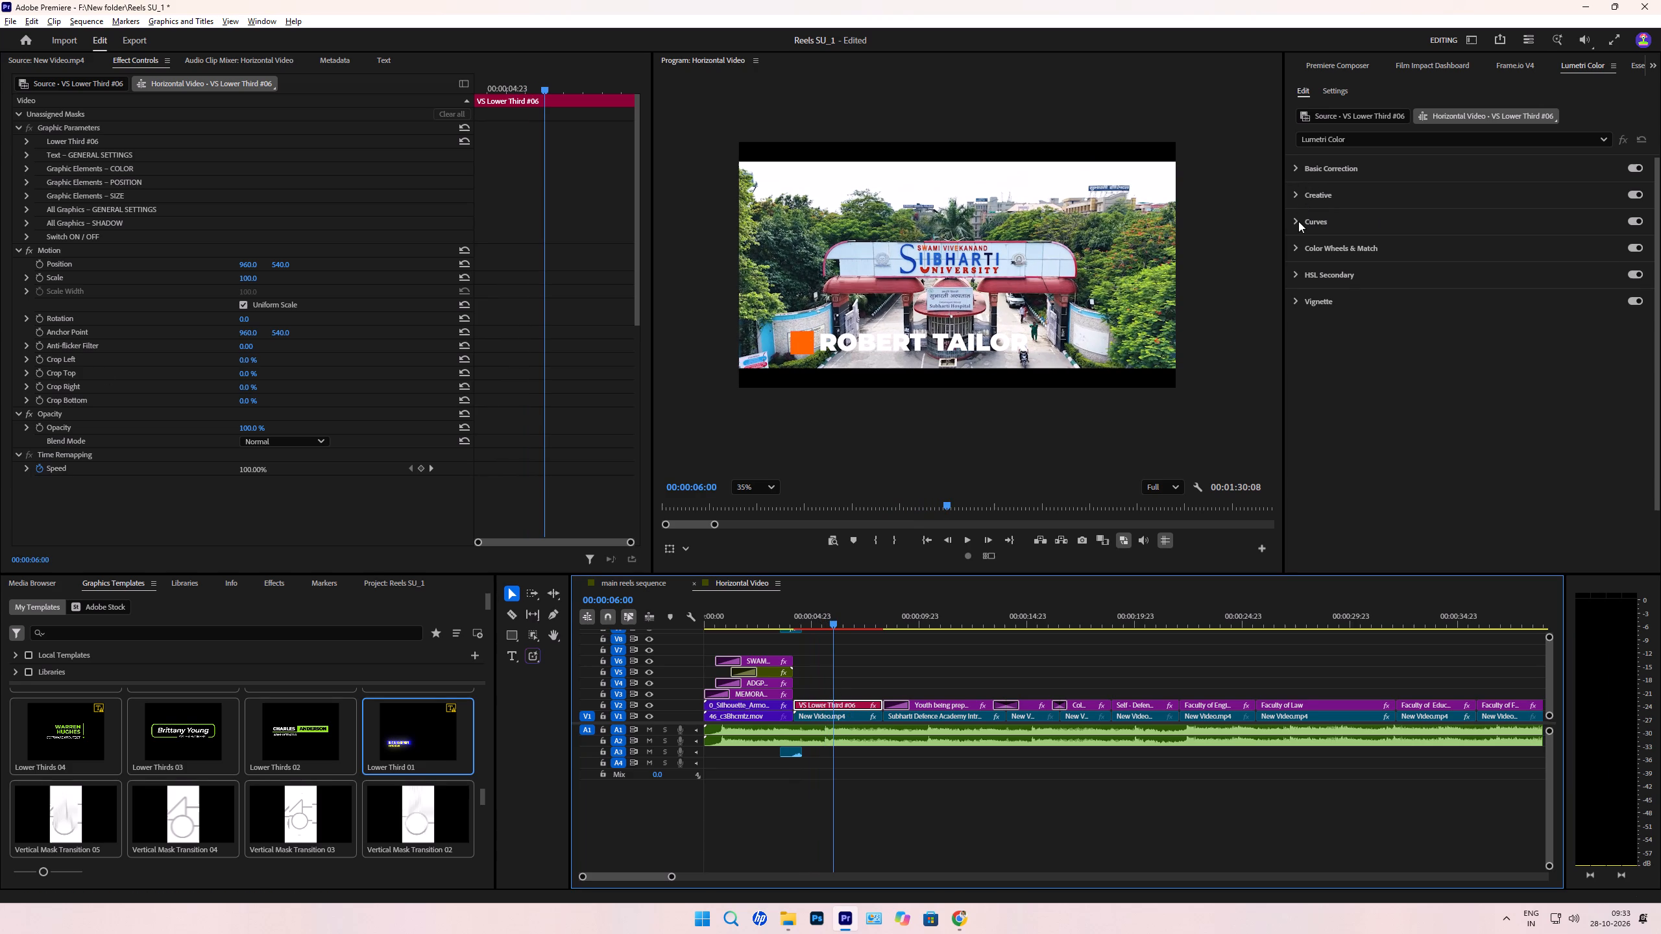
# Replace the lower third's main title text with "250+ Acres".
pyautogui.click(1298, 193)
pyautogui.click(1294, 173)
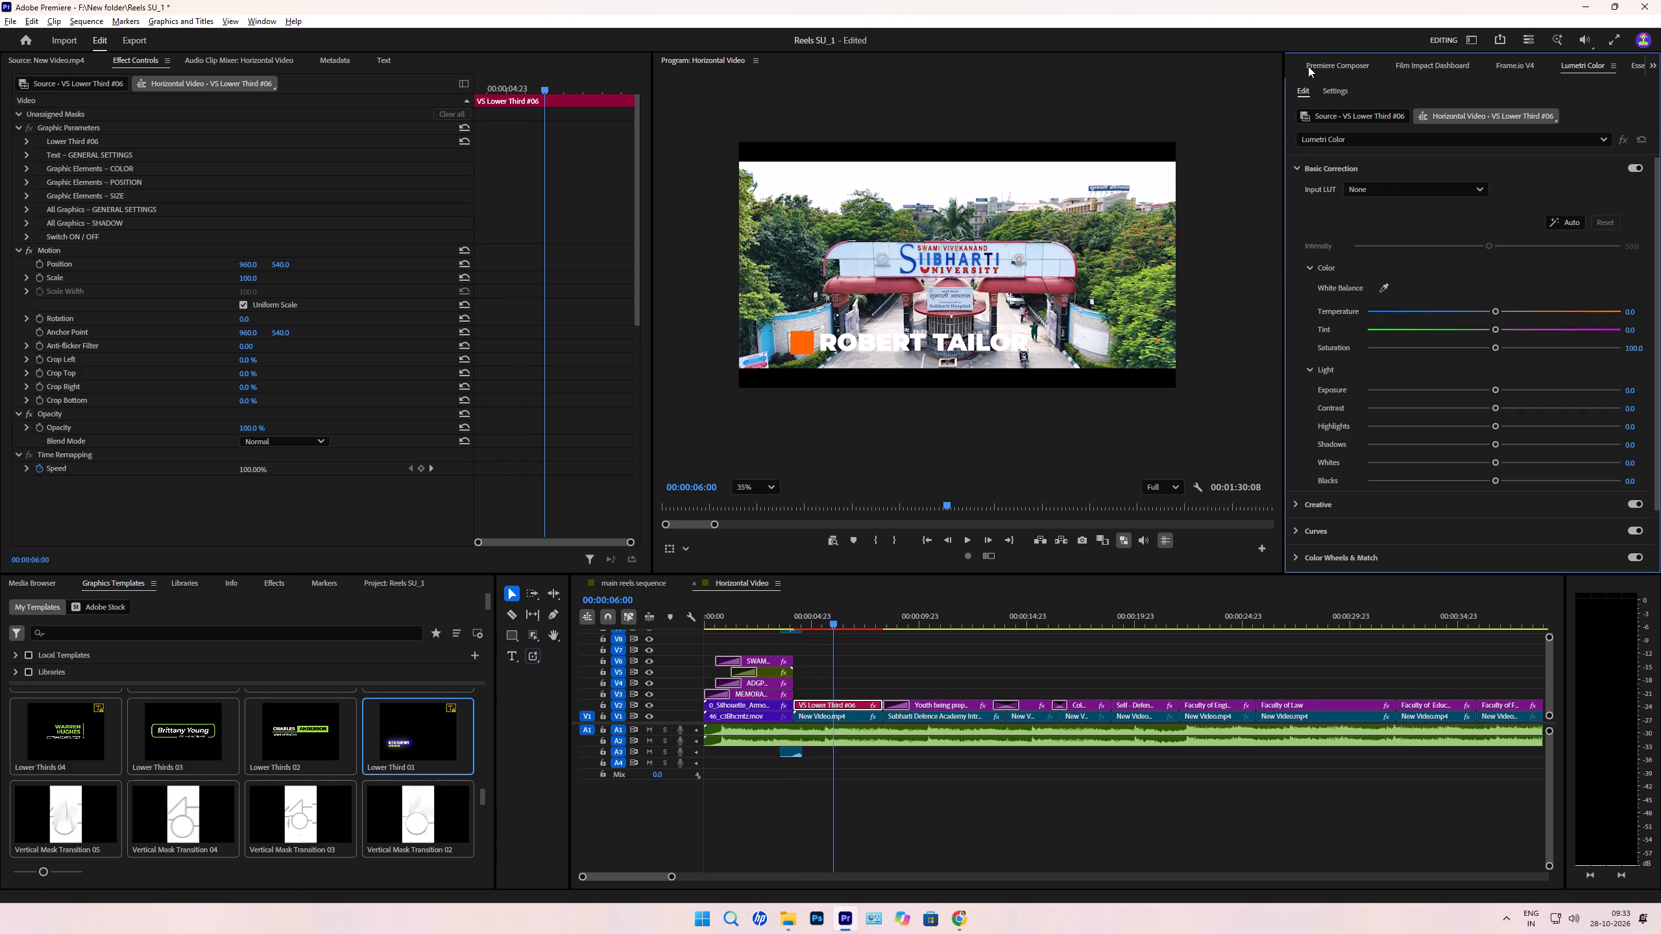
pyautogui.moveTo(1309, 66); pyautogui.dragTo(1310, 60)
pyautogui.click(1303, 200)
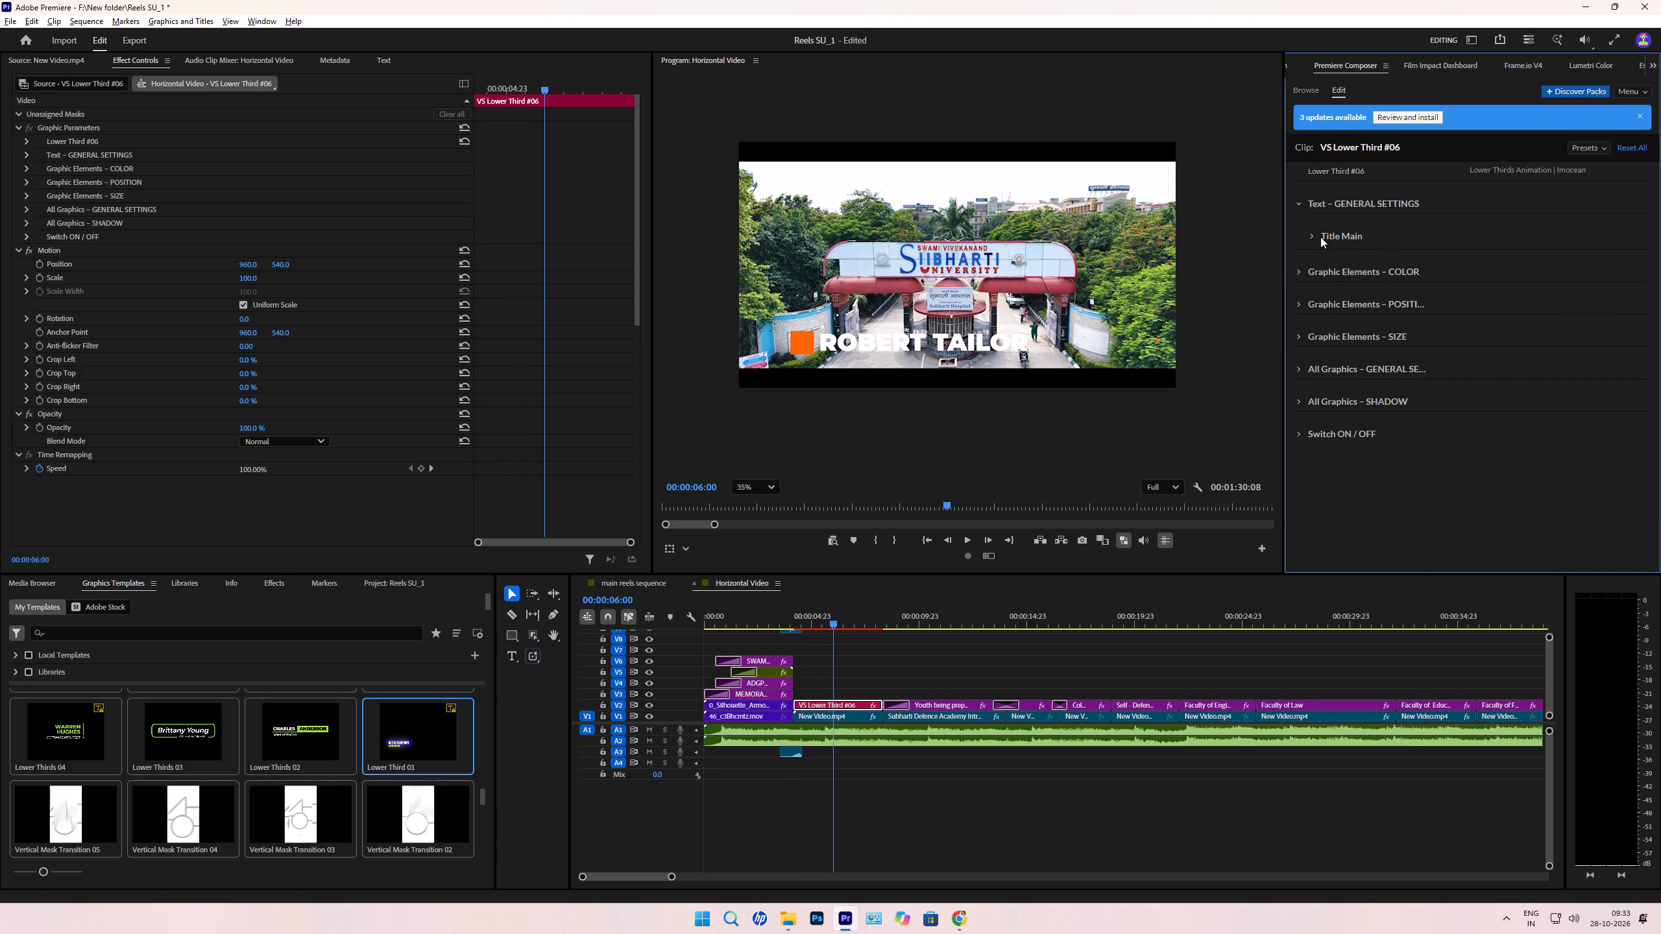
pyautogui.click(1313, 236)
pyautogui.moveTo(1407, 310); pyautogui.dragTo(1265, 339)
pyautogui.write('250+')
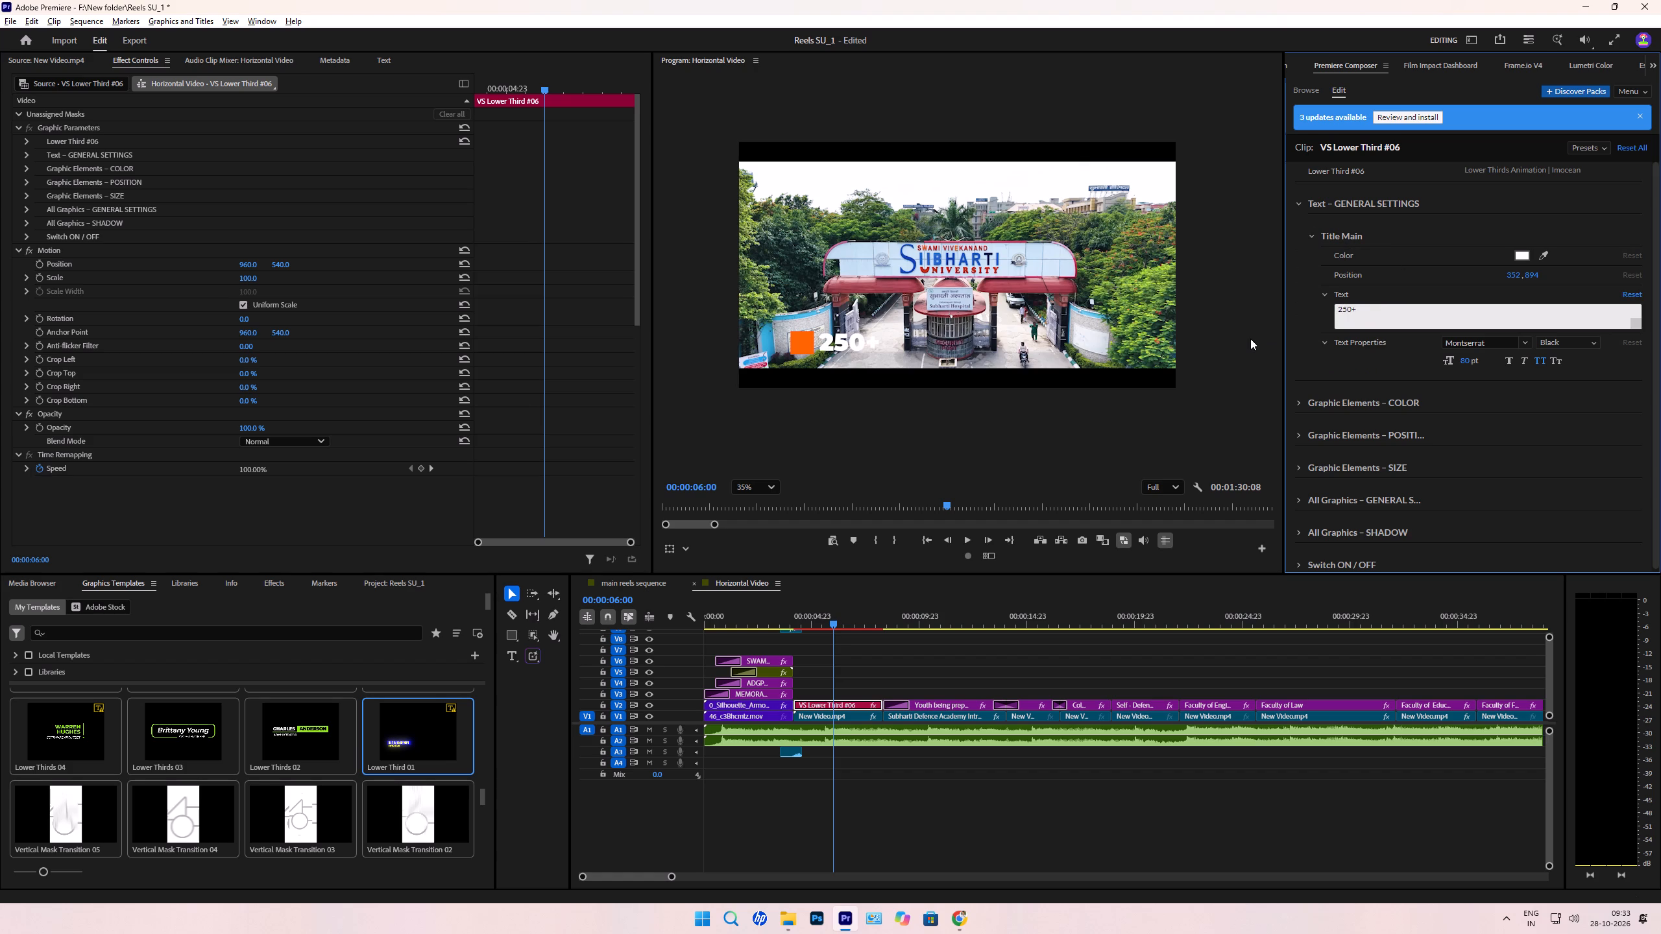
pyautogui.press('space')
pyautogui.write('Acres')
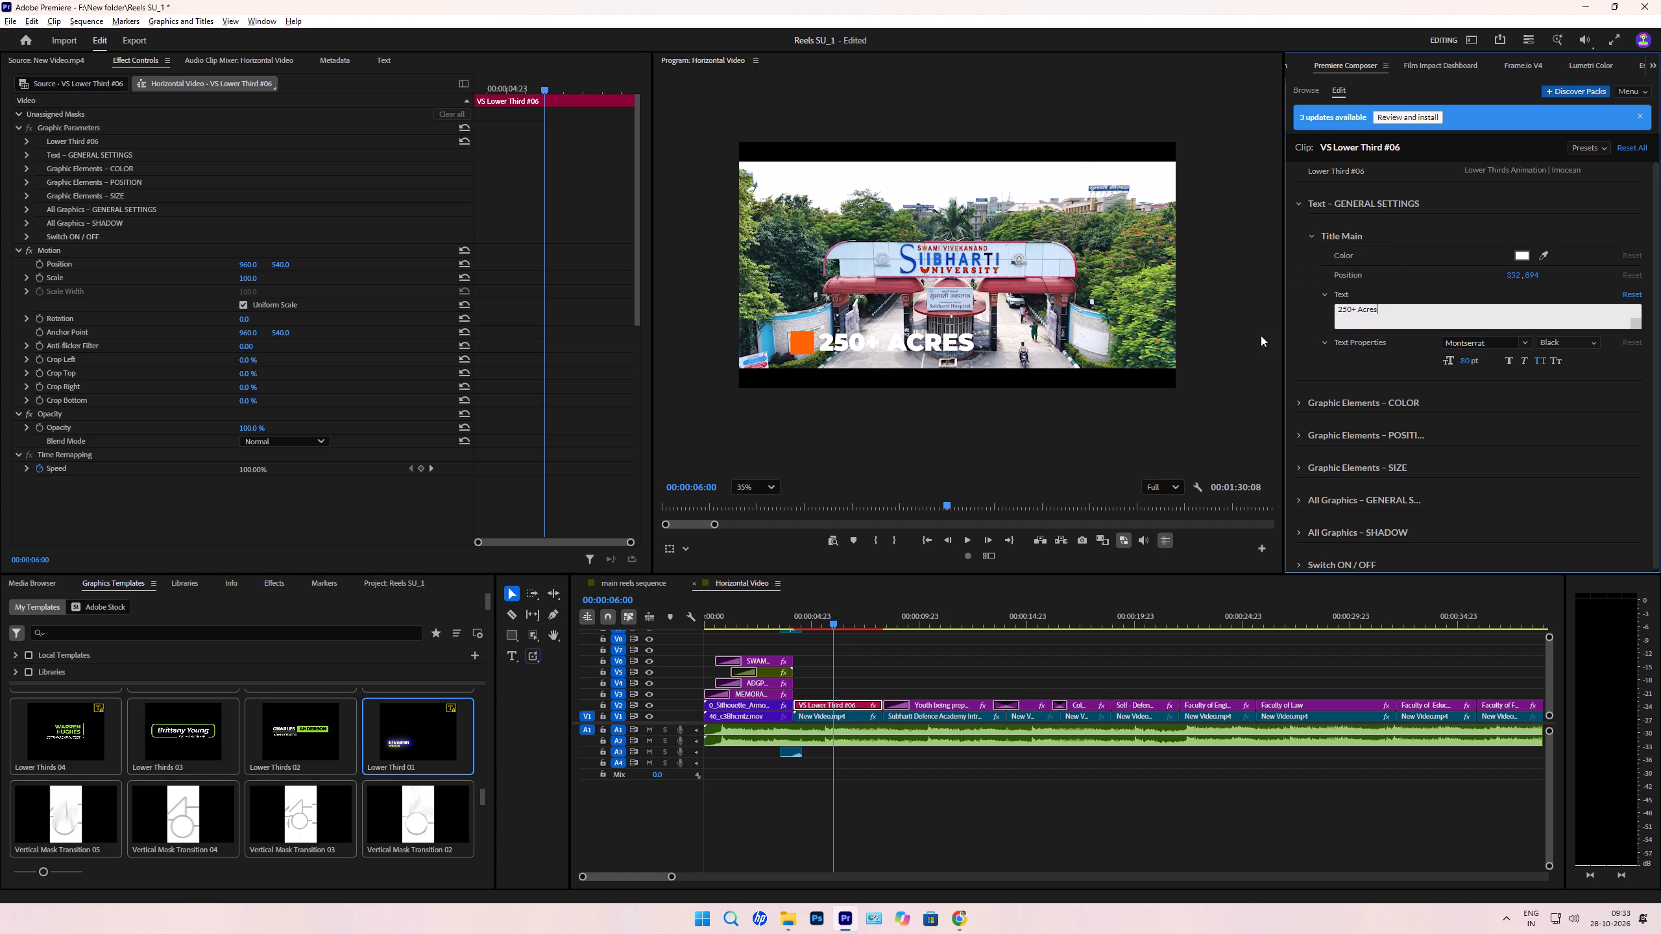
pyautogui.click(1255, 374)
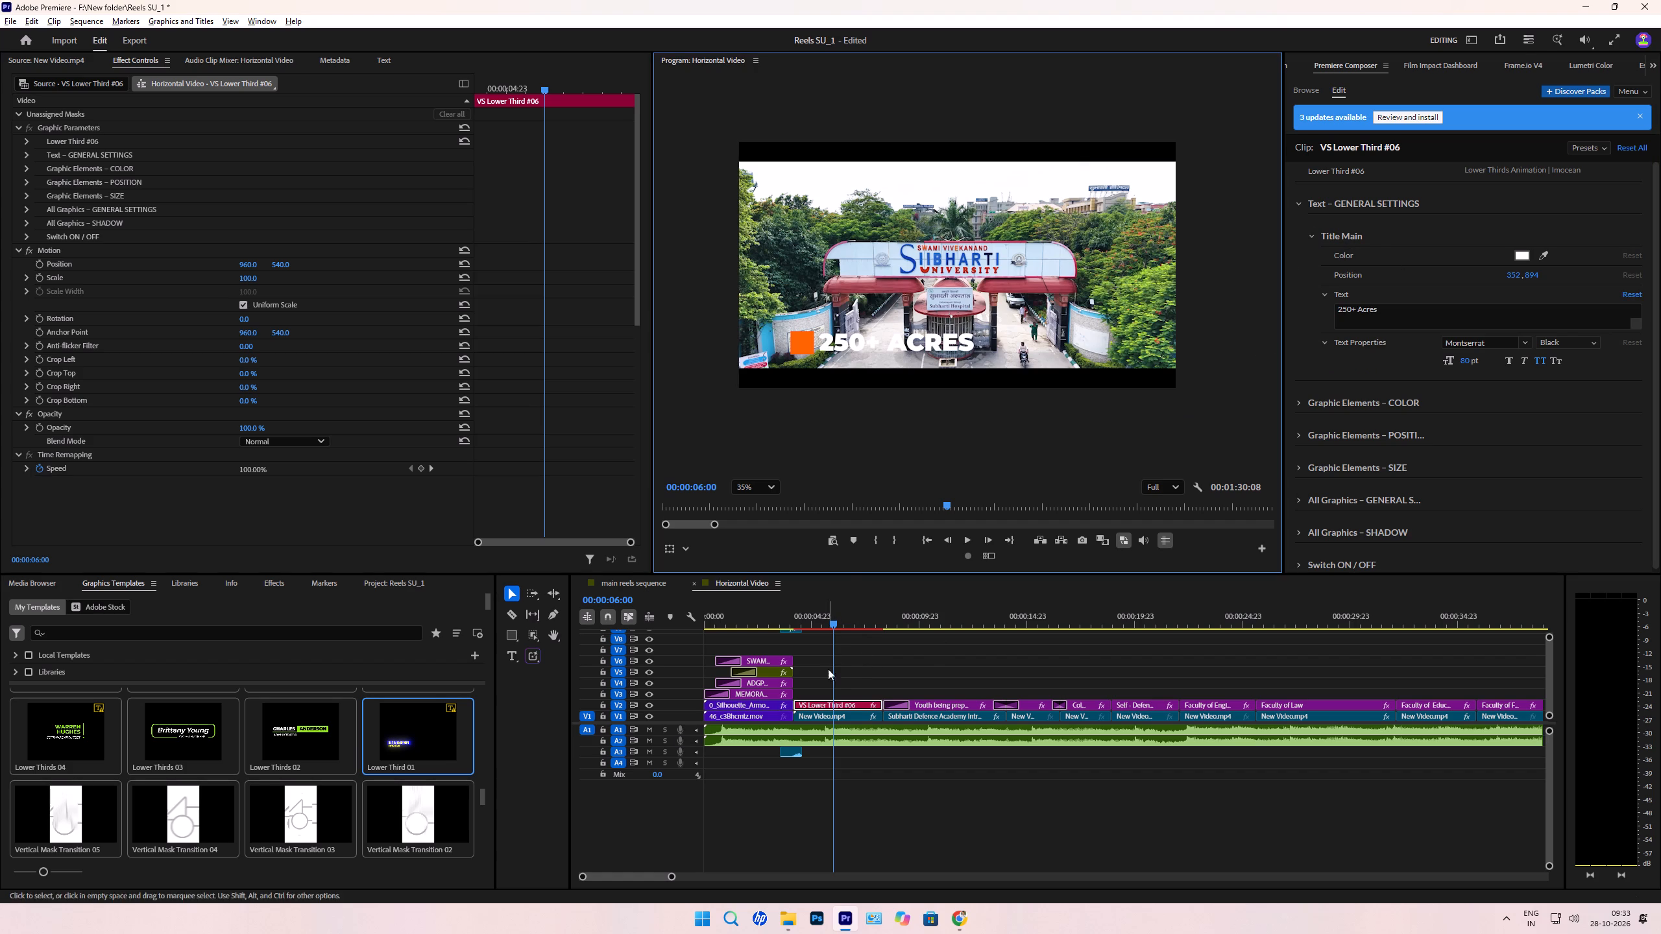
# Extend the lower third's main title text to read "250+ Acres Green Campus".
pyautogui.moveTo(848, 610); pyautogui.dragTo(842, 617)
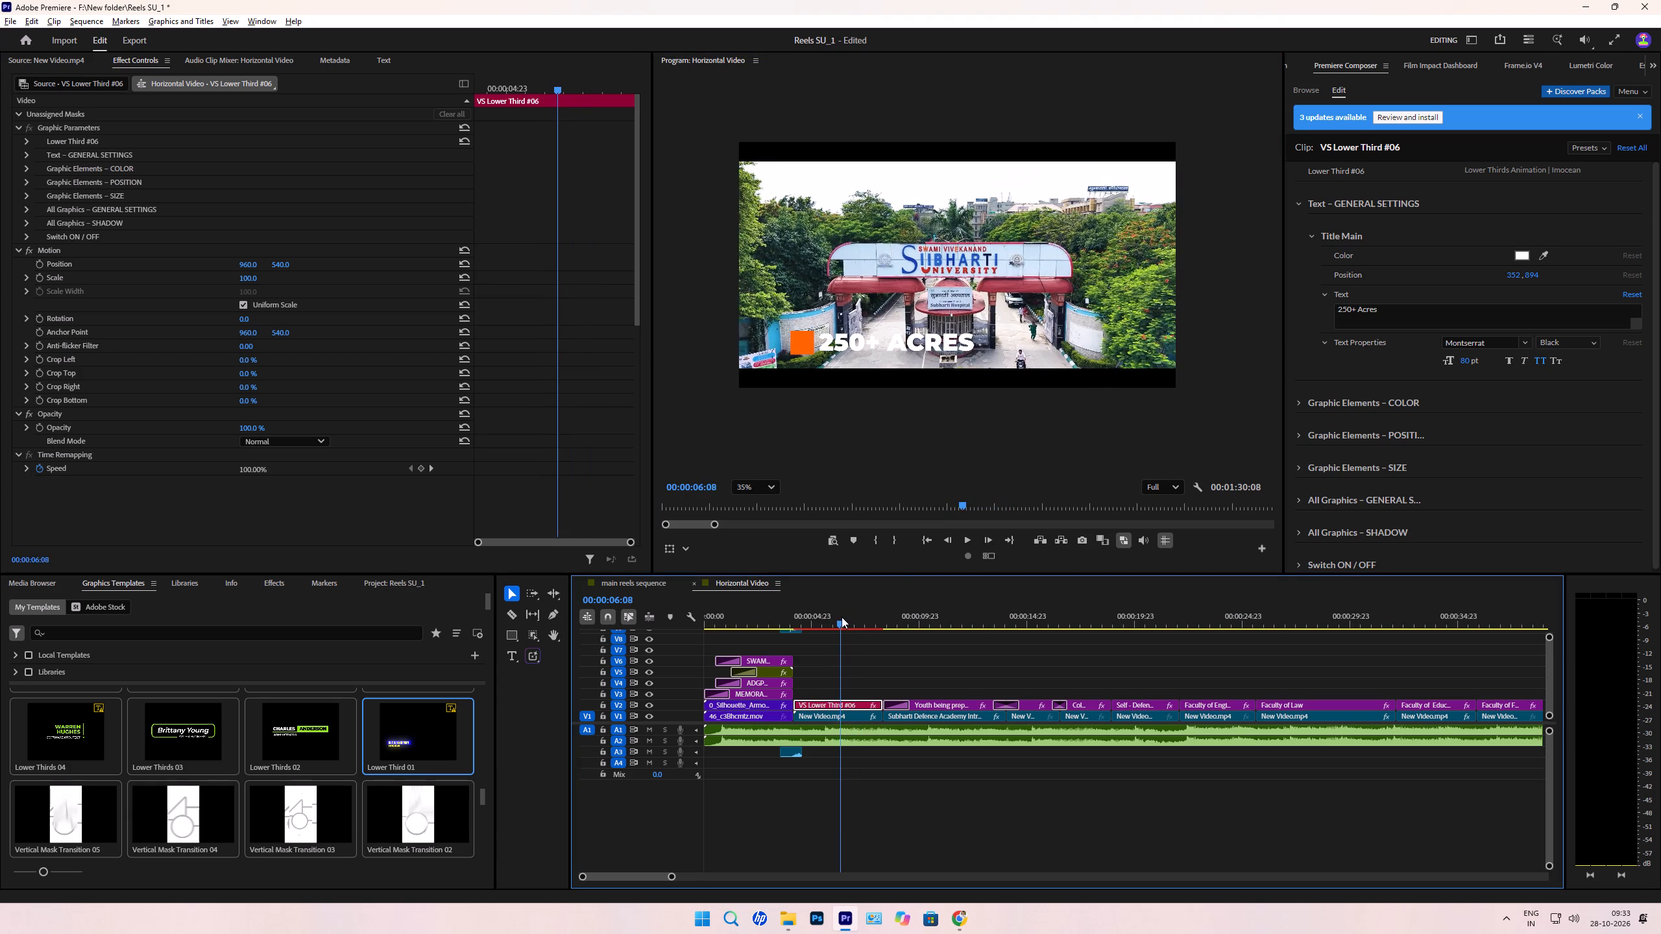
pyautogui.moveTo(842, 617); pyautogui.dragTo(845, 617)
pyautogui.click(1406, 310)
pyautogui.press('space')
pyautogui.write('F')
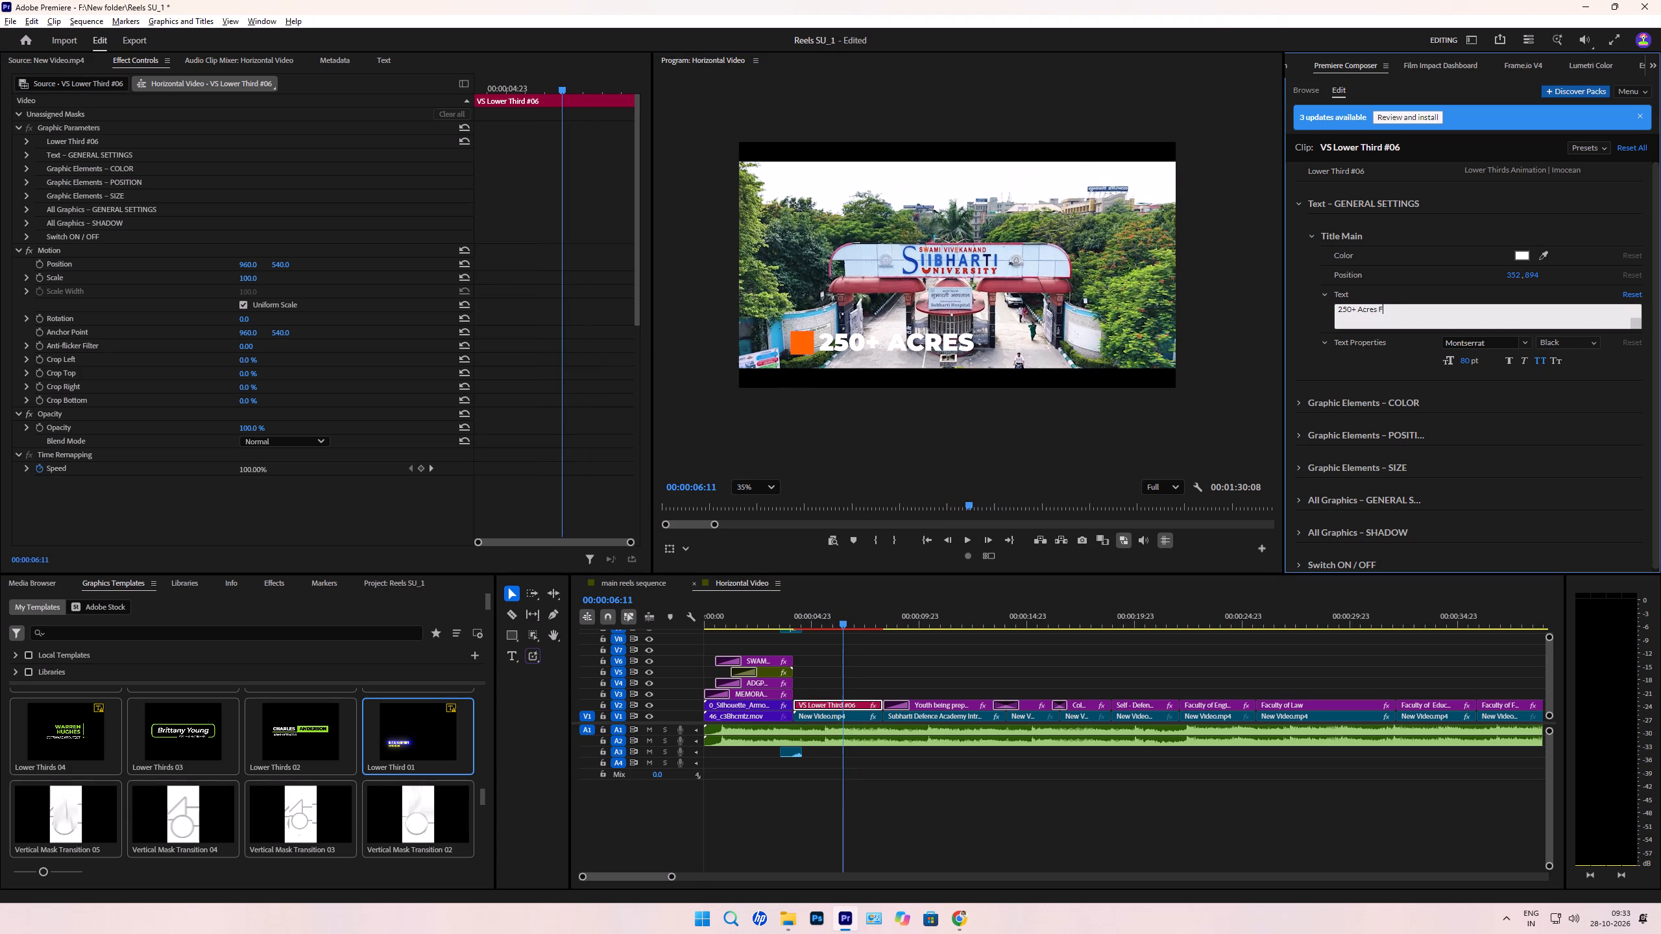
pyautogui.press('BackSpace')
pyautogui.write('Green Camnpus')
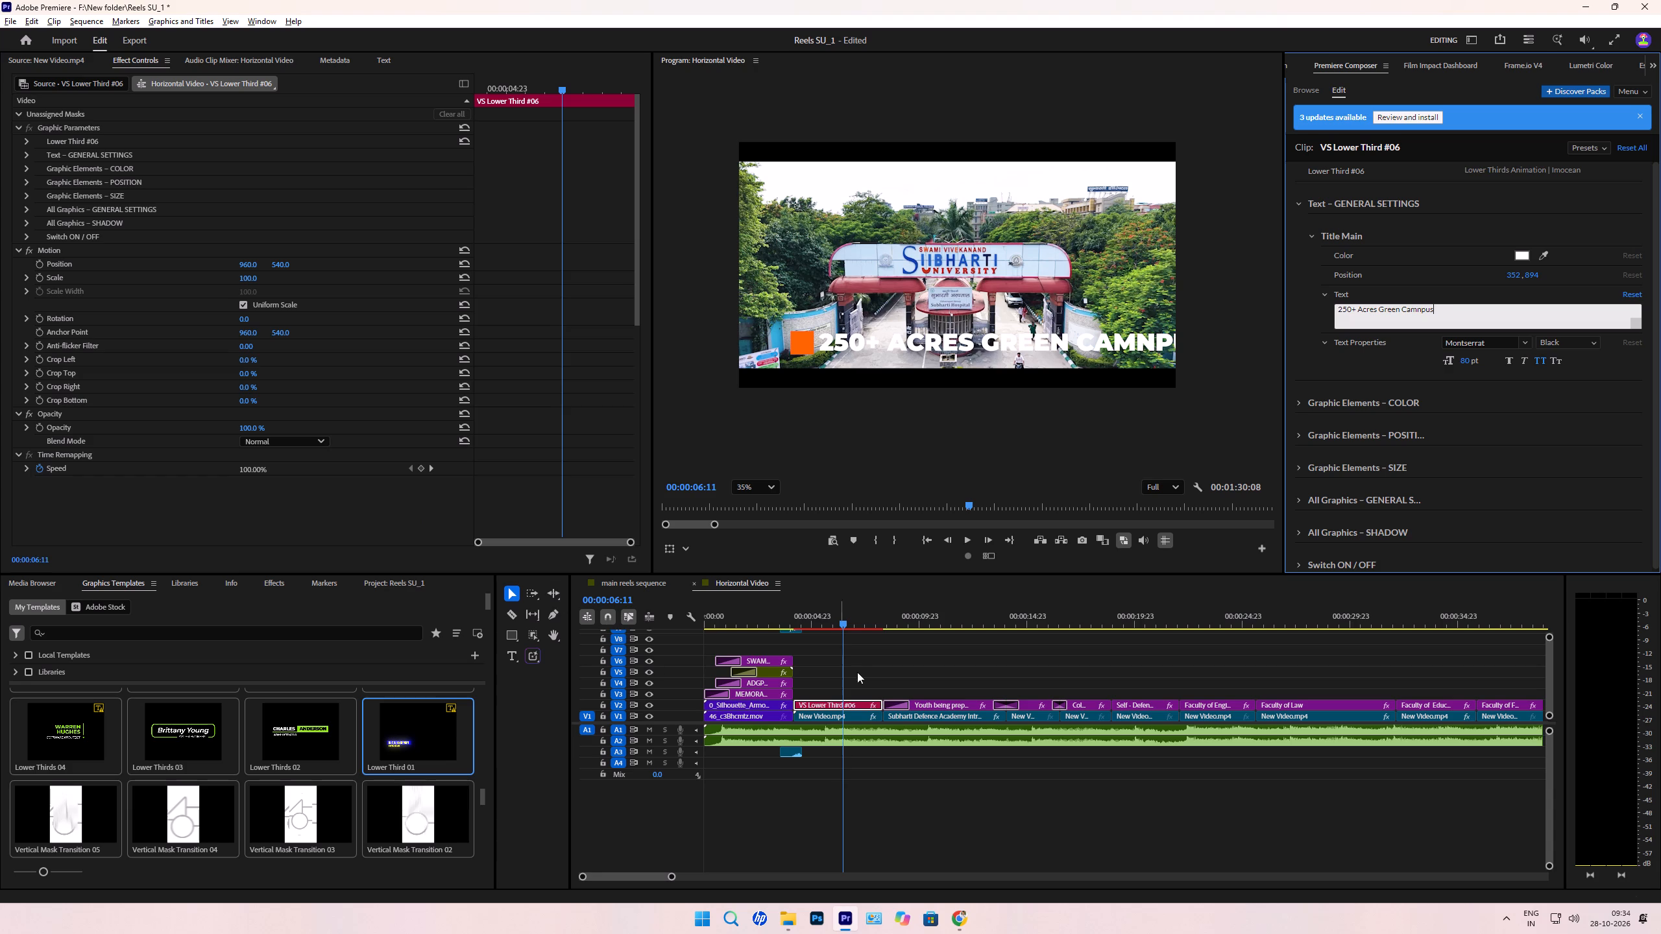
pyautogui.click(819, 656)
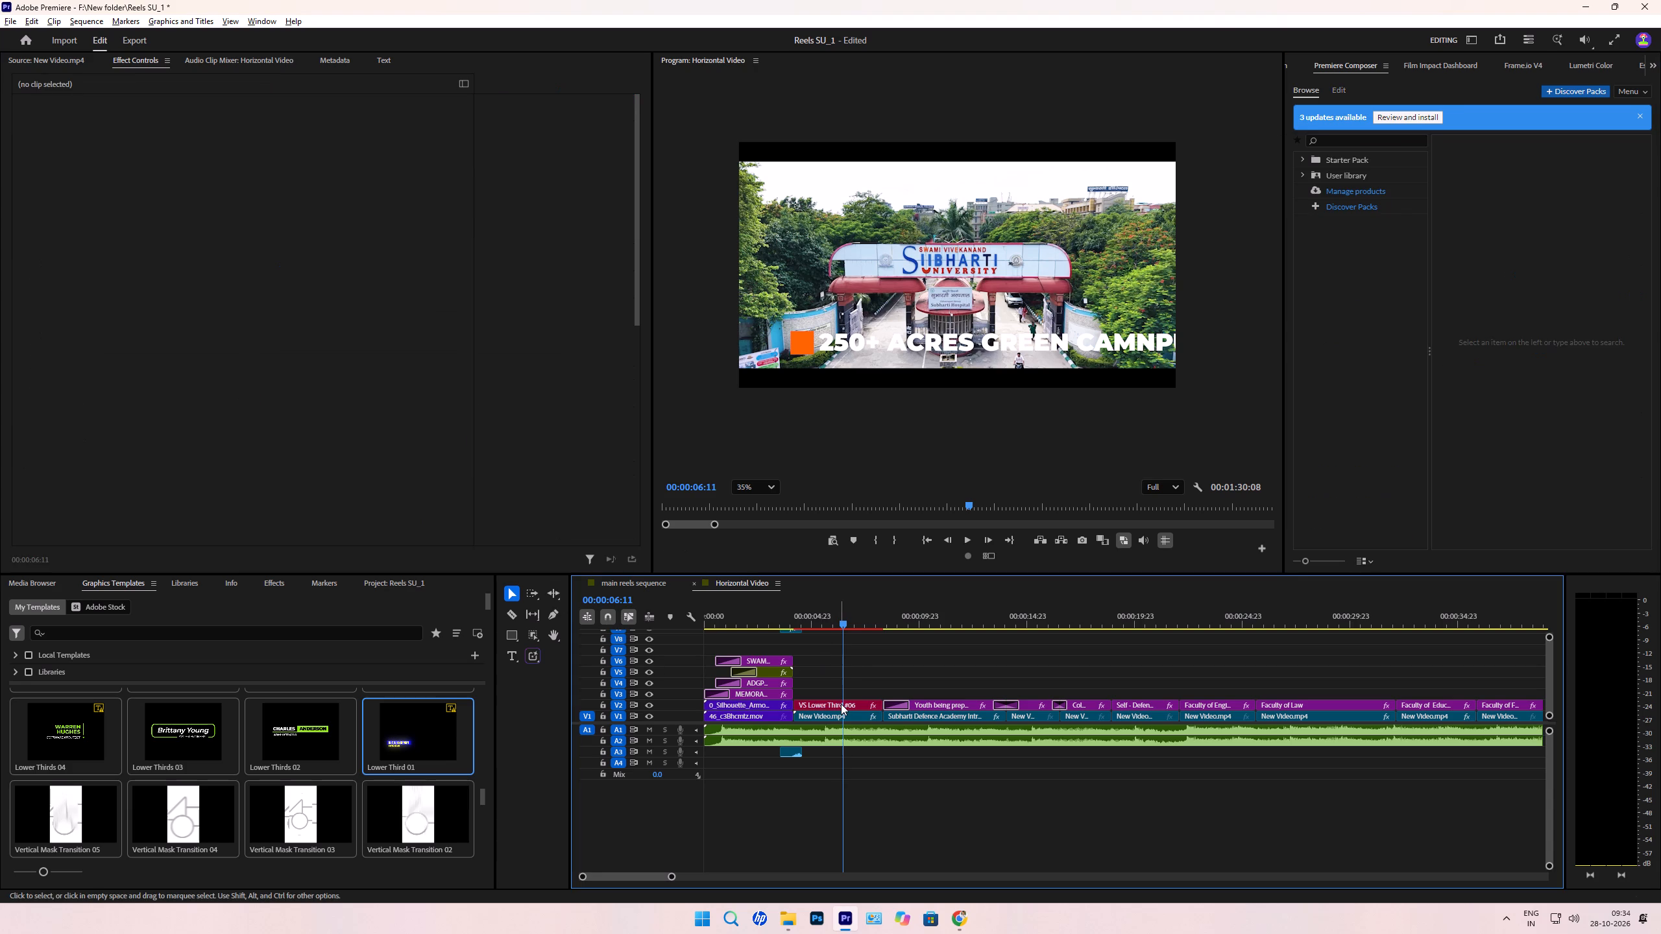
pyautogui.click(856, 708)
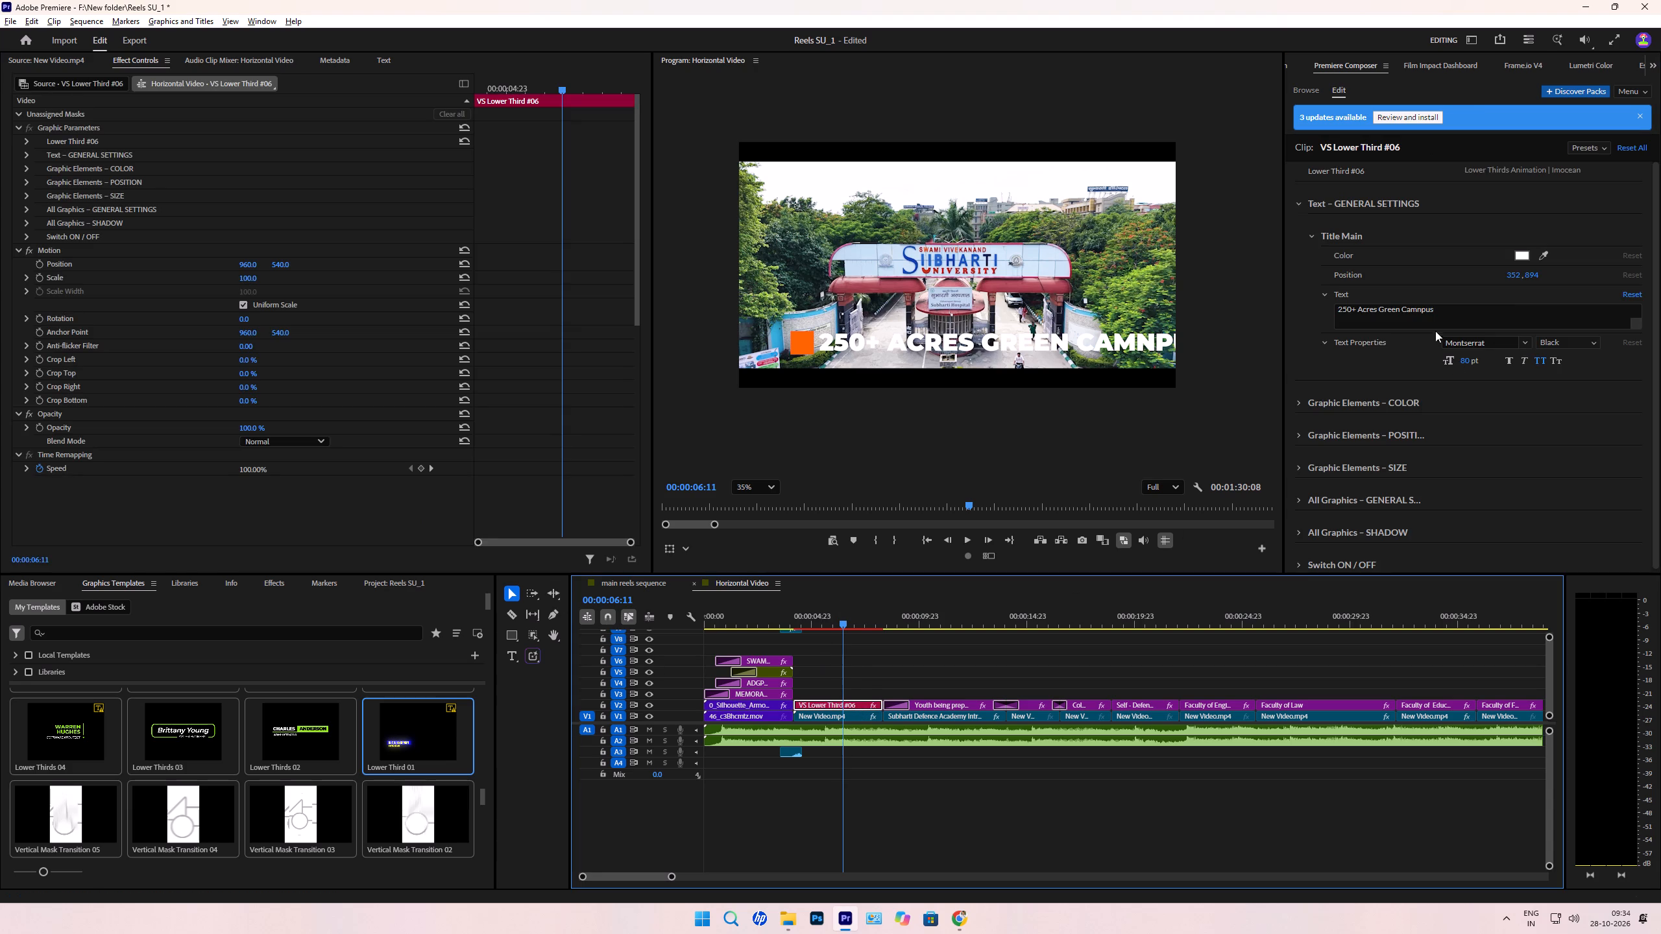
pyautogui.click(1430, 317)
pyautogui.press('BackSpace')
pyautogui.press('BackSpace')
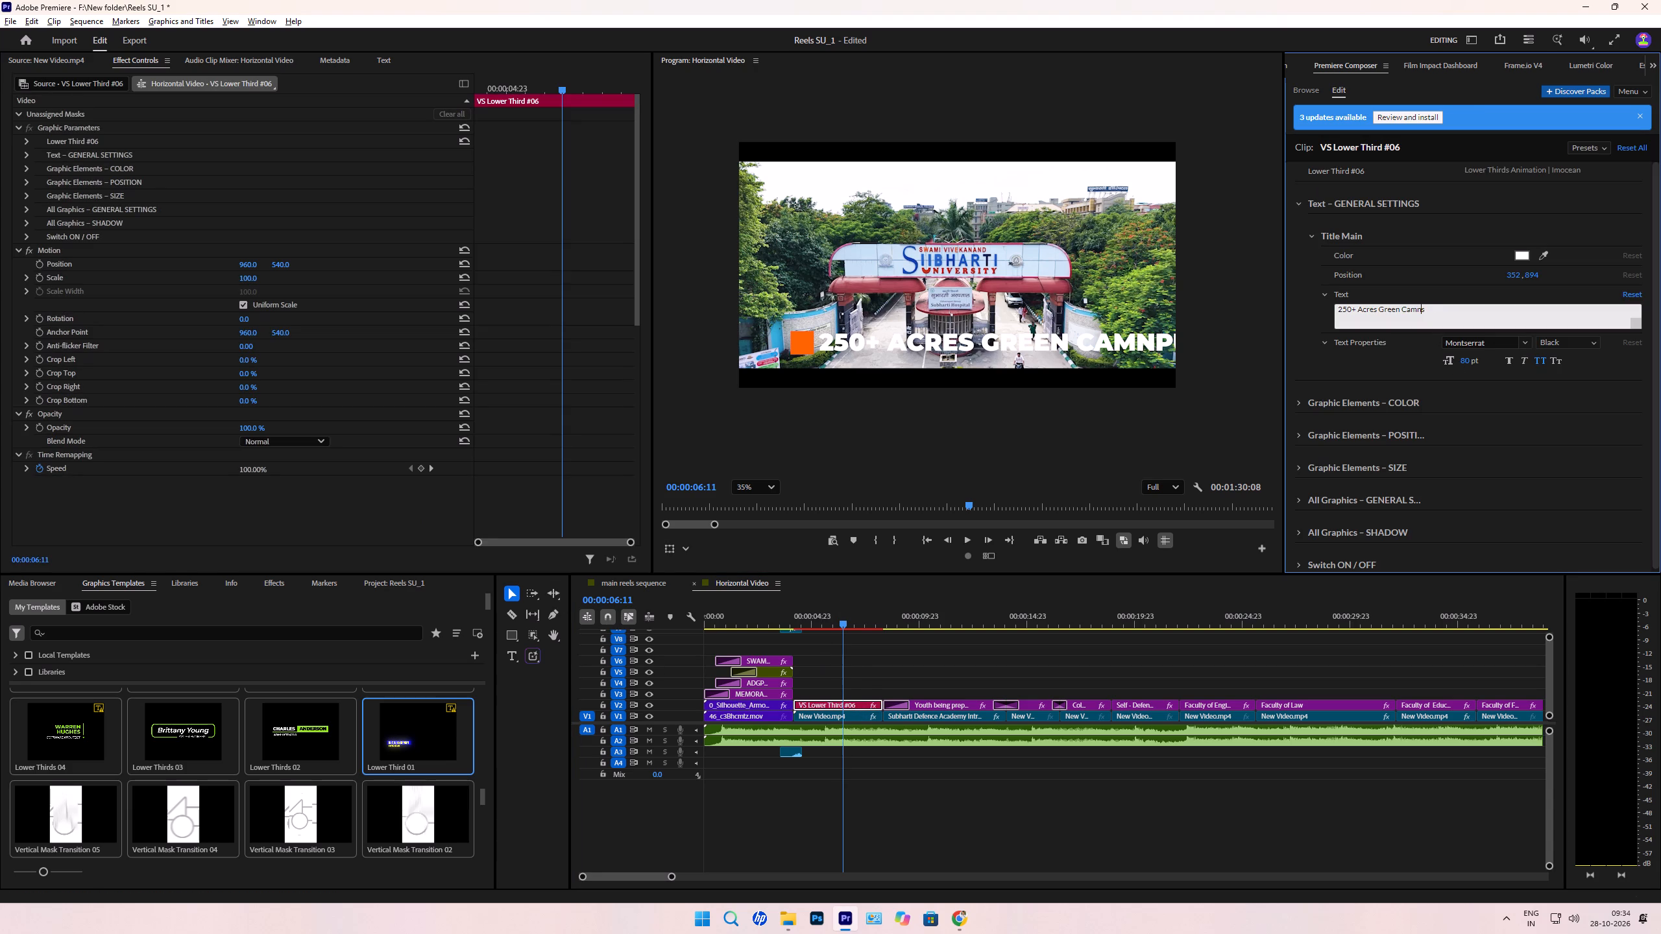
pyautogui.press('BackSpace')
pyautogui.write('pu')
pyautogui.press('u')
pyautogui.press('BackSpace')
pyautogui.click(544, 762)
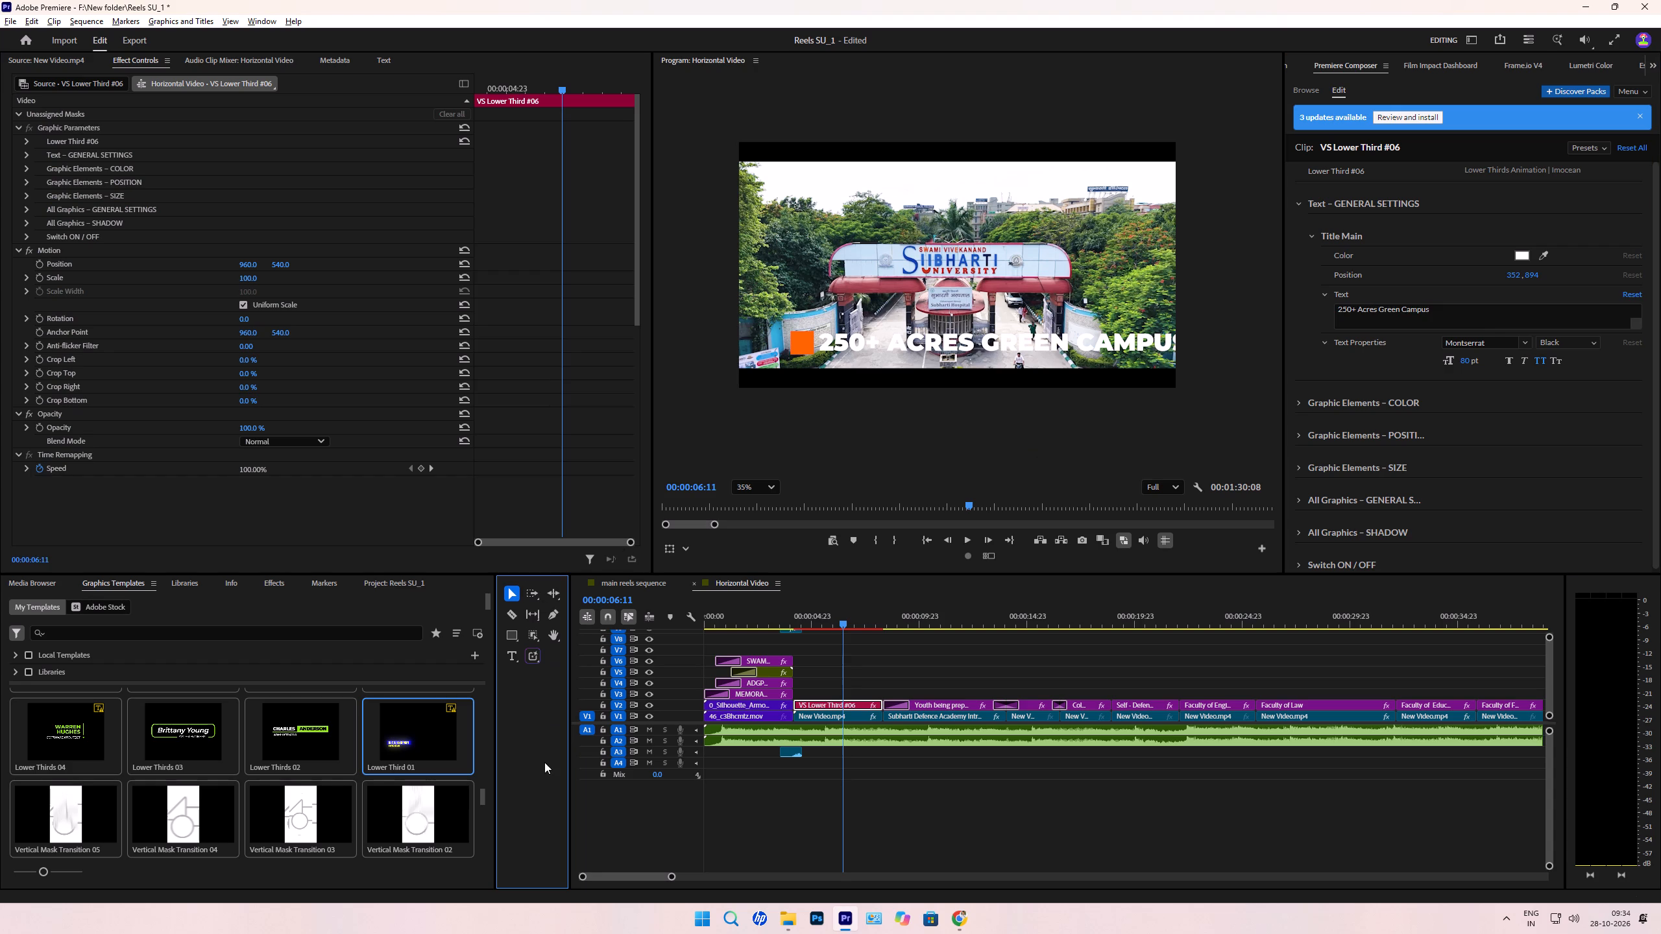
# Scale the lower third to 79 and move it to position 619, 674, near the video frame's lower-left corner.
pyautogui.click(821, 710)
pyautogui.click(825, 684)
pyautogui.click(829, 701)
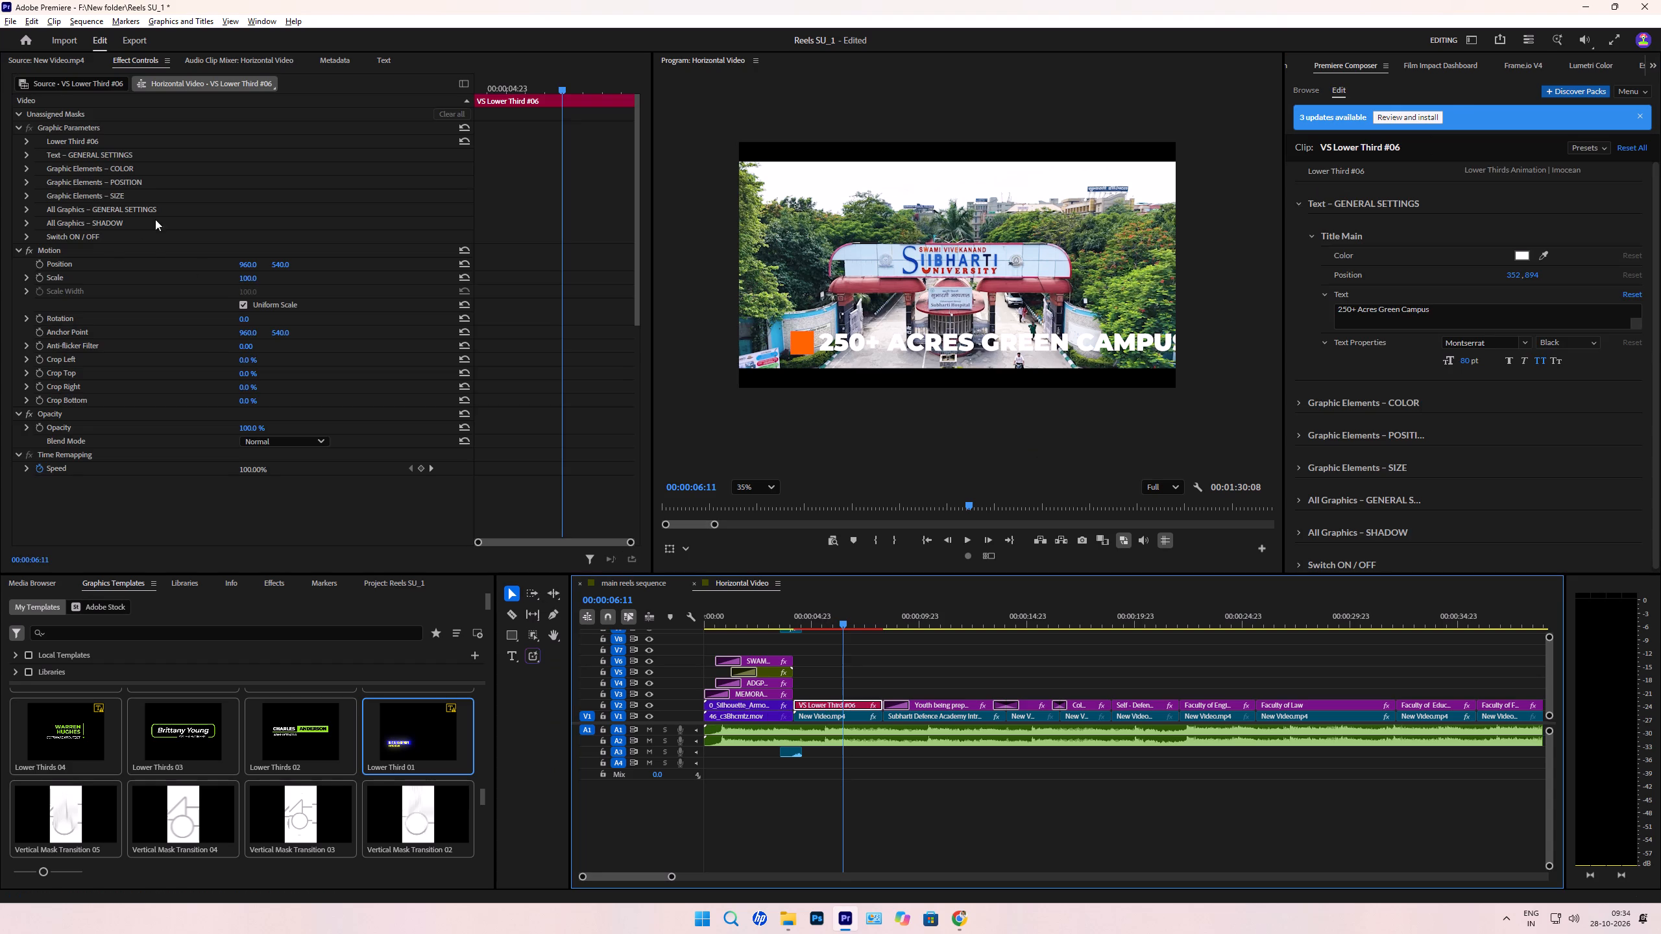
pyautogui.moveTo(256, 278); pyautogui.dragTo(242, 282)
pyautogui.moveTo(280, 265); pyautogui.dragTo(380, 268)
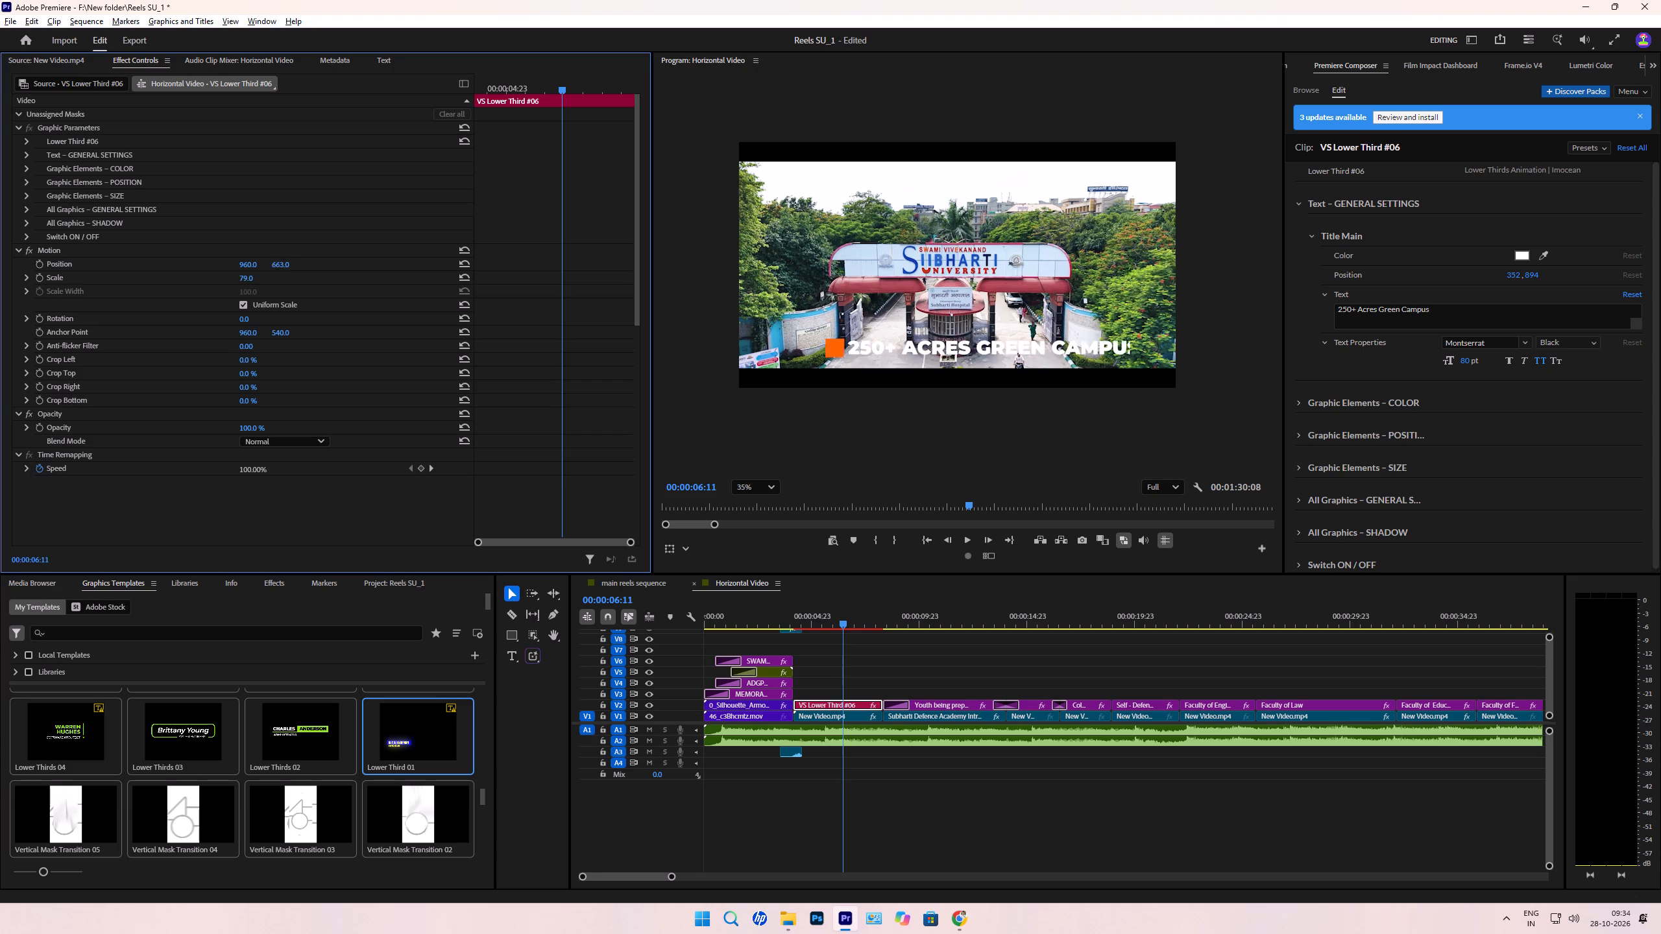
pyautogui.moveTo(380, 268); pyautogui.dragTo(367, 263)
pyautogui.moveTo(255, 265); pyautogui.dragTo(176, 276)
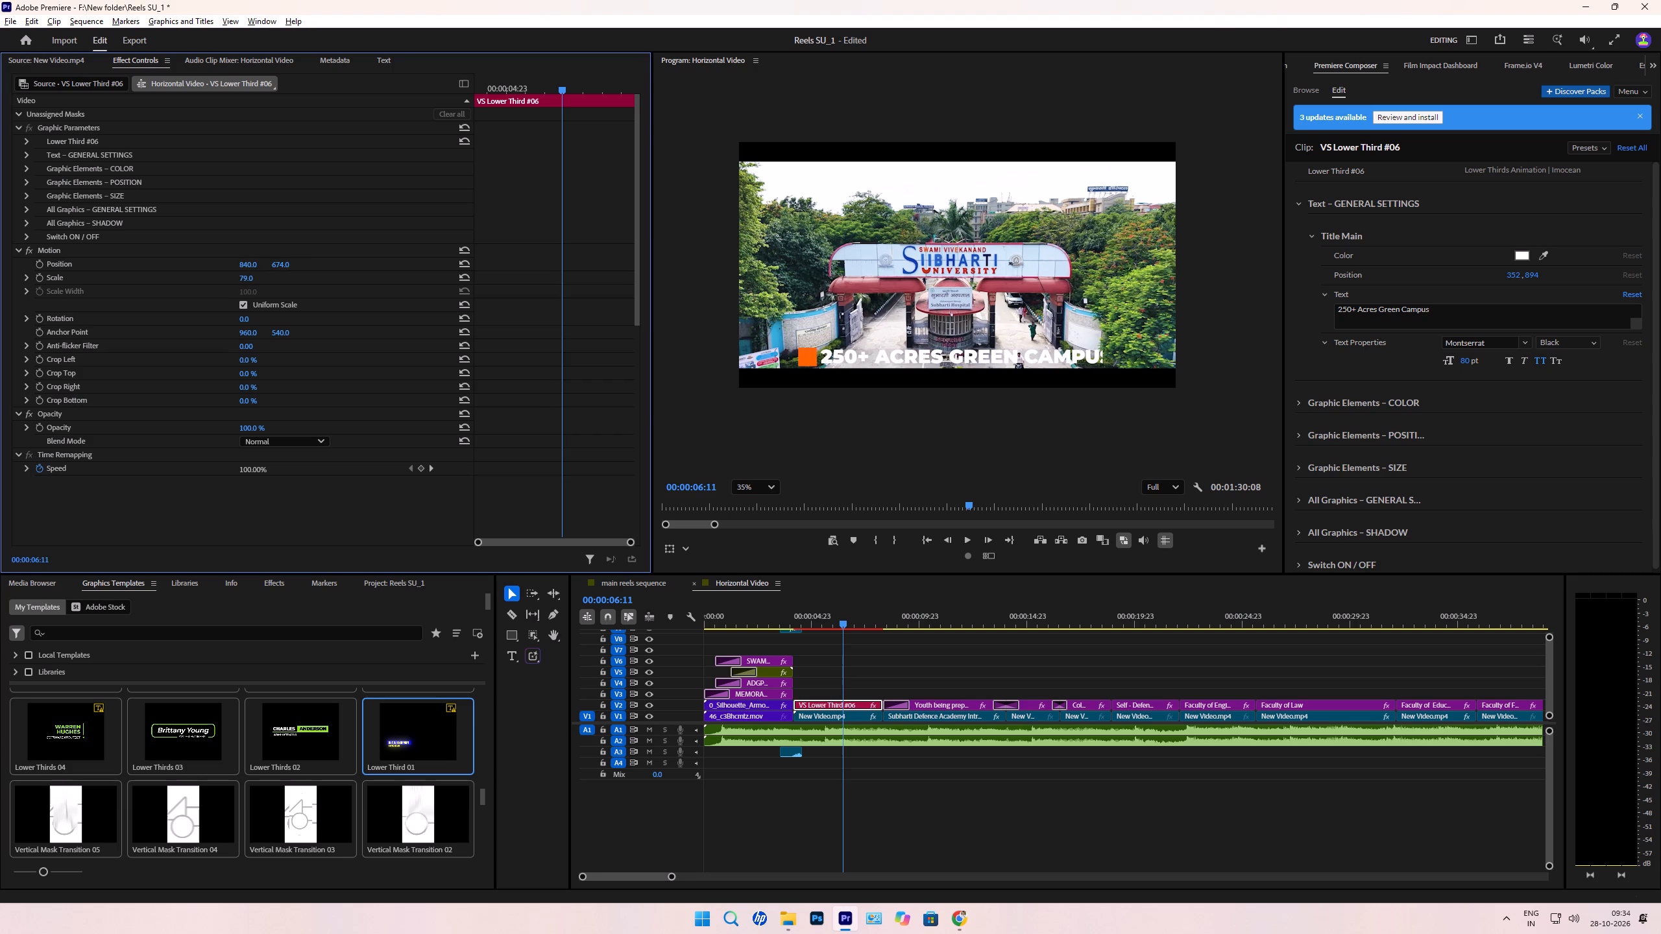
pyautogui.moveTo(176, 276); pyautogui.dragTo(32, 275)
pyautogui.press('Up')
pyautogui.press('space')
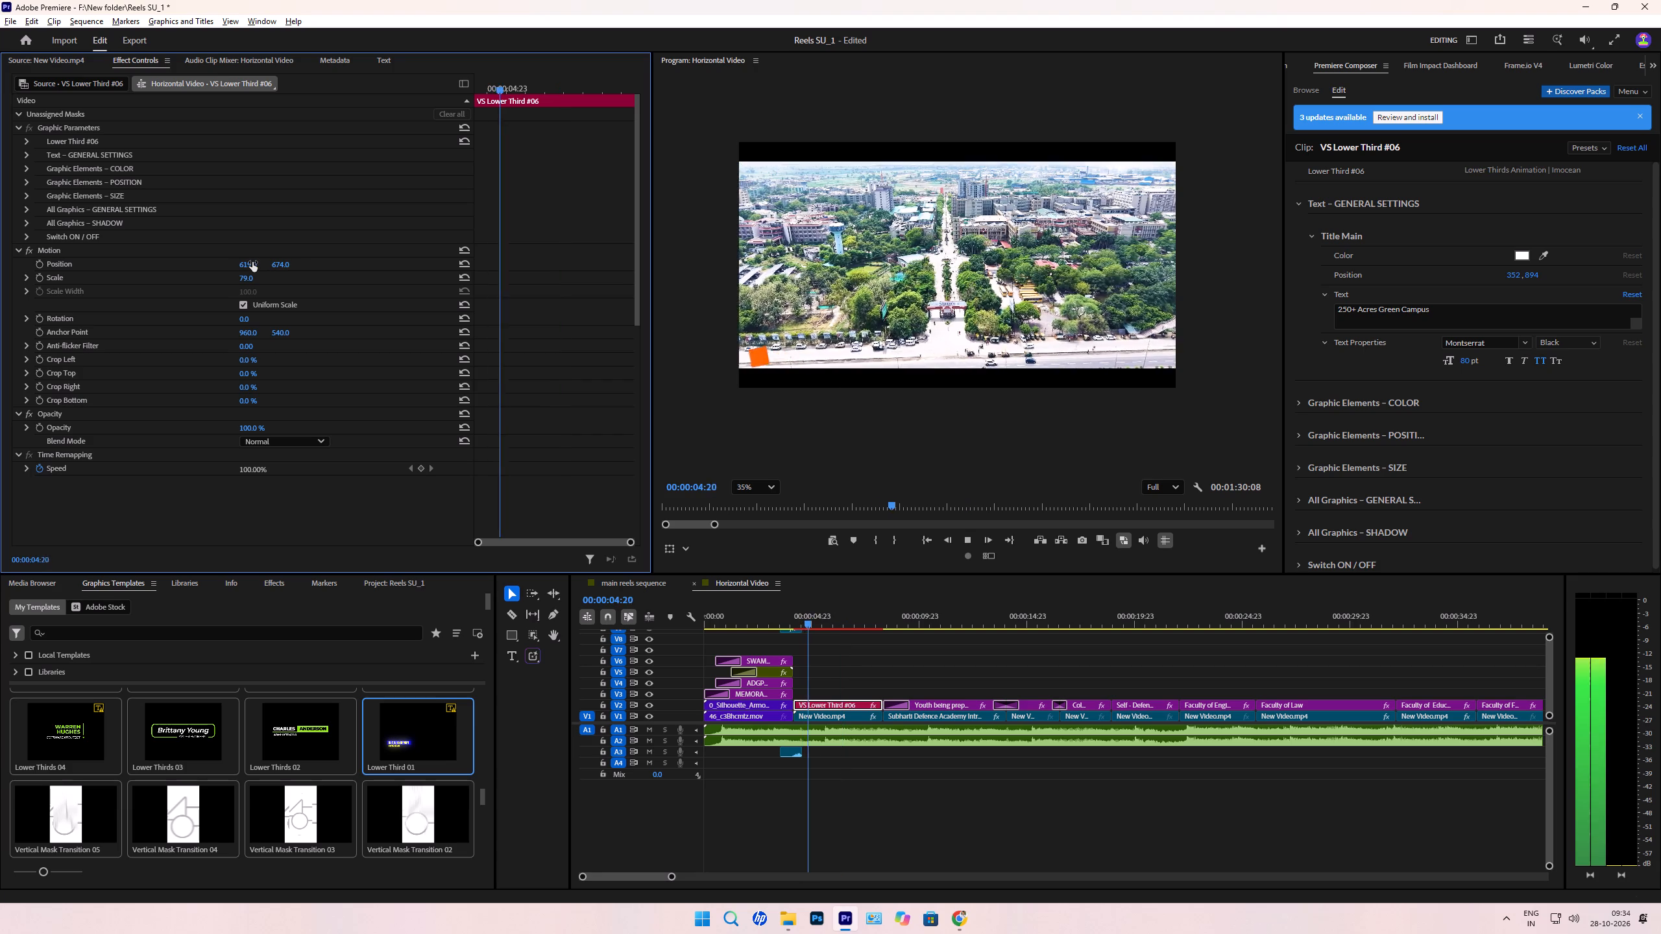
pyautogui.press('space')
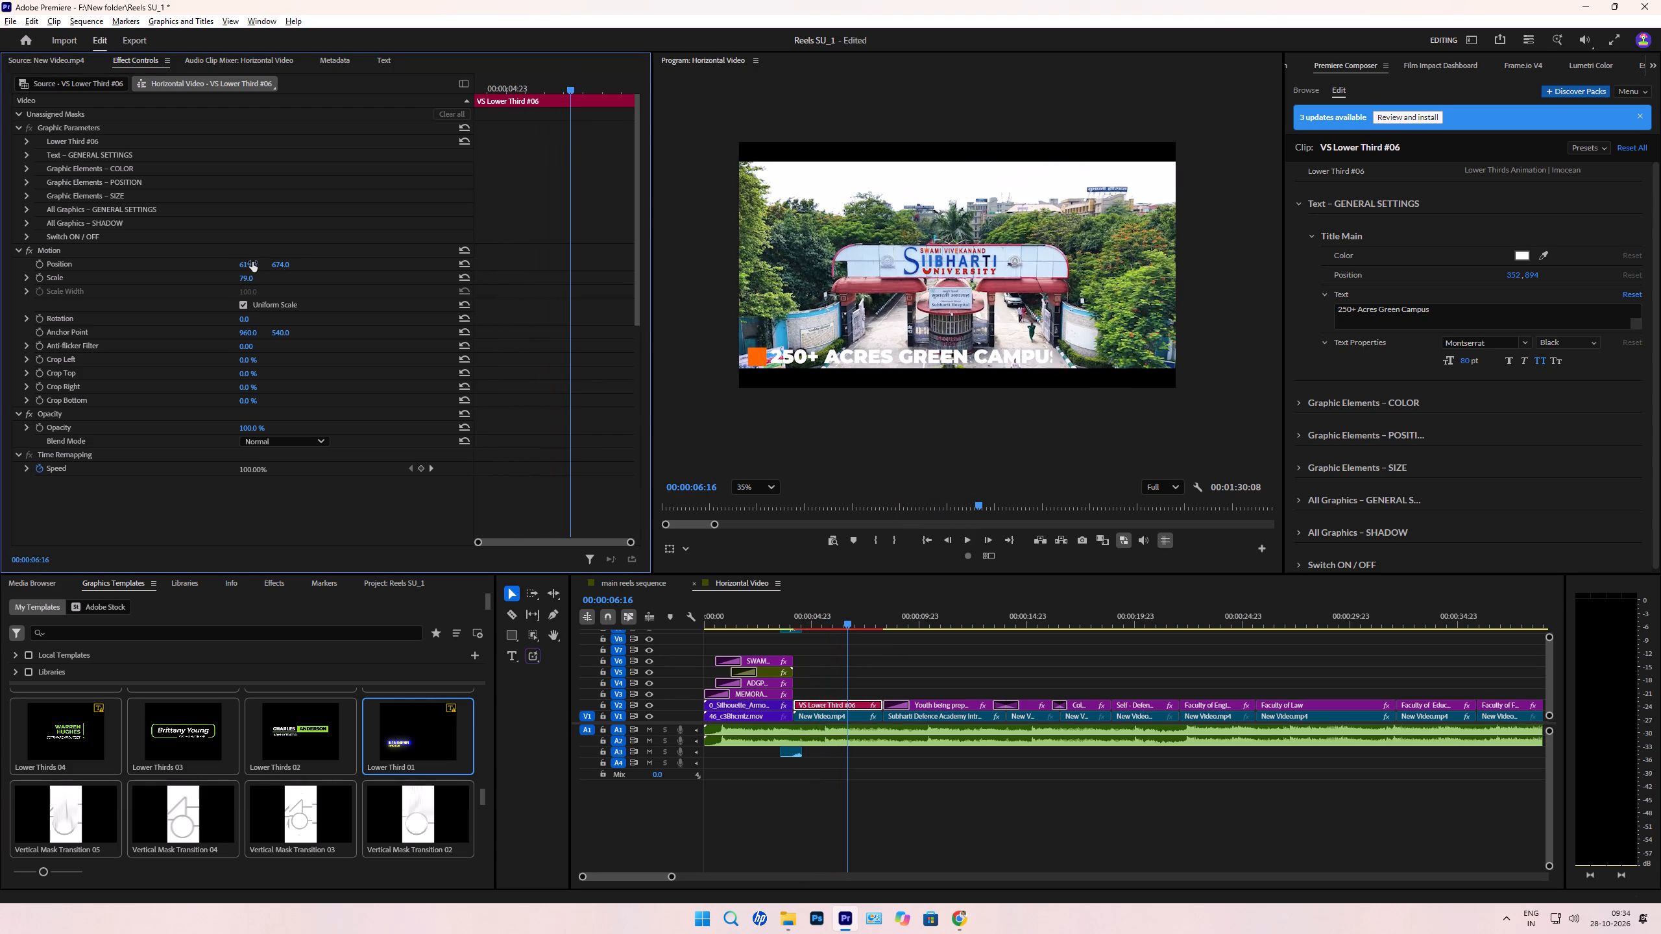
# Reduce the lower third's main title font size to 77 pt so the whole text fits.
pyautogui.scroll(-3, 1646, 407)
pyautogui.click(1308, 532)
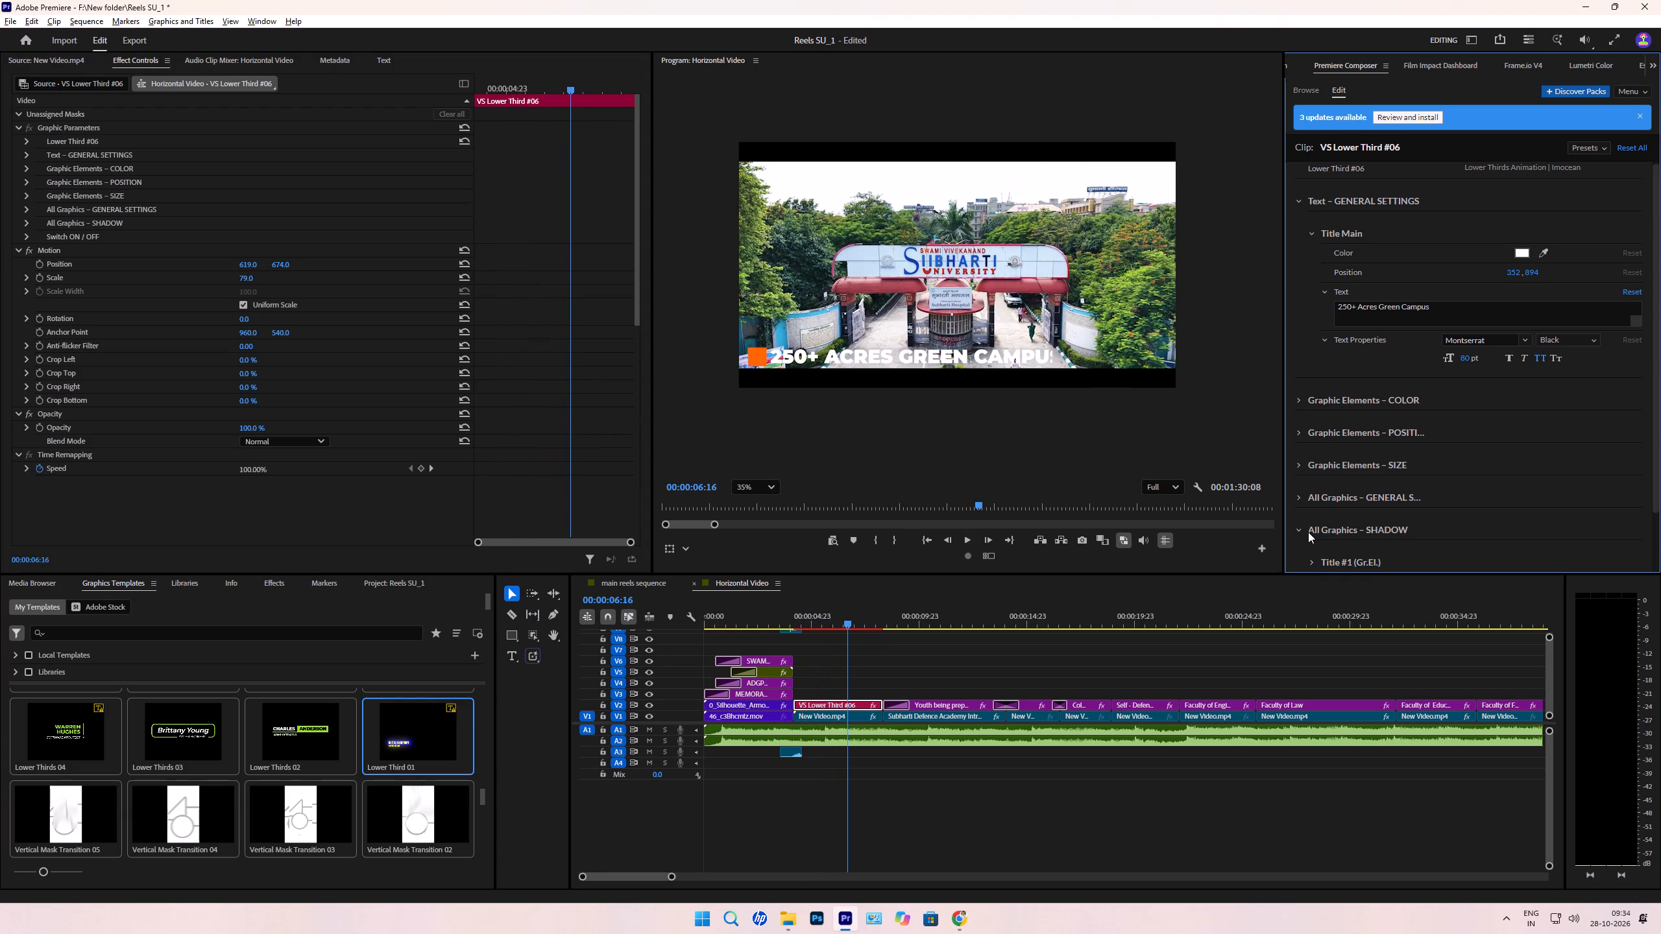
pyautogui.scroll(-3, 1309, 503)
pyautogui.click(1460, 290)
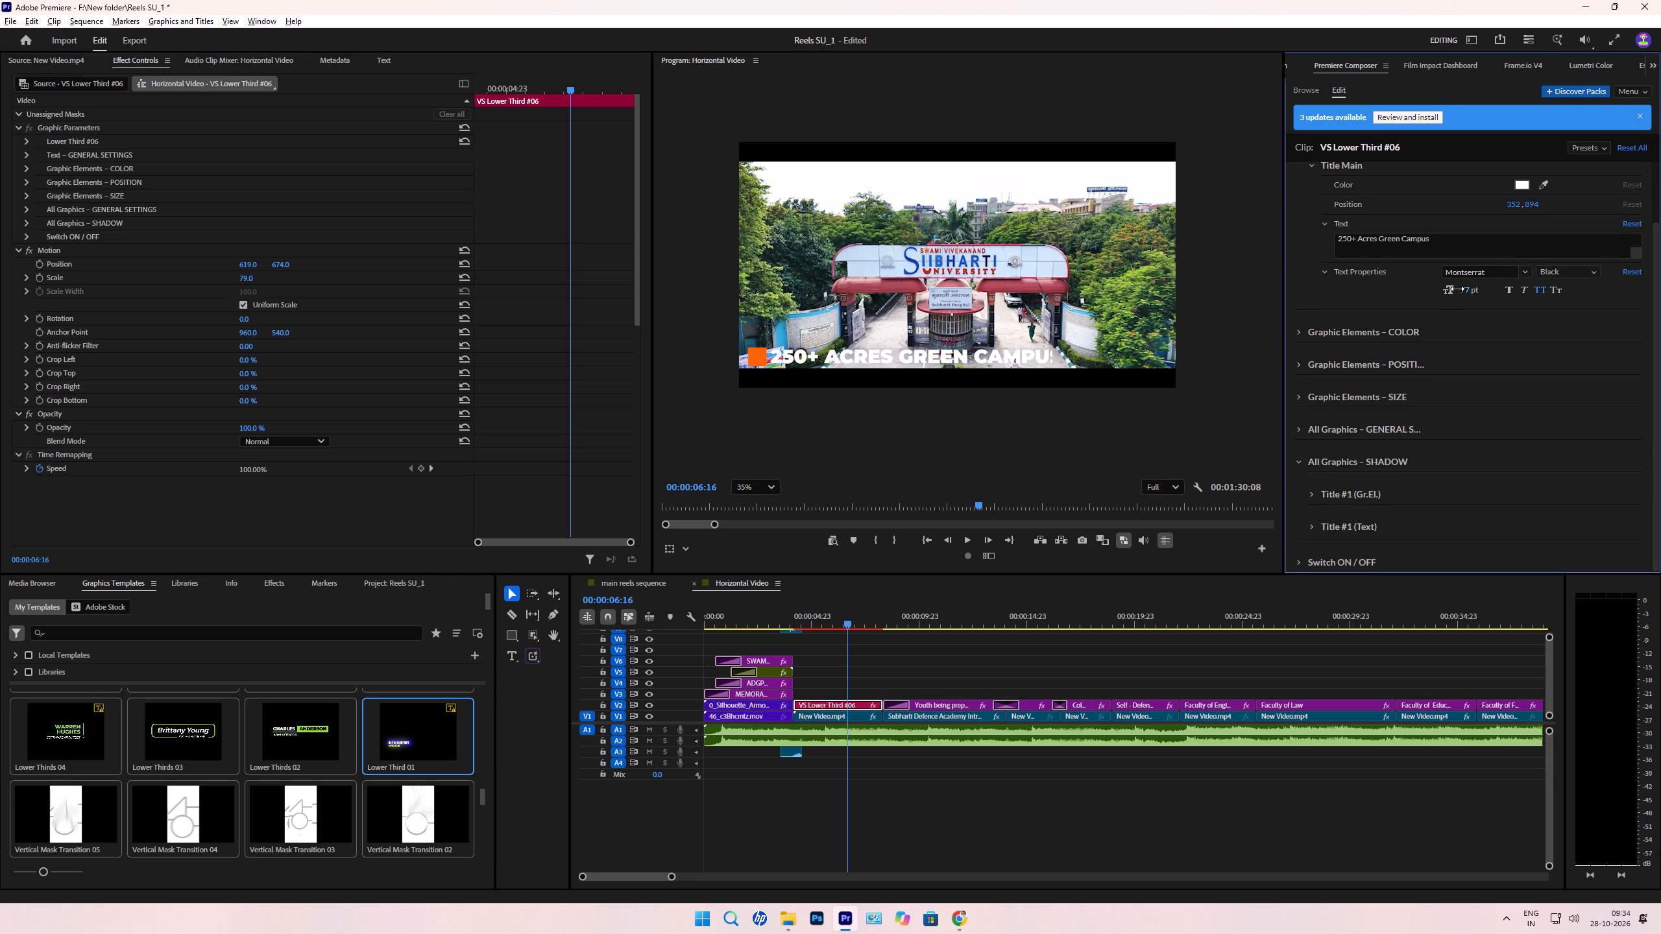
# Give the lower third's graphic element, Title #1 (Gr.EL), a shadow with opacity 100 and distance 22.
pyautogui.scroll(-3, 1326, 490)
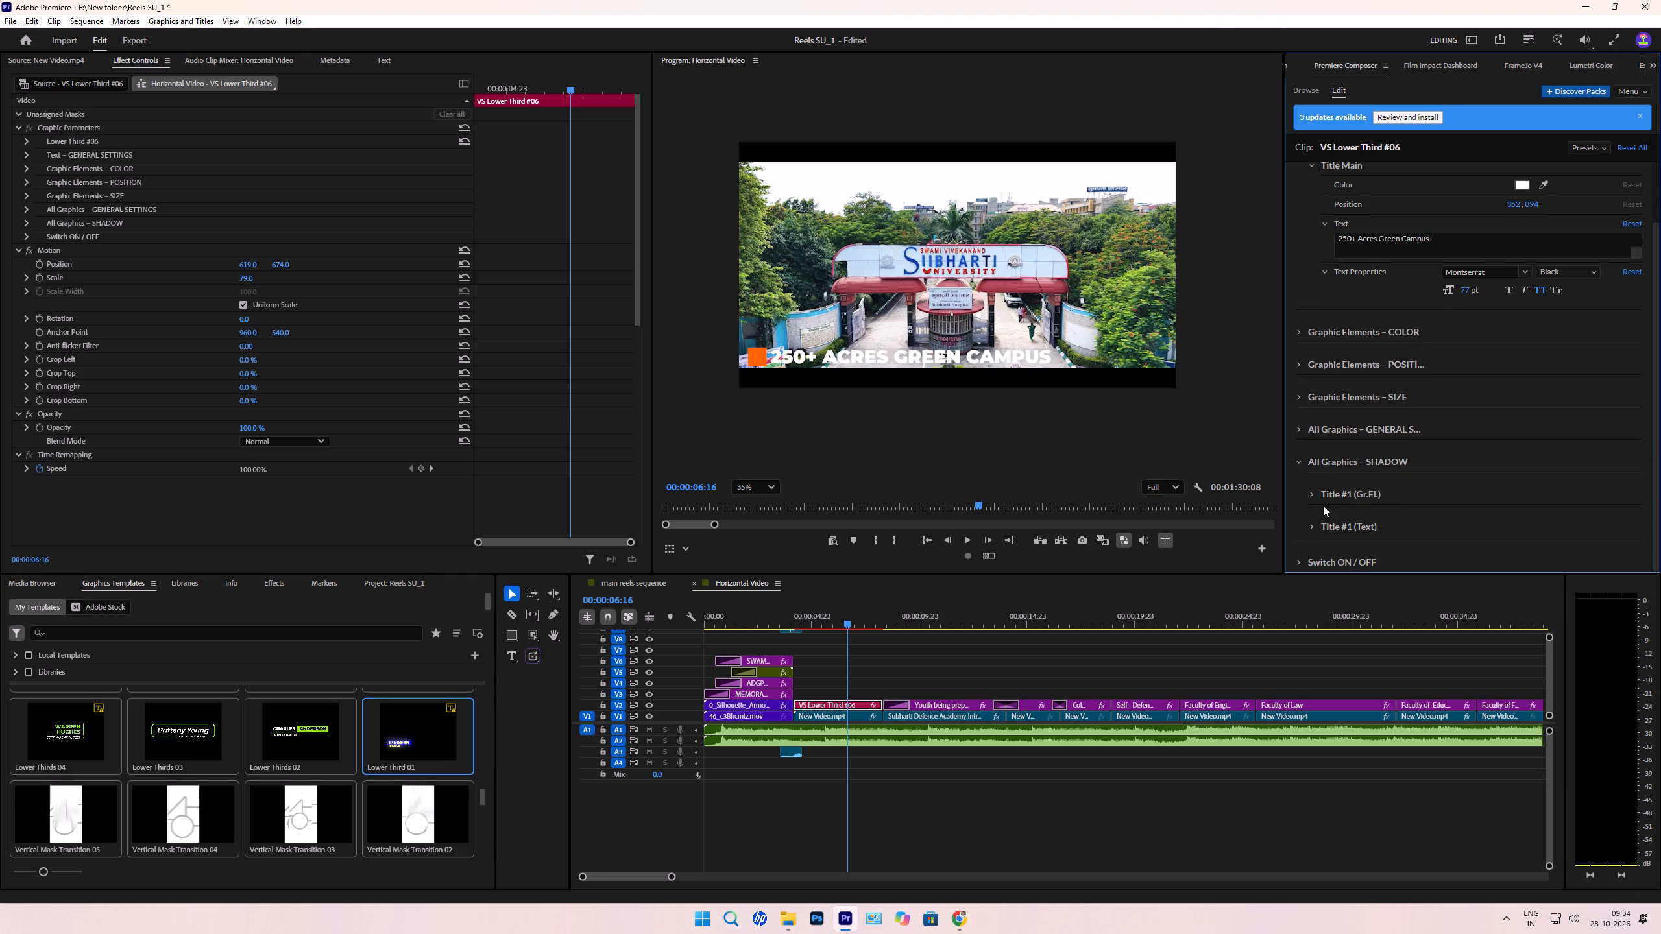
pyautogui.click(1321, 497)
pyautogui.scroll(-1, 1322, 496)
pyautogui.scroll(1, 1322, 496)
pyautogui.scroll(-1, 1322, 496)
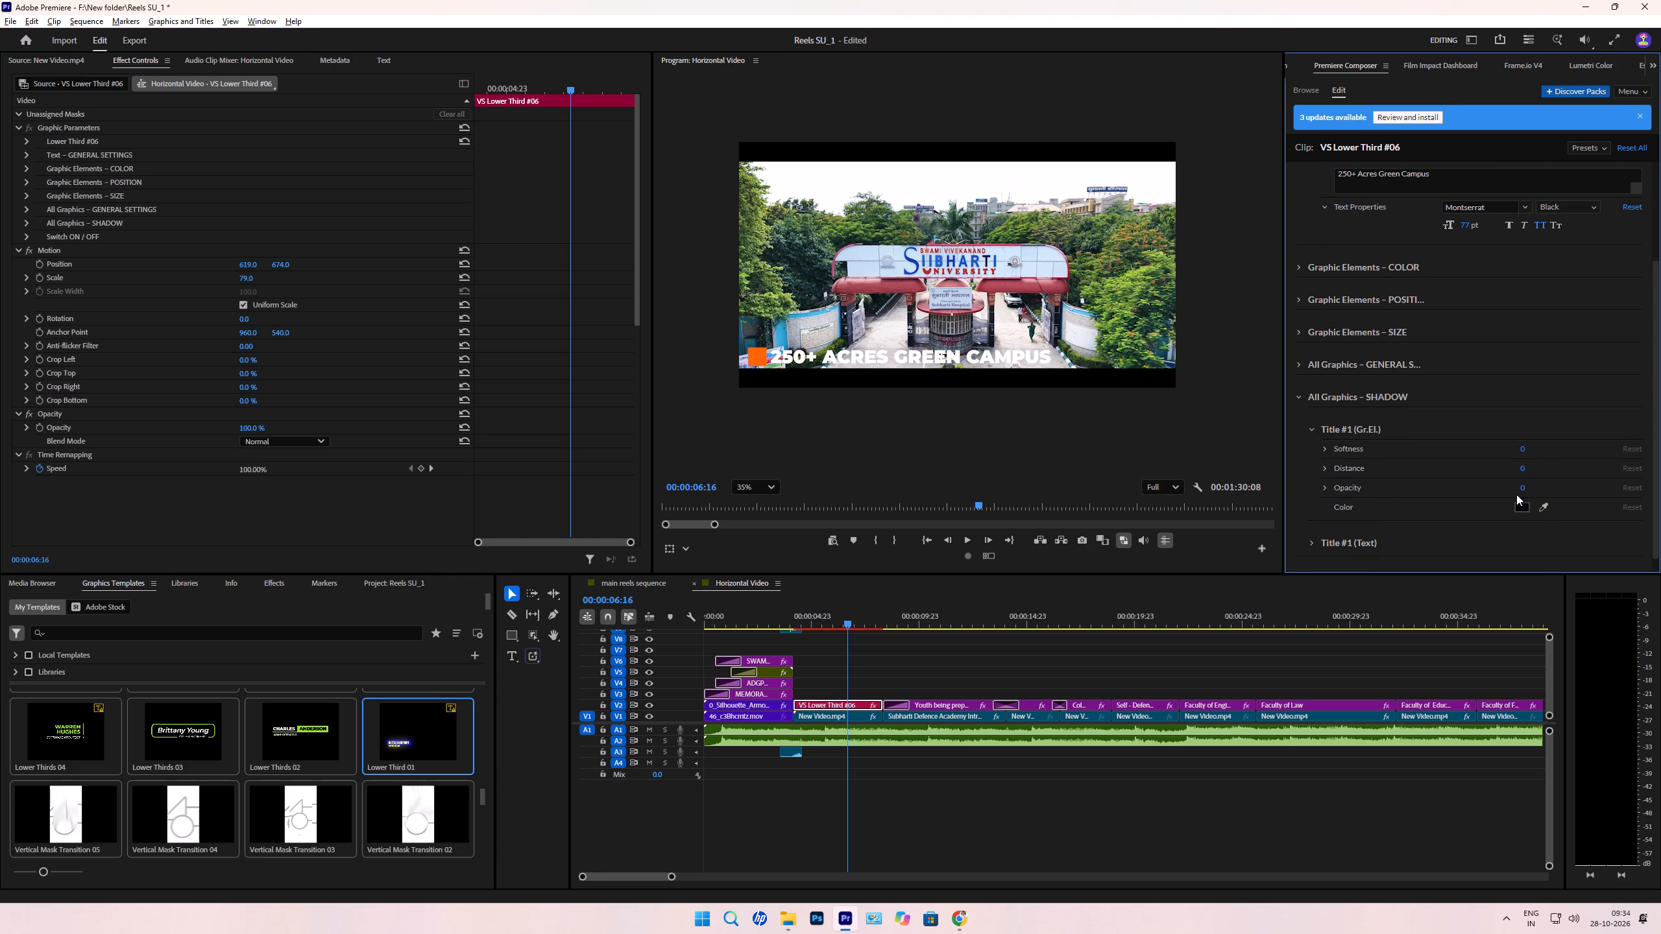
pyautogui.click(1525, 488)
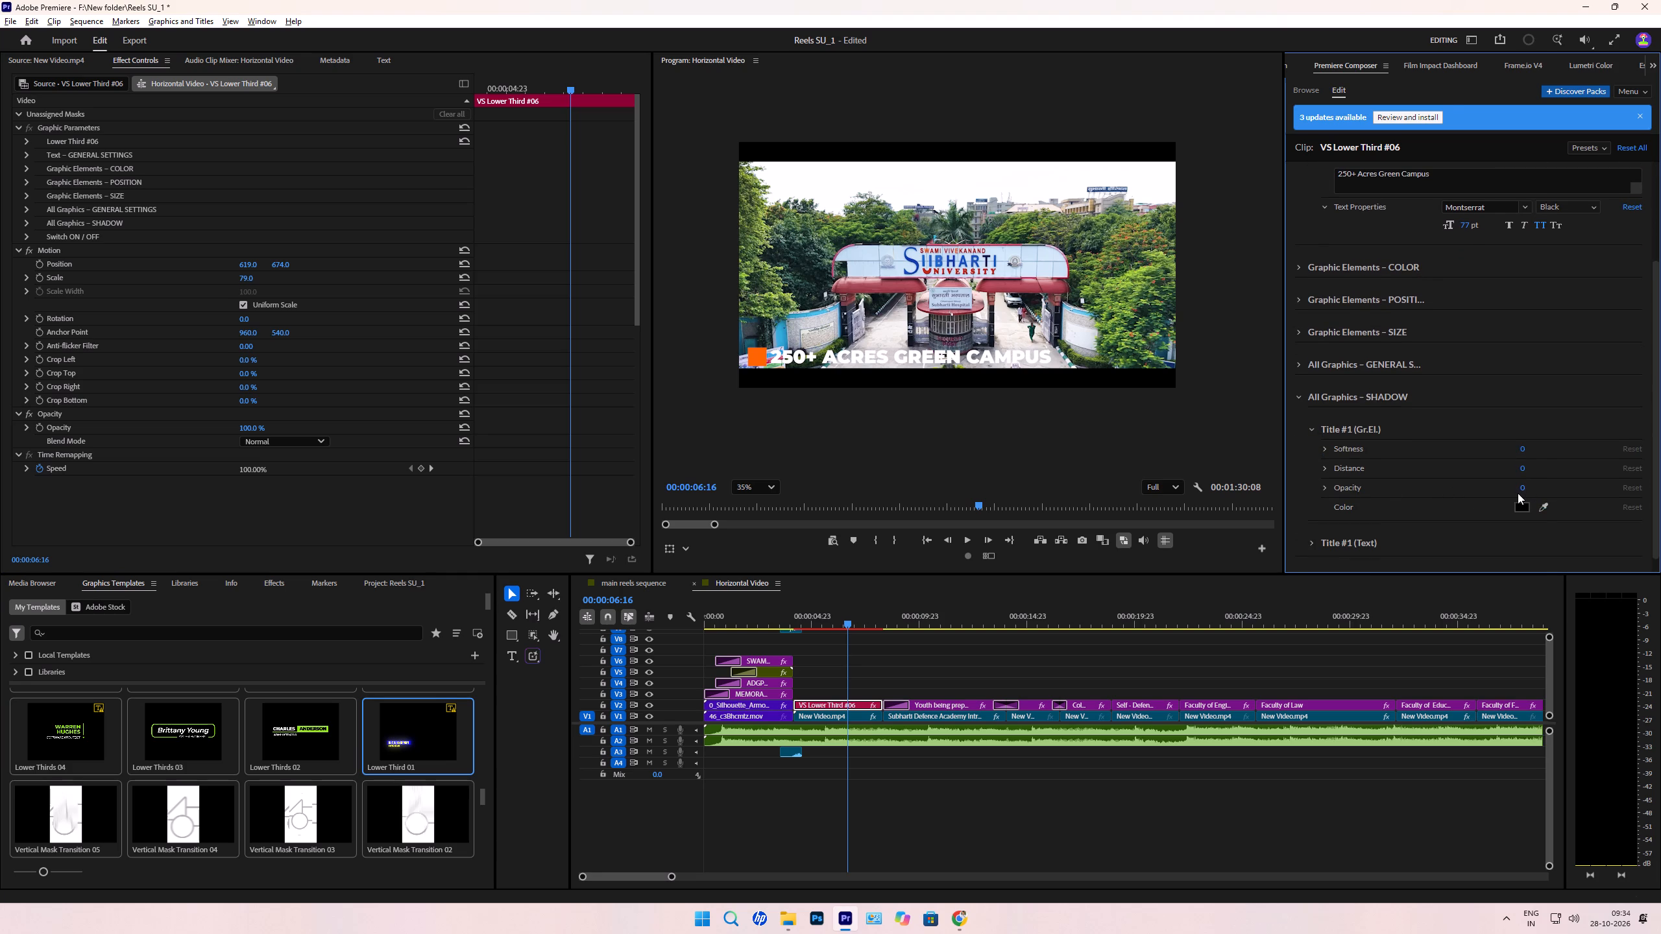
pyautogui.click(1526, 487)
pyautogui.moveTo(1523, 488); pyautogui.dragTo(1612, 492)
pyautogui.moveTo(1612, 492); pyautogui.dragTo(1660, 493)
pyautogui.moveTo(1522, 474); pyautogui.dragTo(1536, 473)
# Give the lower third's main text, Title #1 (Text), a shadow with opacity 100 and softness 100.
pyautogui.scroll(-2, 1316, 439)
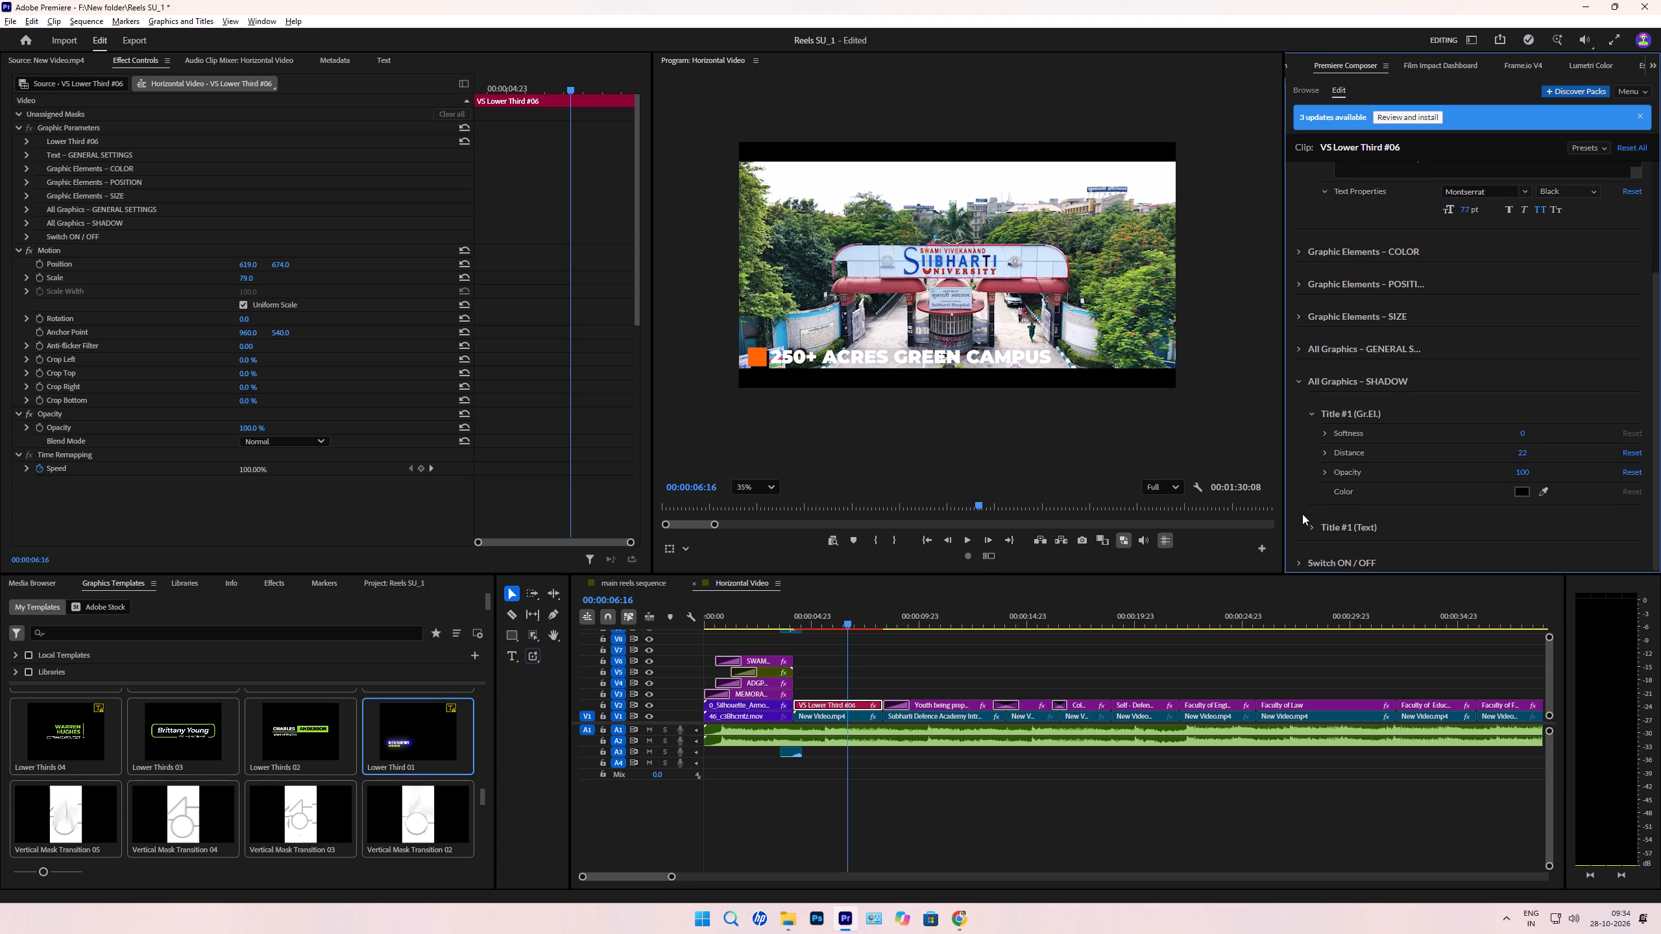
pyautogui.click(1307, 523)
pyautogui.scroll(-4, 1307, 513)
pyautogui.moveTo(1523, 505); pyautogui.dragTo(1660, 516)
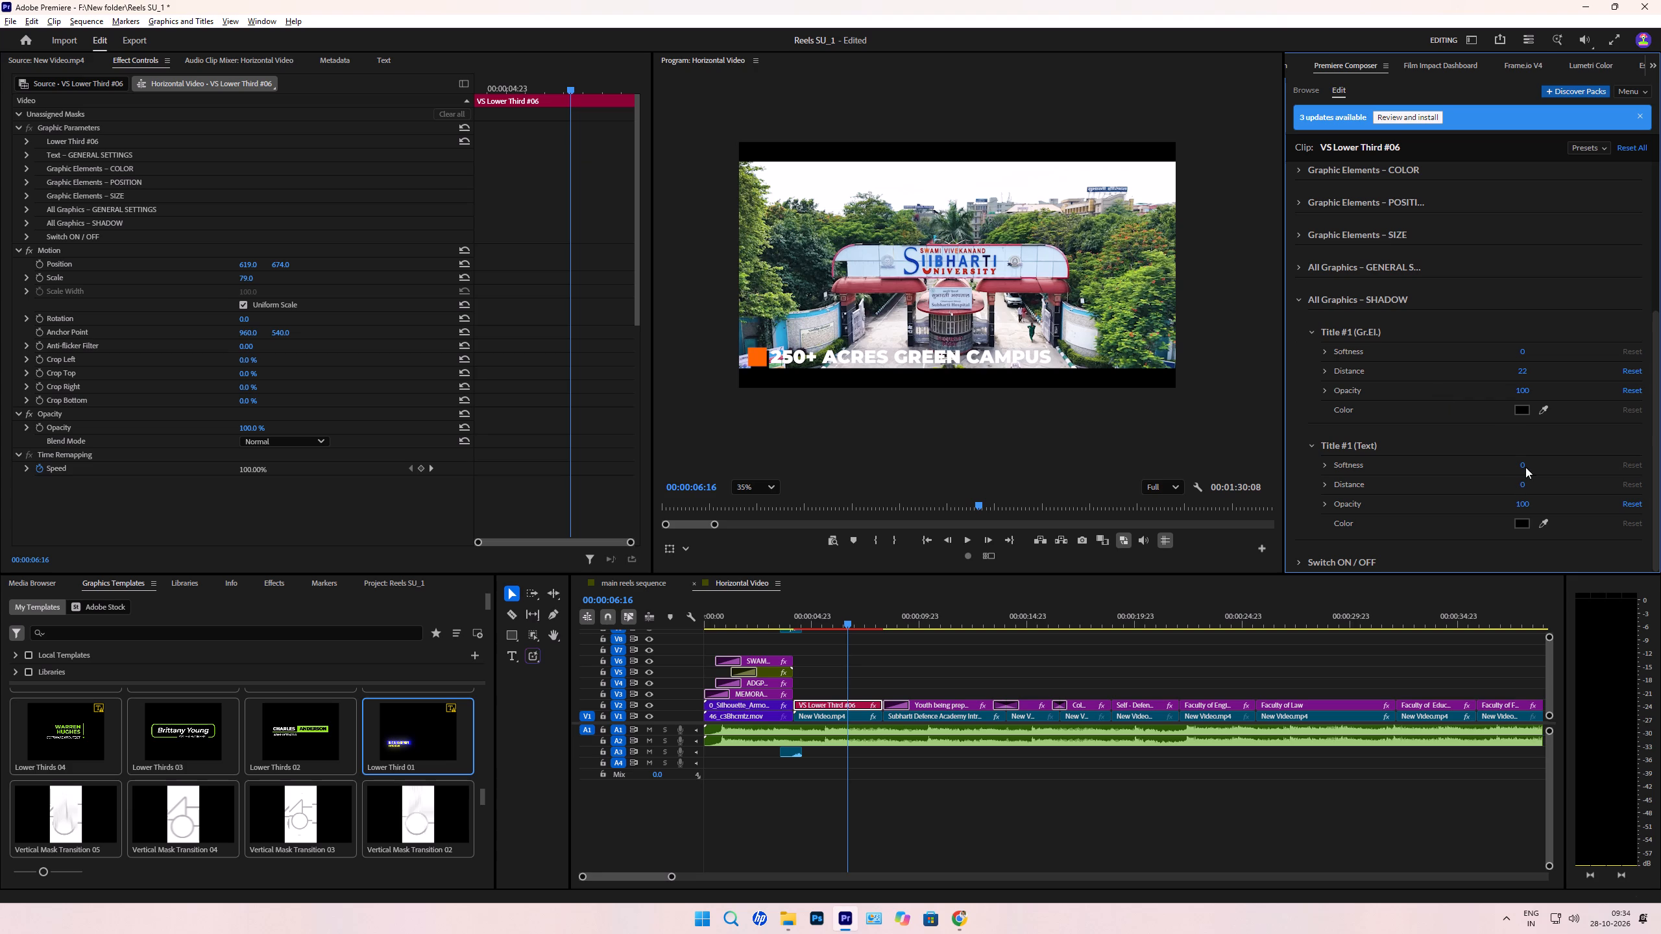
pyautogui.click(1525, 467)
pyautogui.moveTo(1523, 463); pyautogui.dragTo(1458, 487)
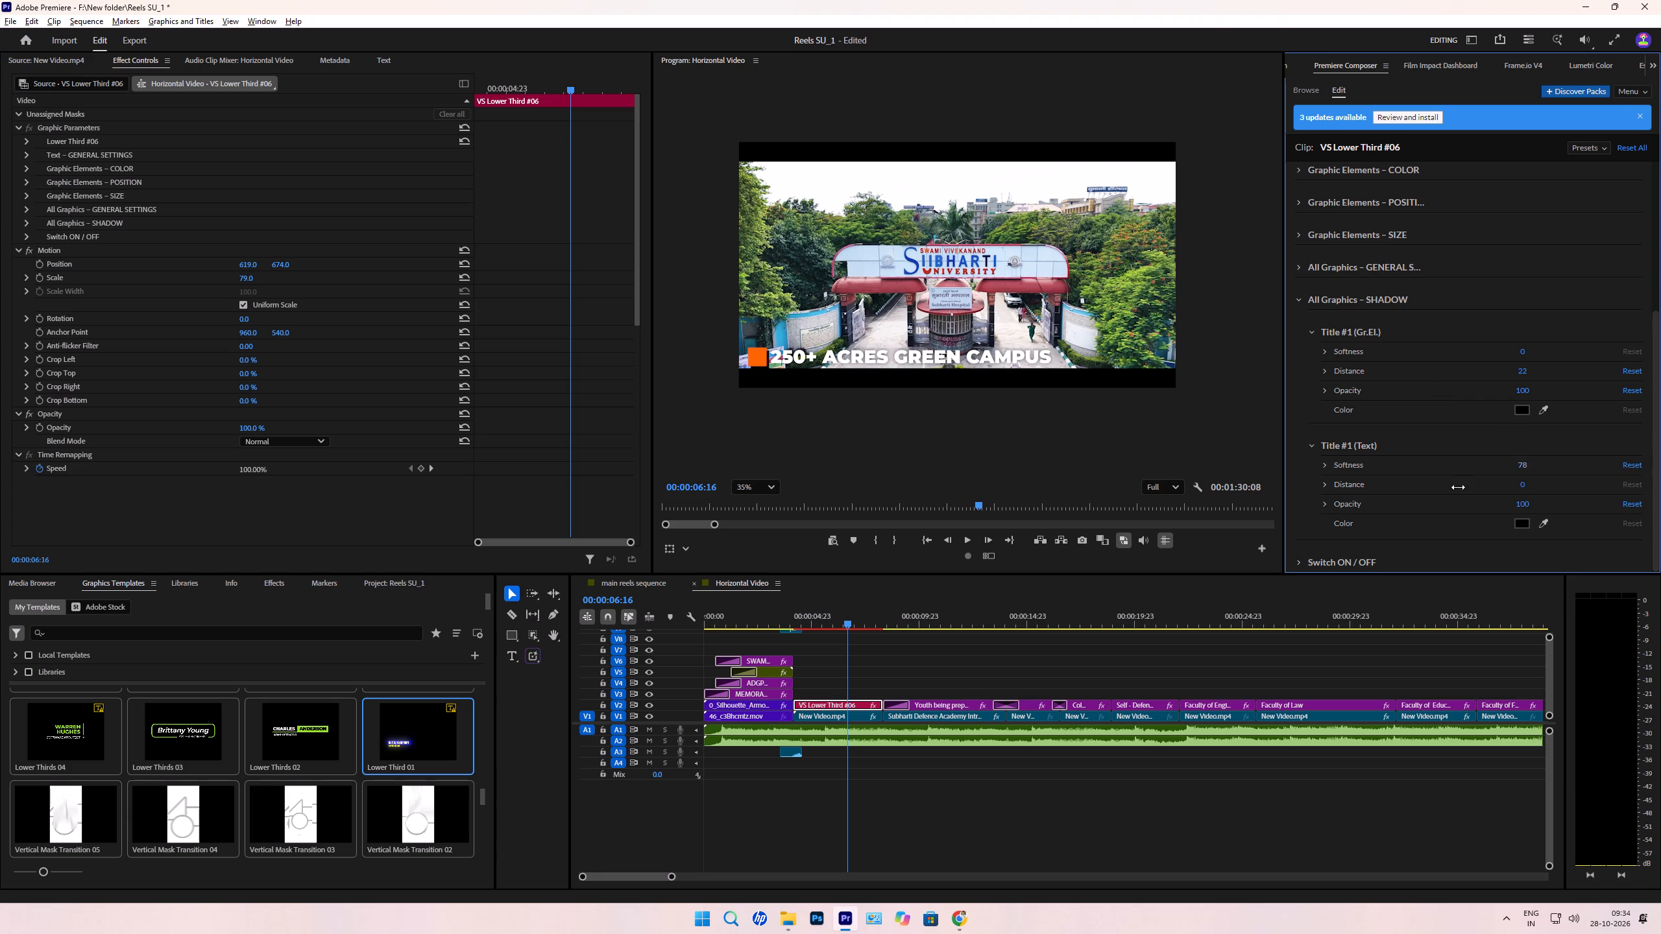
pyautogui.moveTo(1458, 487); pyautogui.dragTo(1660, 479)
# Raise the shadow softness of the lower third's graphic element, Title #1 (Gr.EL).
pyautogui.moveTo(1525, 353); pyautogui.dragTo(1529, 353)
pyautogui.moveTo(1529, 353); pyautogui.dragTo(1579, 366)
pyautogui.moveTo(1525, 354); pyautogui.dragTo(1544, 365)
pyautogui.moveTo(1544, 365); pyautogui.dragTo(1654, 387)
# Play back the "250+ Acres Green Campus" lower third from the start of its clip to check its animation and shadow.
pyautogui.press('Up')
pyautogui.doubleClick(904, 652)
pyautogui.press('Up')
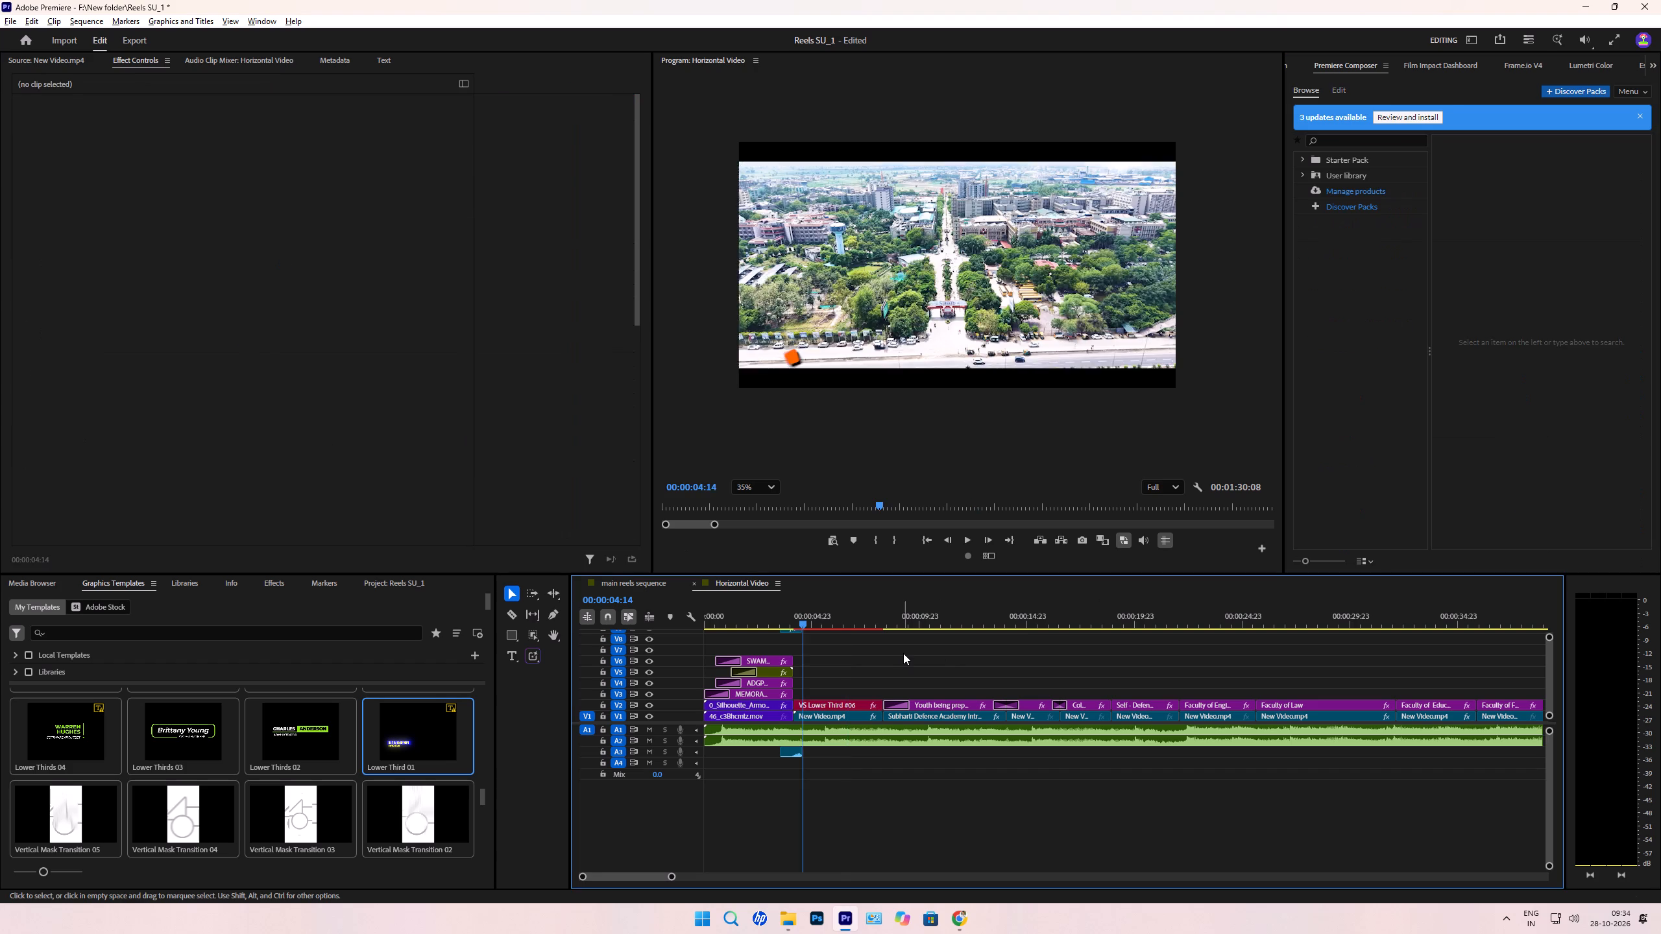
pyautogui.press('space')
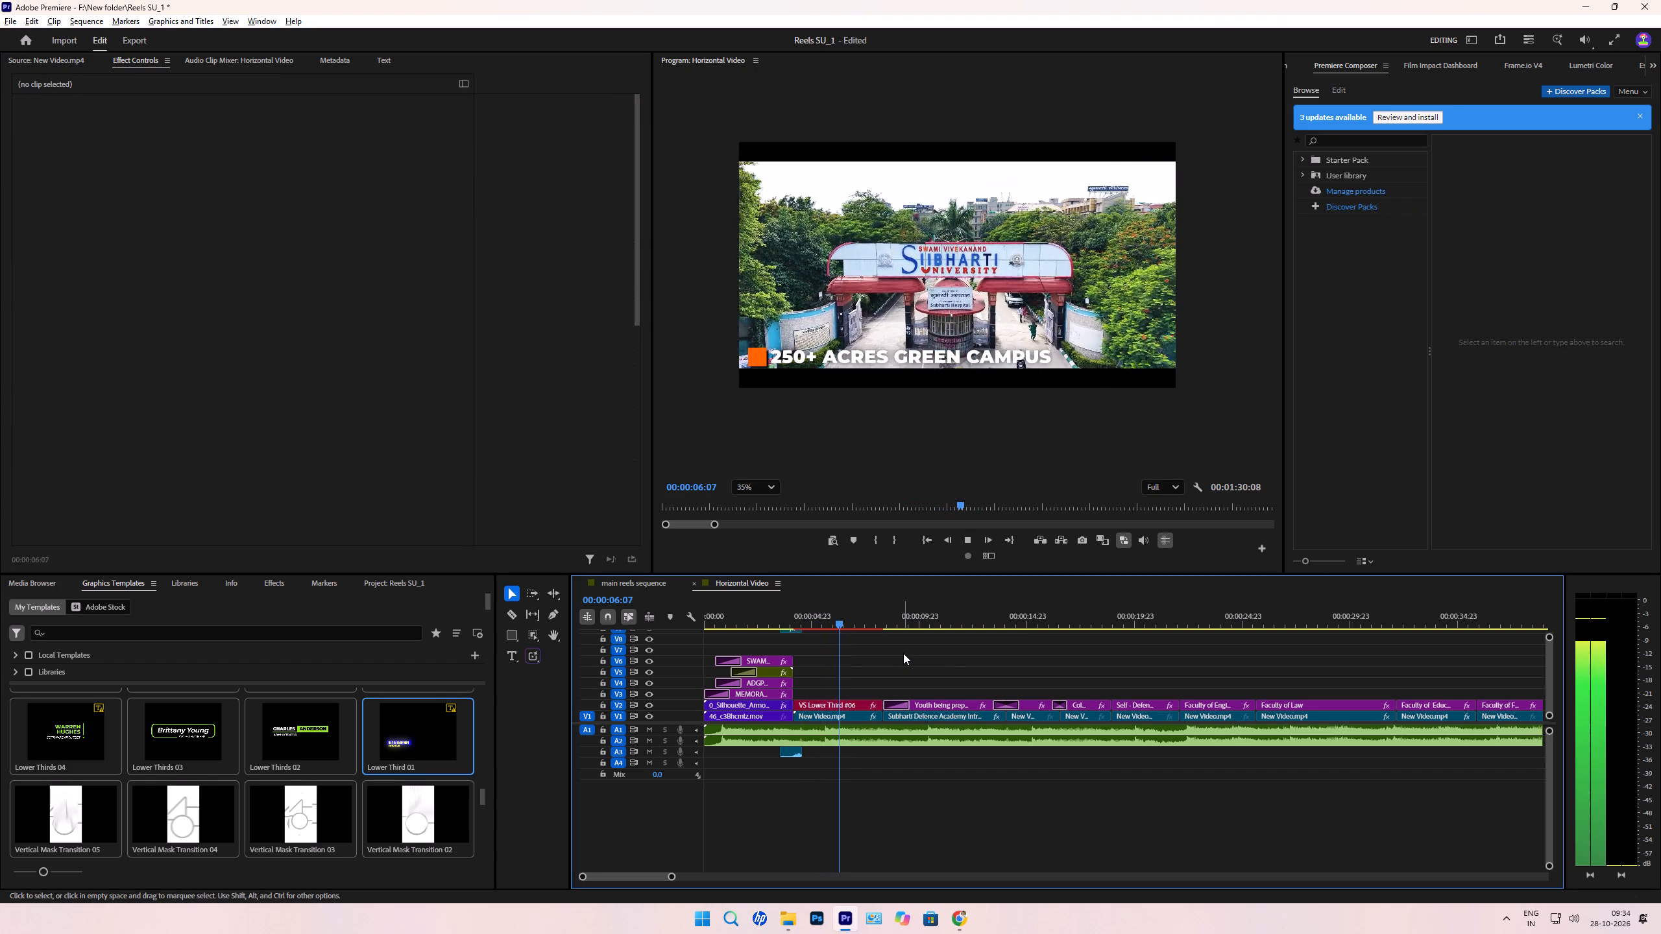
pyautogui.press('space')
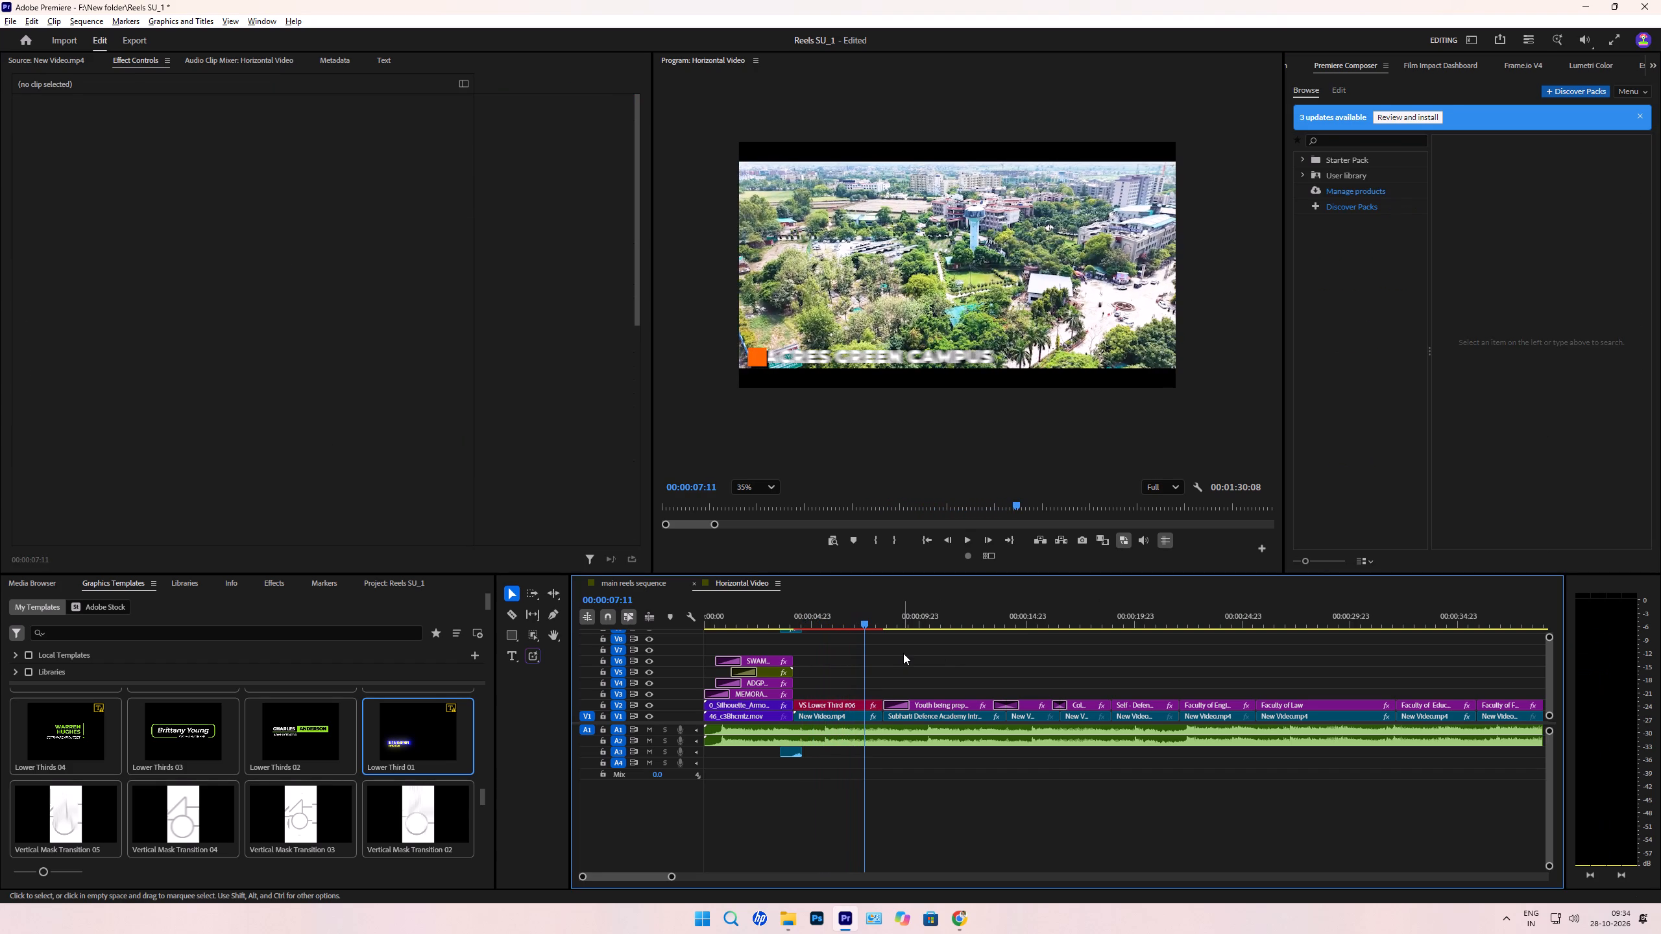
pyautogui.press('space')
pyautogui.press('space')
pyautogui.press('Up')
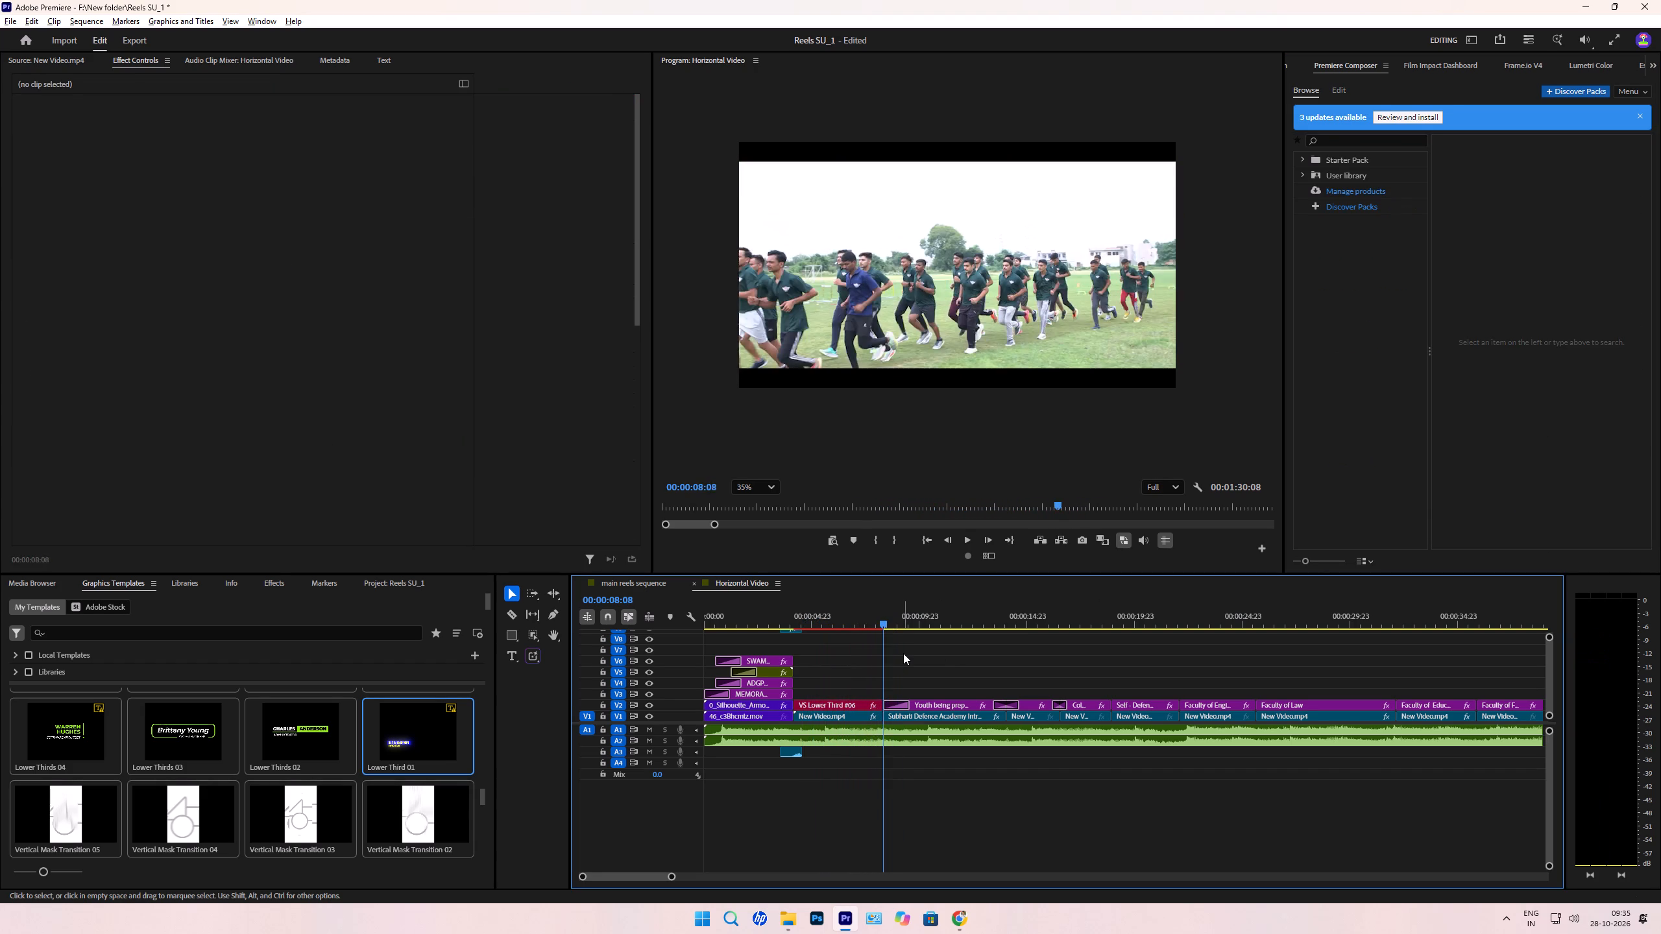
pyautogui.press('Up')
pyautogui.press('Up')
pyautogui.press('space')
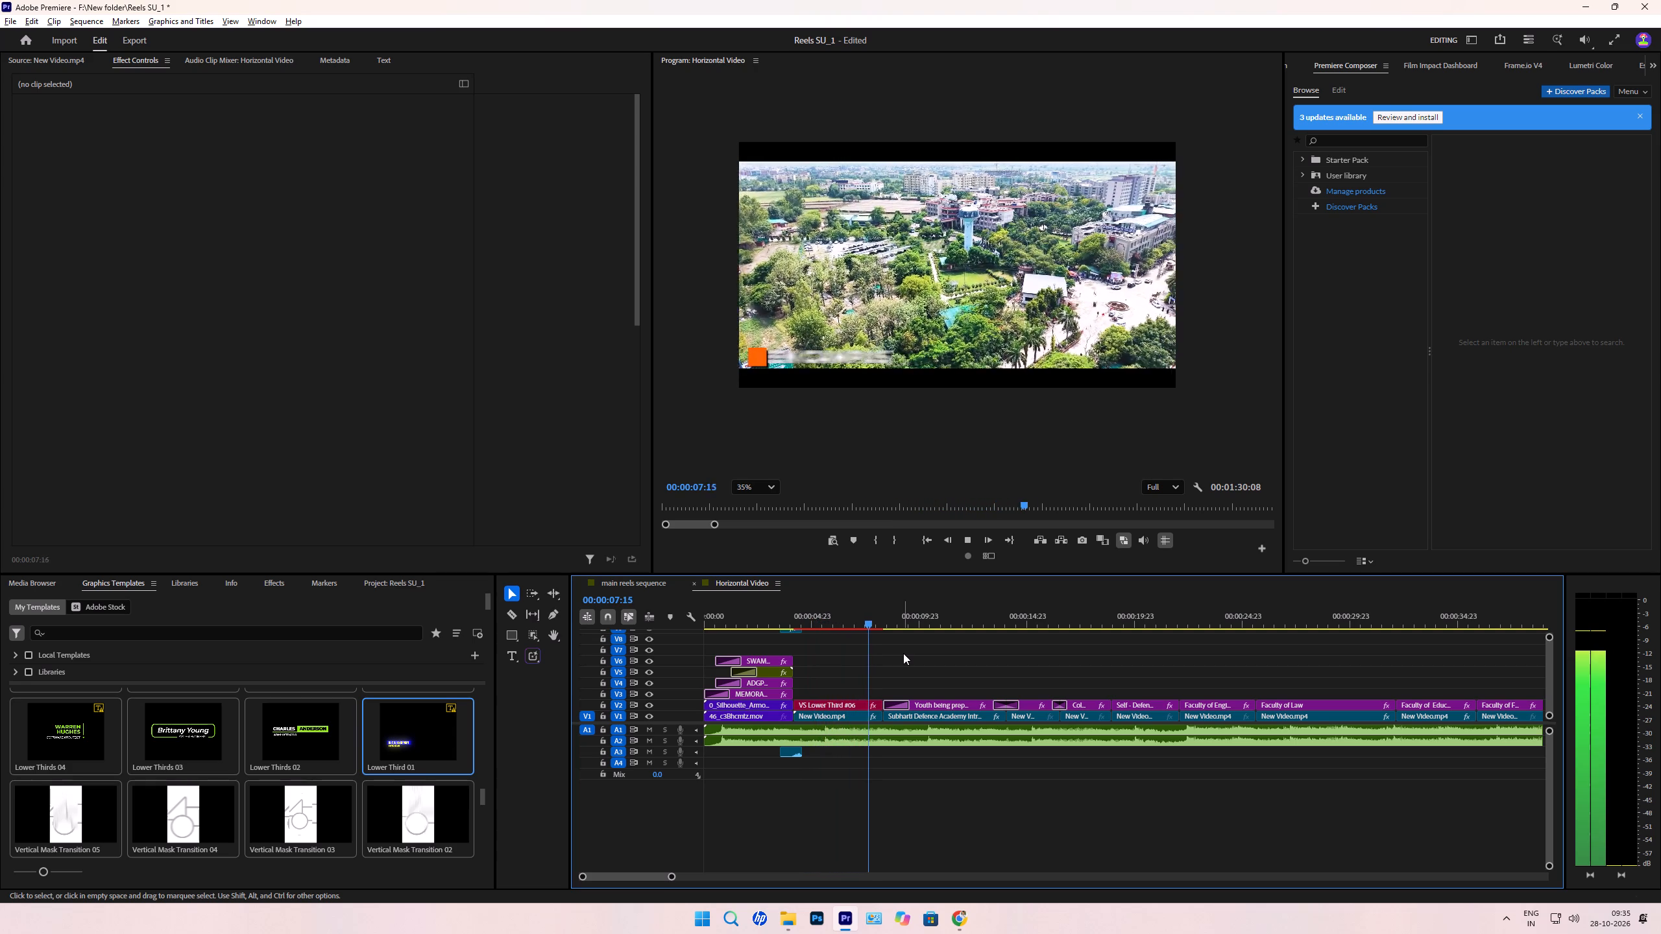
pyautogui.press('space')
# Review the captions against the footage from the Subharti Defence Academy shot through the Faculty of Law shots.
pyautogui.press('space')
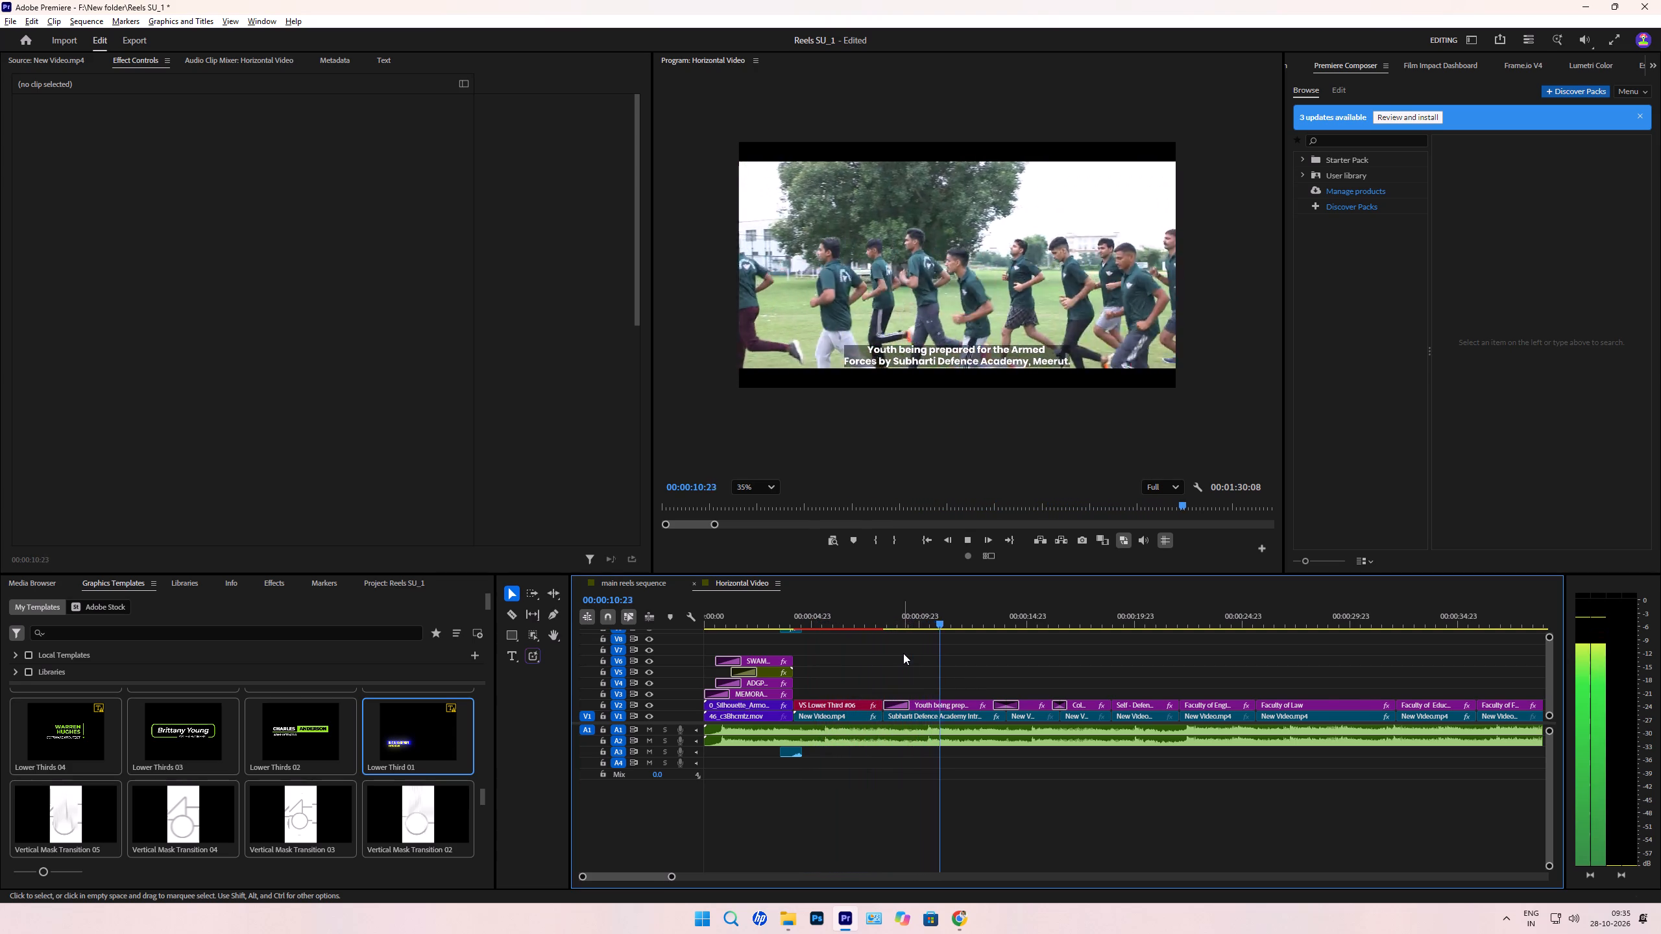
pyautogui.scroll(-3, 903, 653)
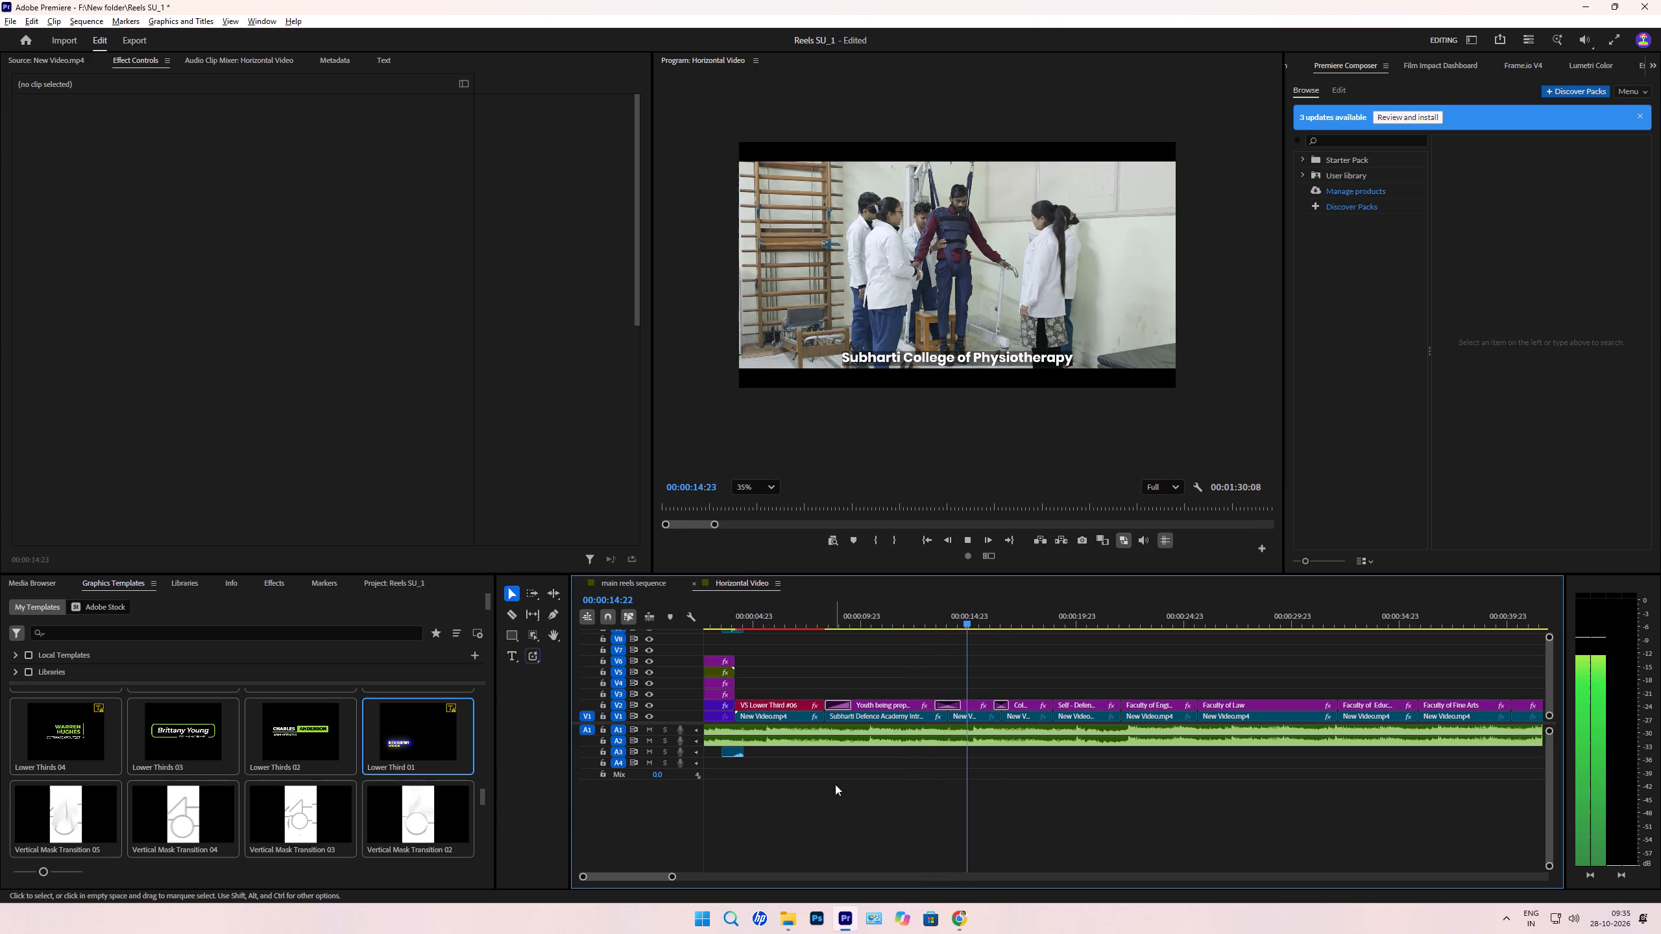
pyautogui.moveTo(670, 874); pyautogui.dragTo(802, 817)
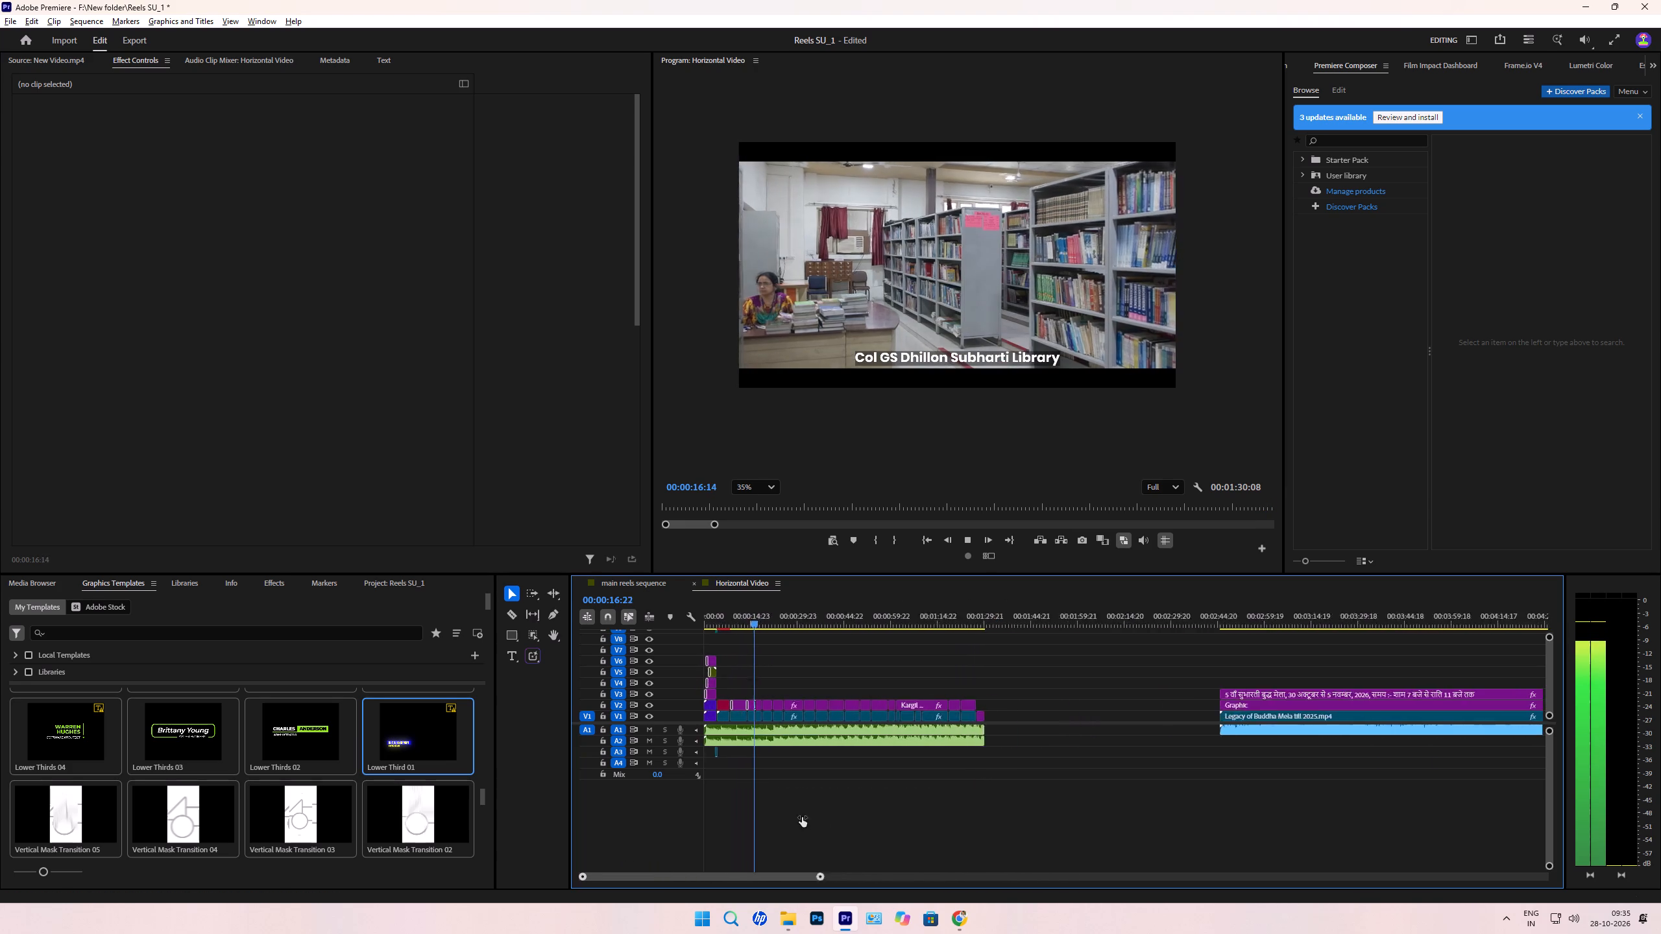
pyautogui.moveTo(802, 817); pyautogui.dragTo(714, 799)
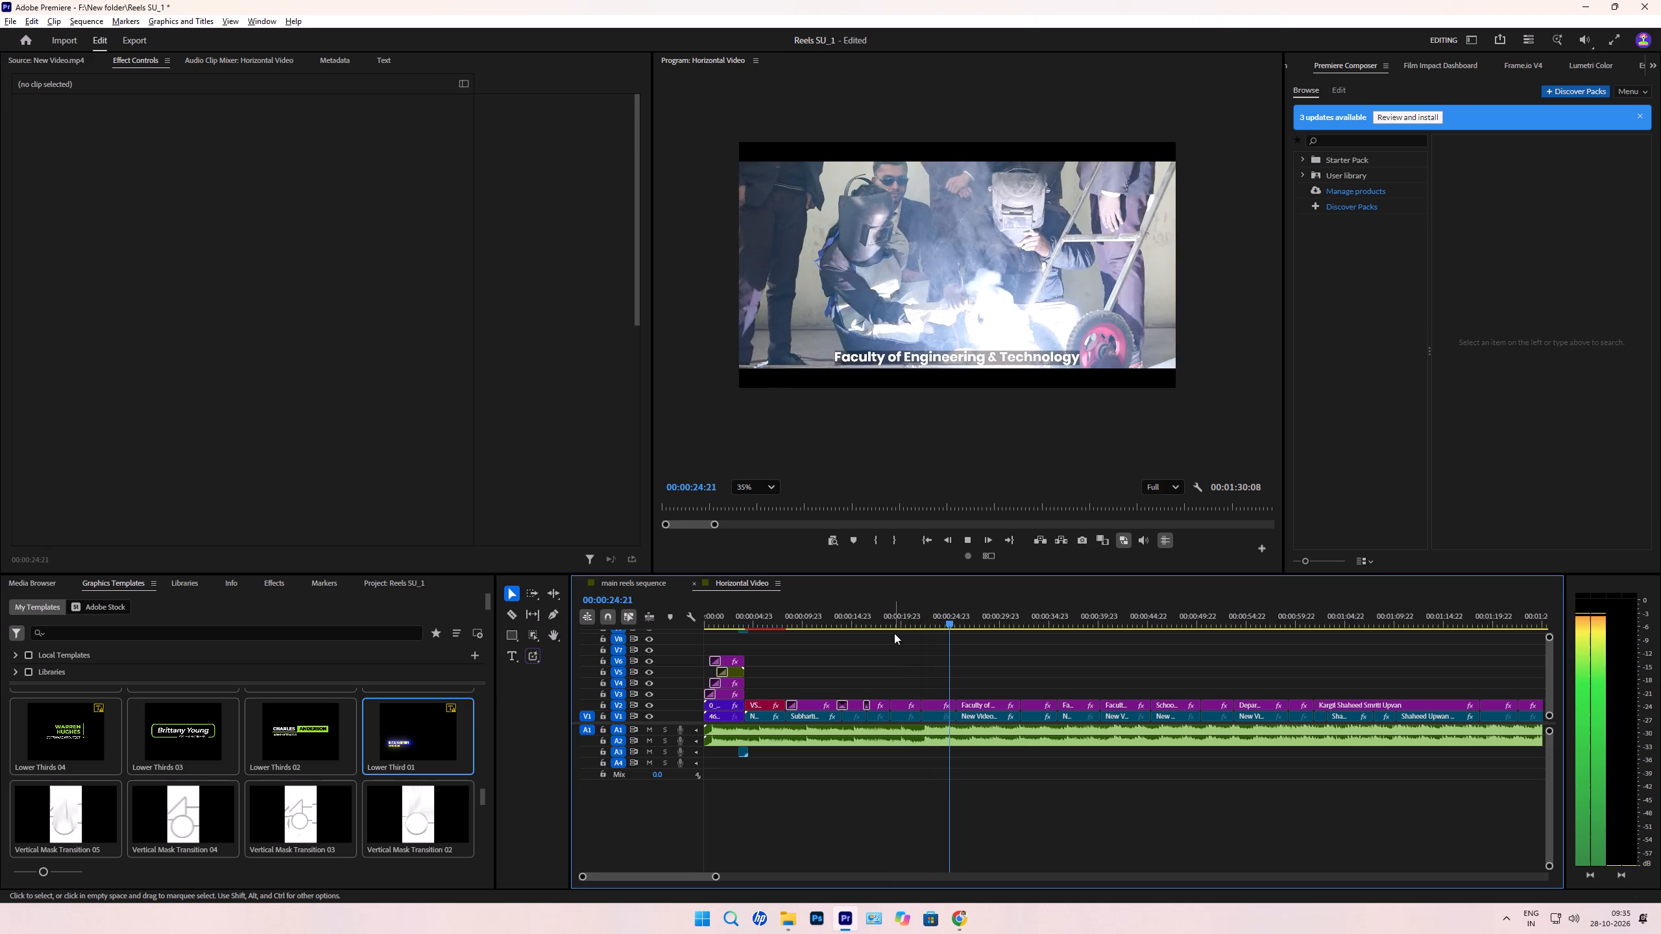
pyautogui.scroll(-4, 989, 649)
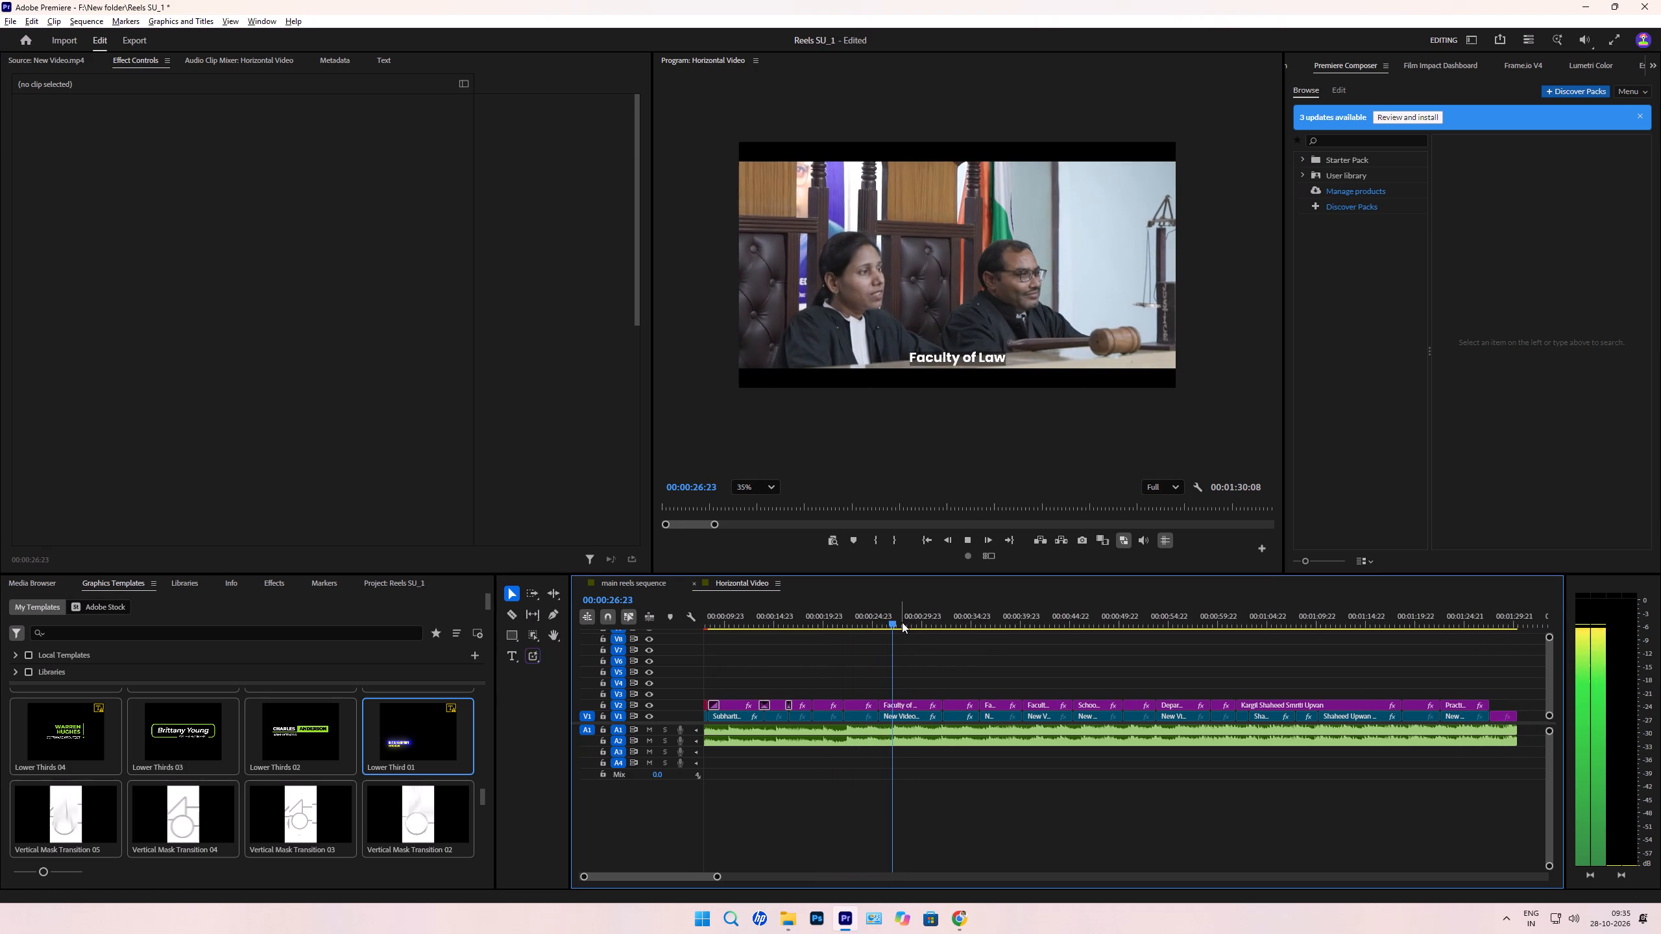
pyautogui.click(909, 613)
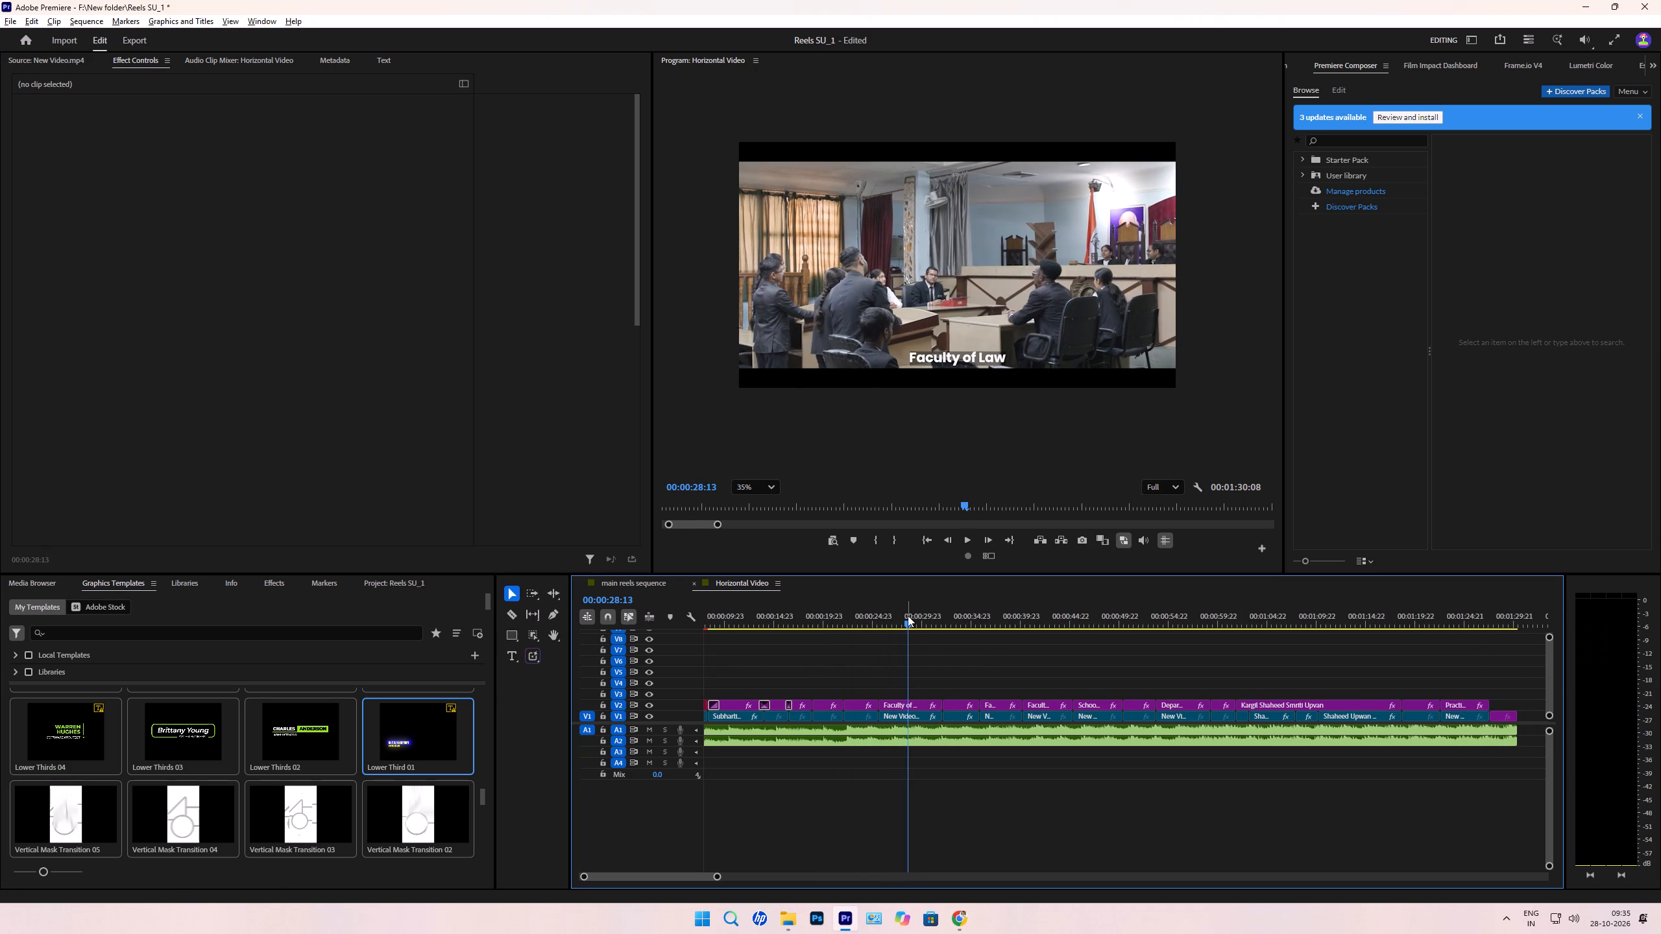
pyautogui.moveTo(908, 616); pyautogui.dragTo(902, 617)
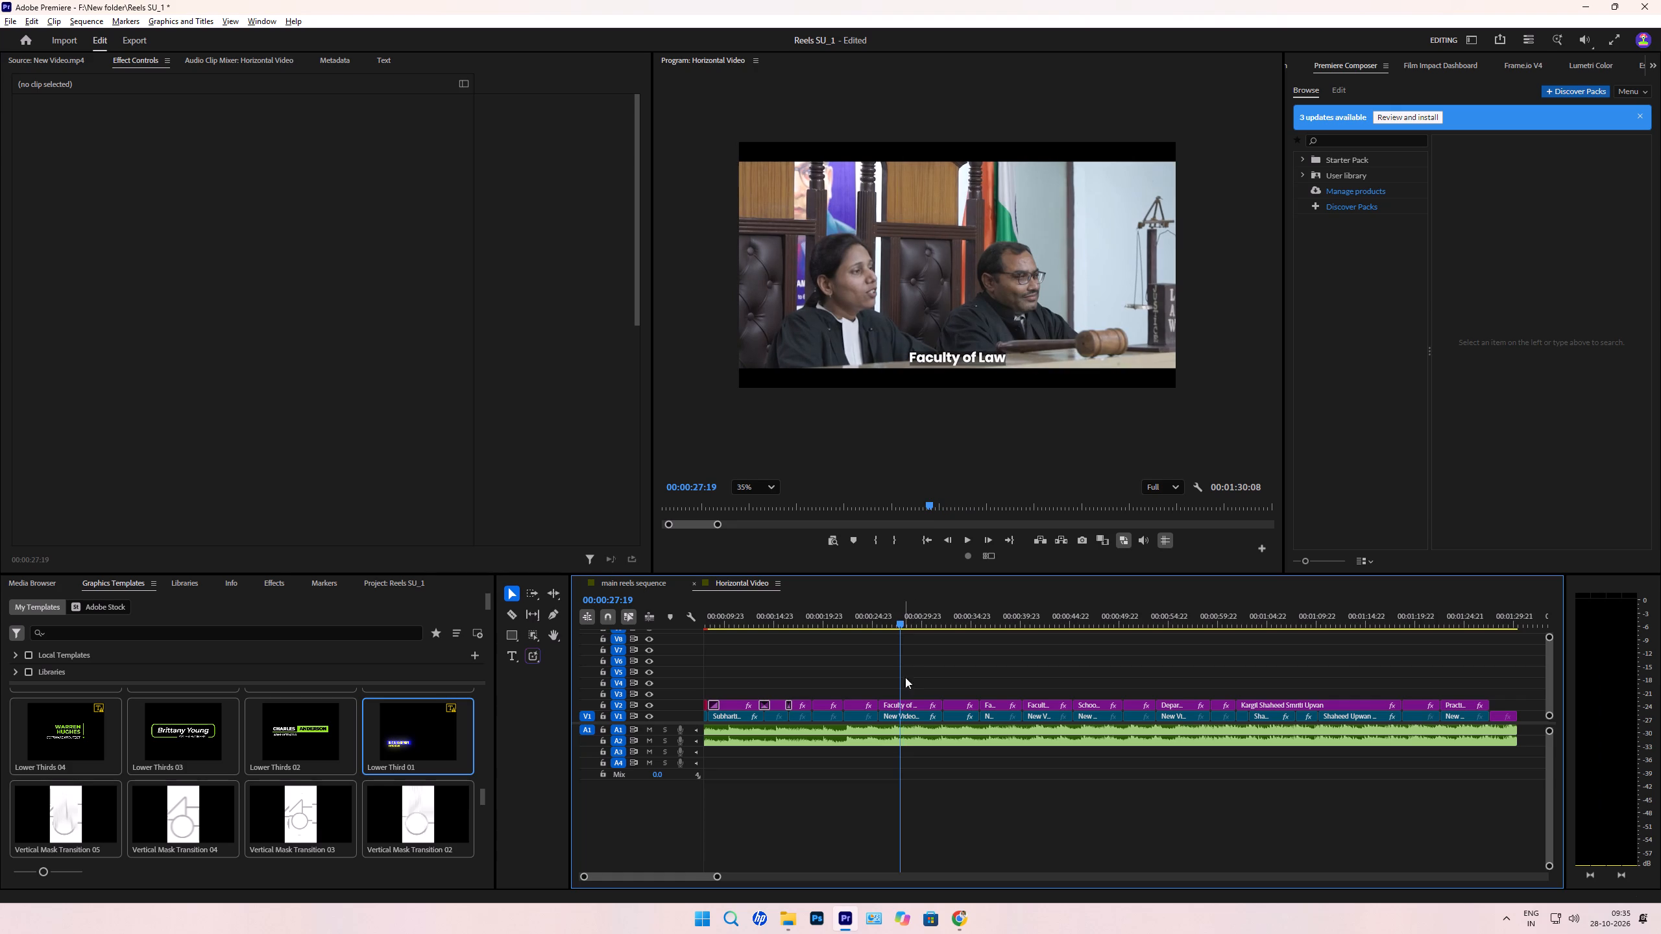
pyautogui.scroll(4, 905, 682)
pyautogui.click(513, 654)
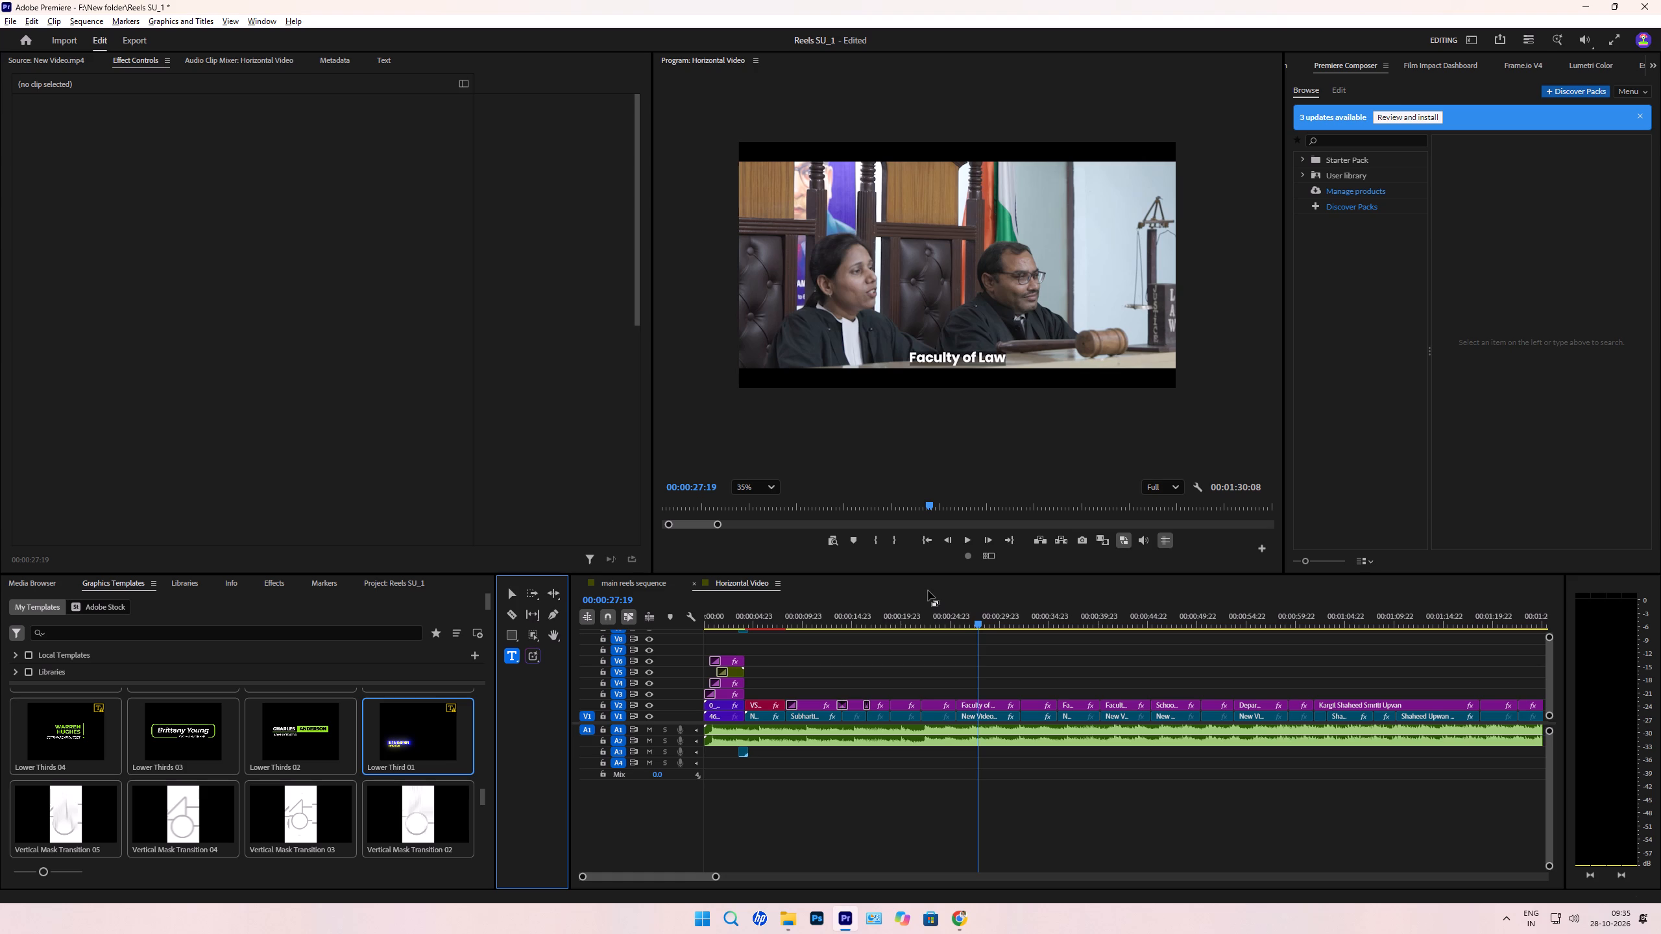
pyautogui.click(516, 597)
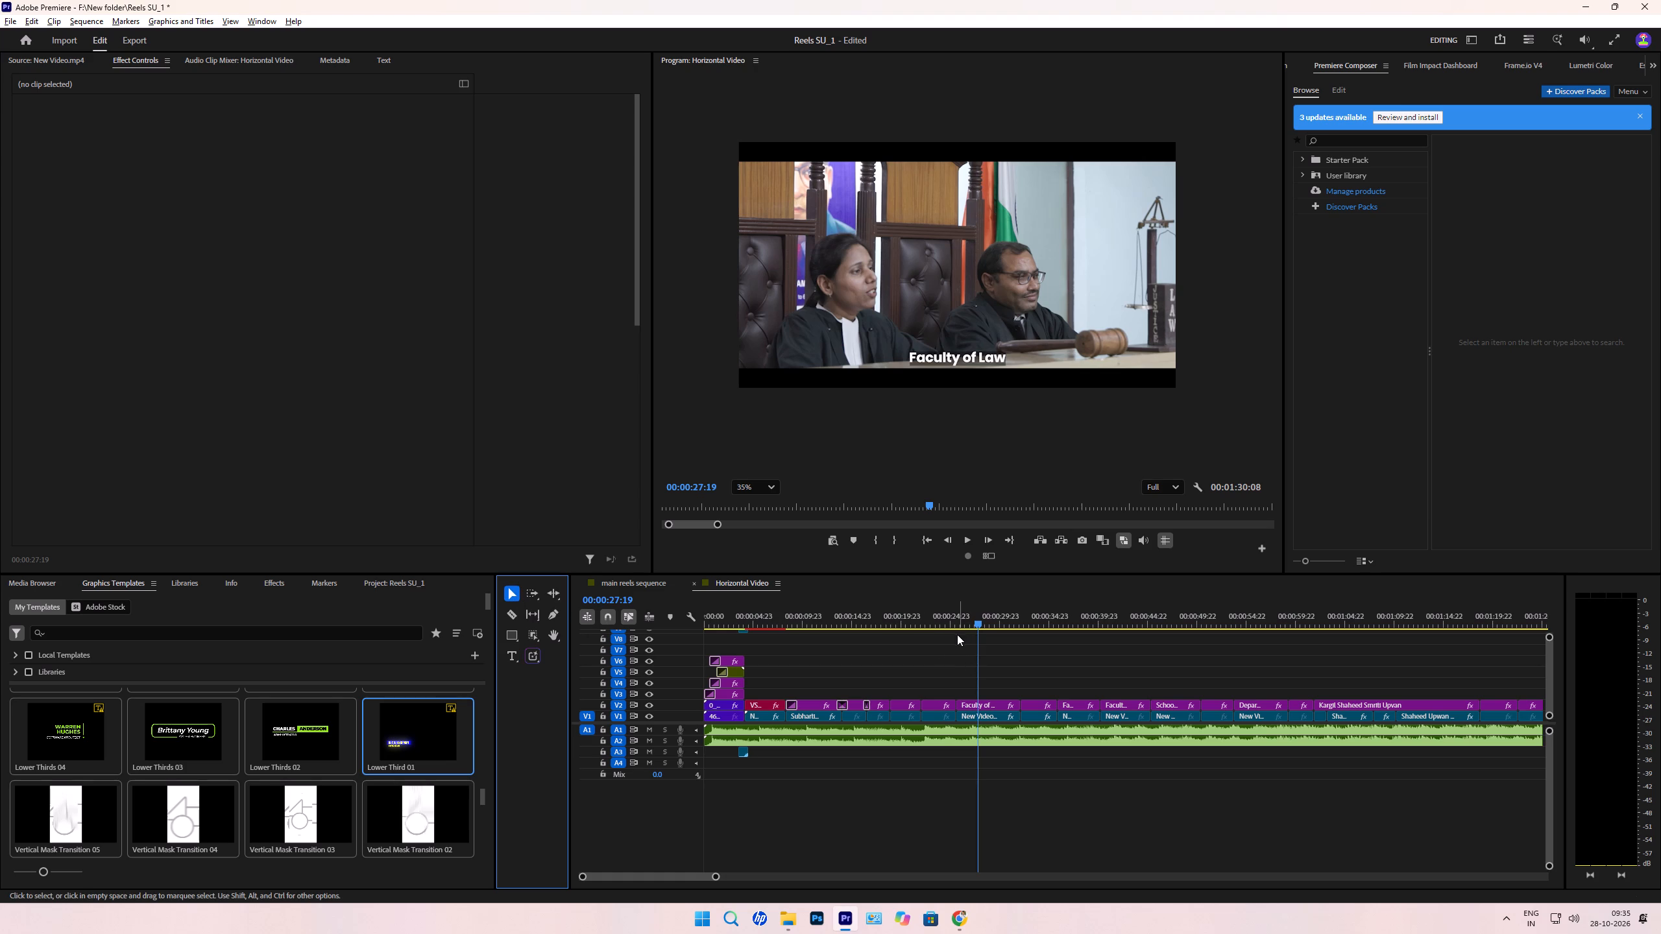
pyautogui.click(952, 634)
pyautogui.moveTo(972, 619); pyautogui.dragTo(1002, 632)
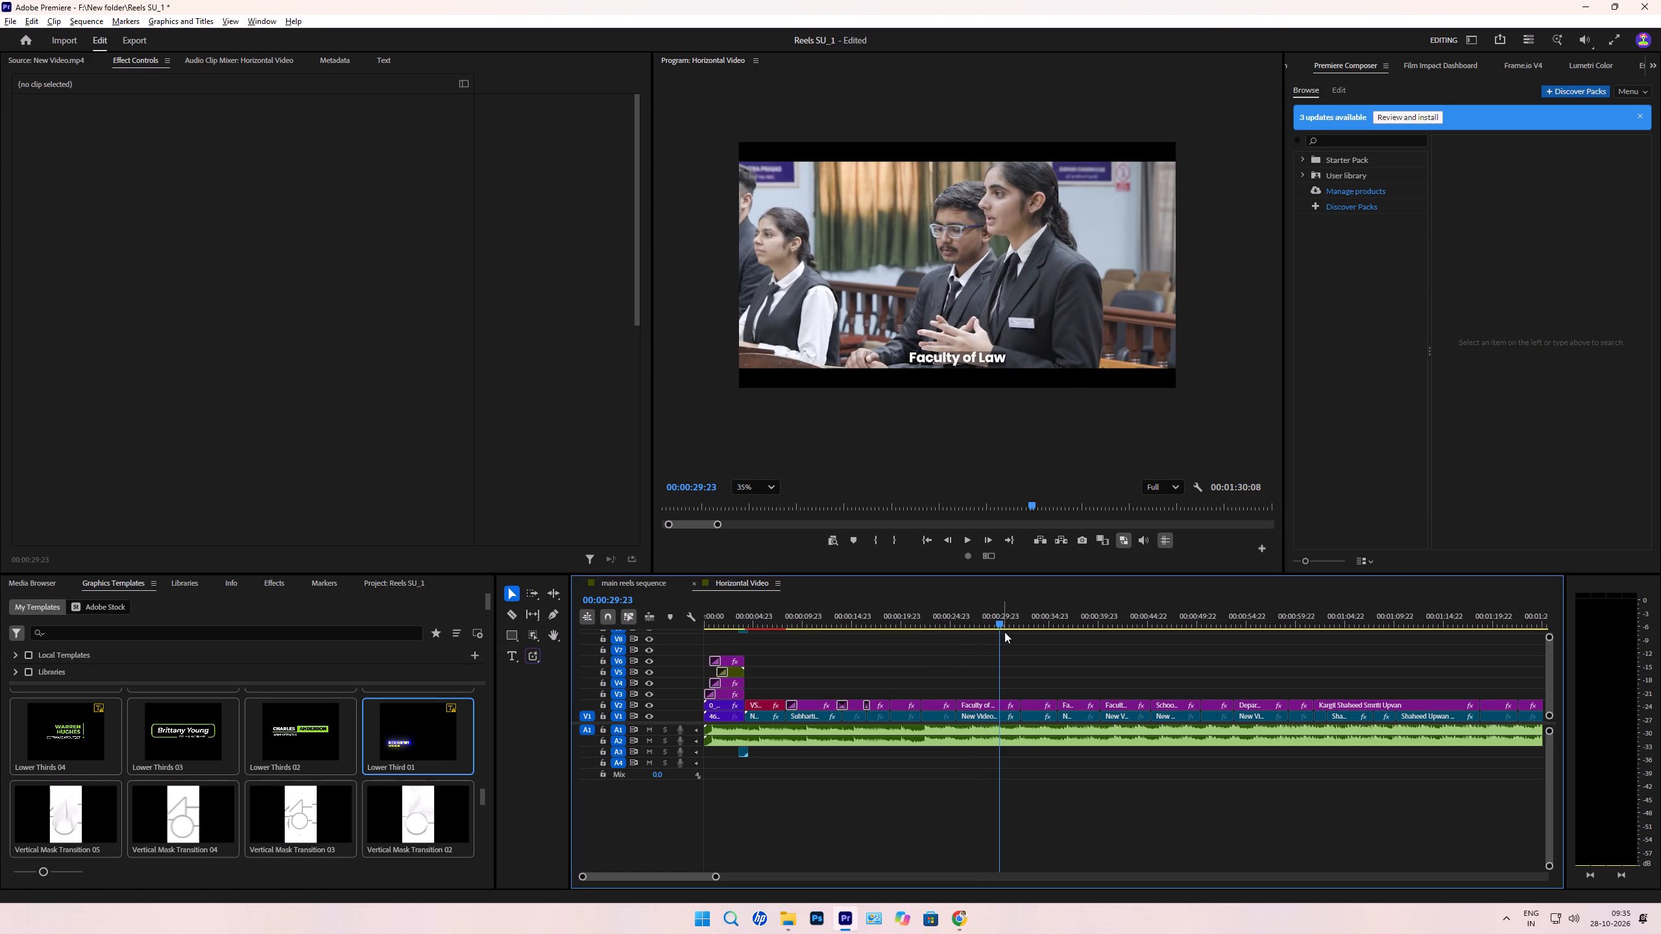
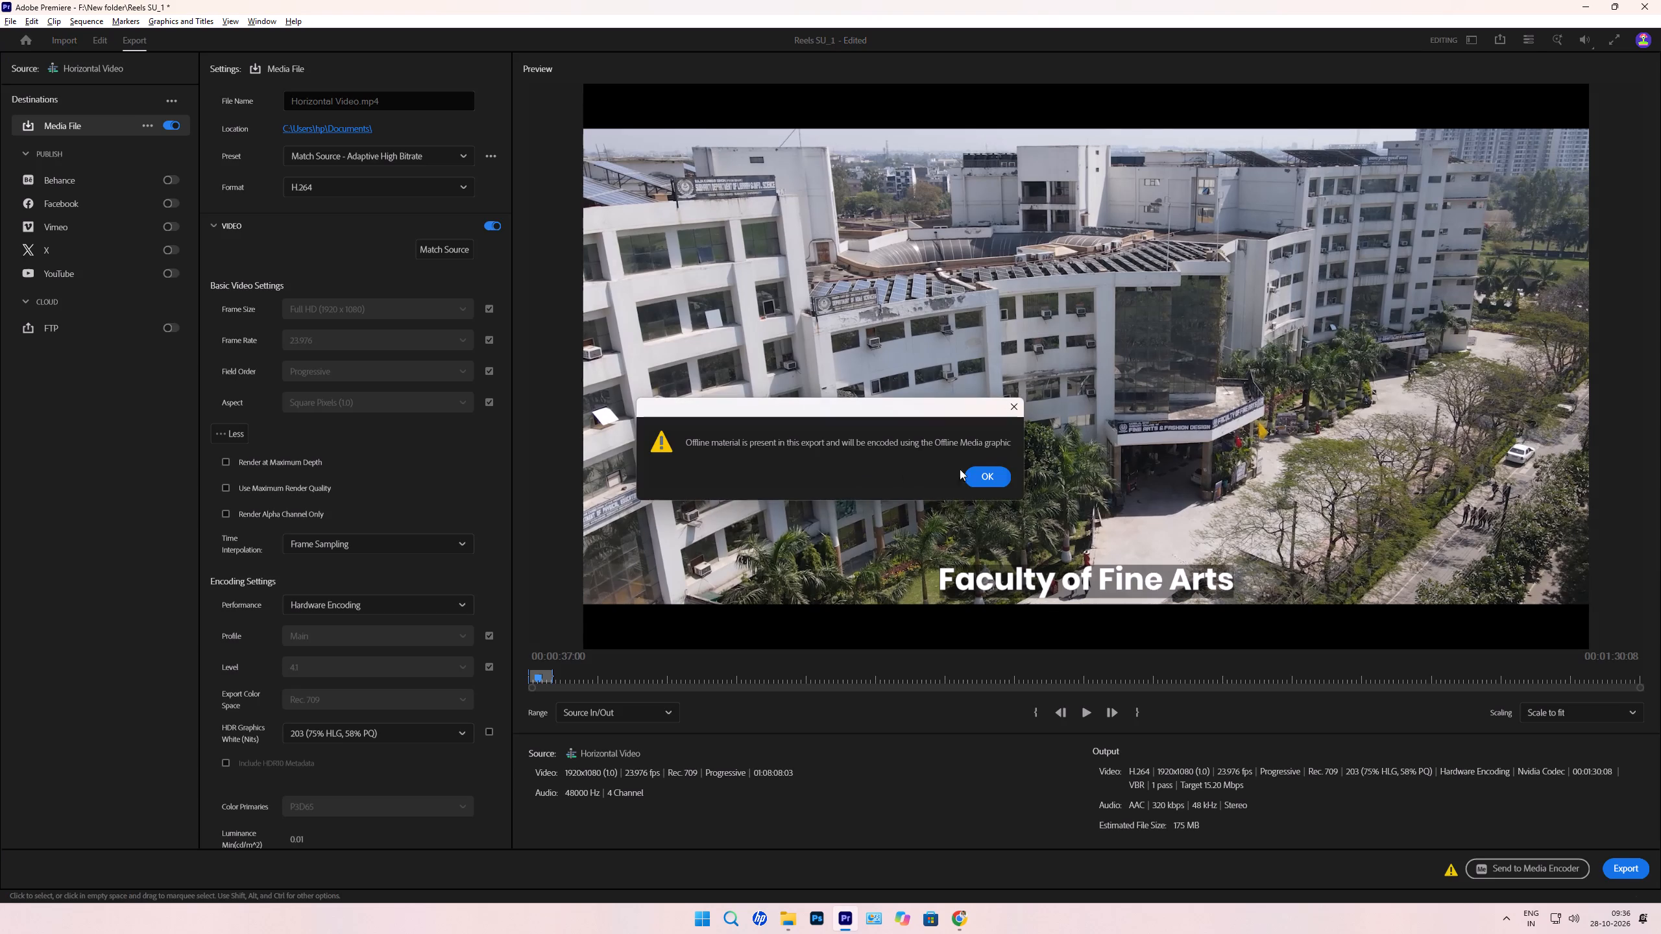
# Export the Horizontal Video sequence as an MP4 file named "Indian army" to the root of E Drive (E:).
pyautogui.click(980, 468)
pyautogui.click(285, 130)
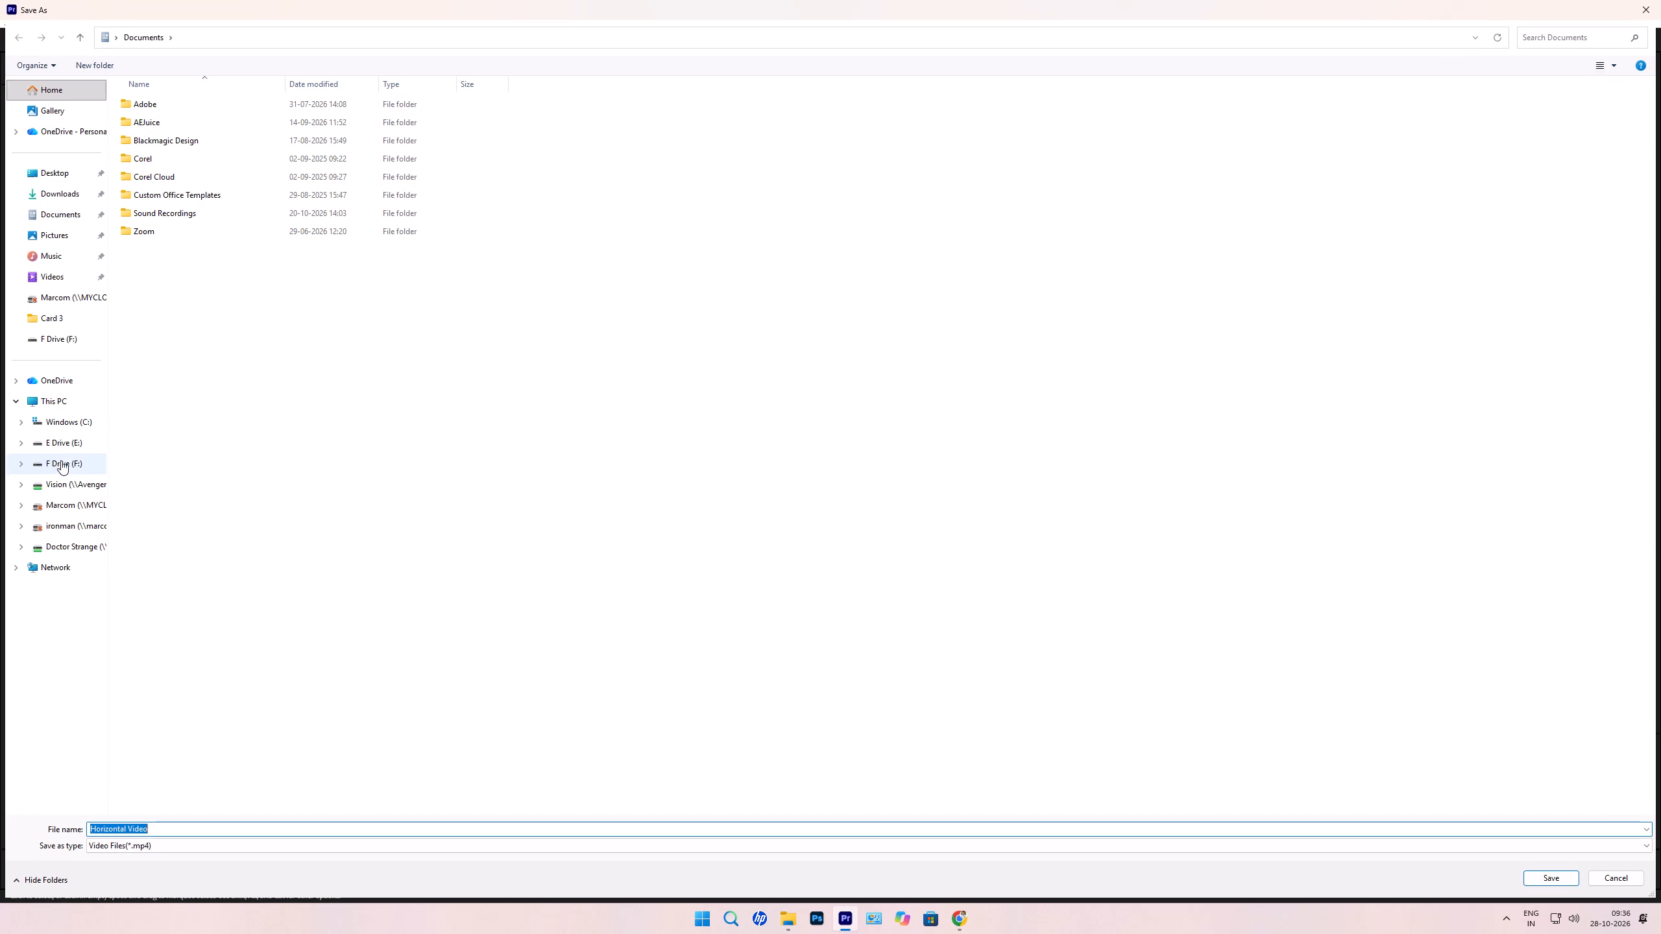
pyautogui.click(64, 485)
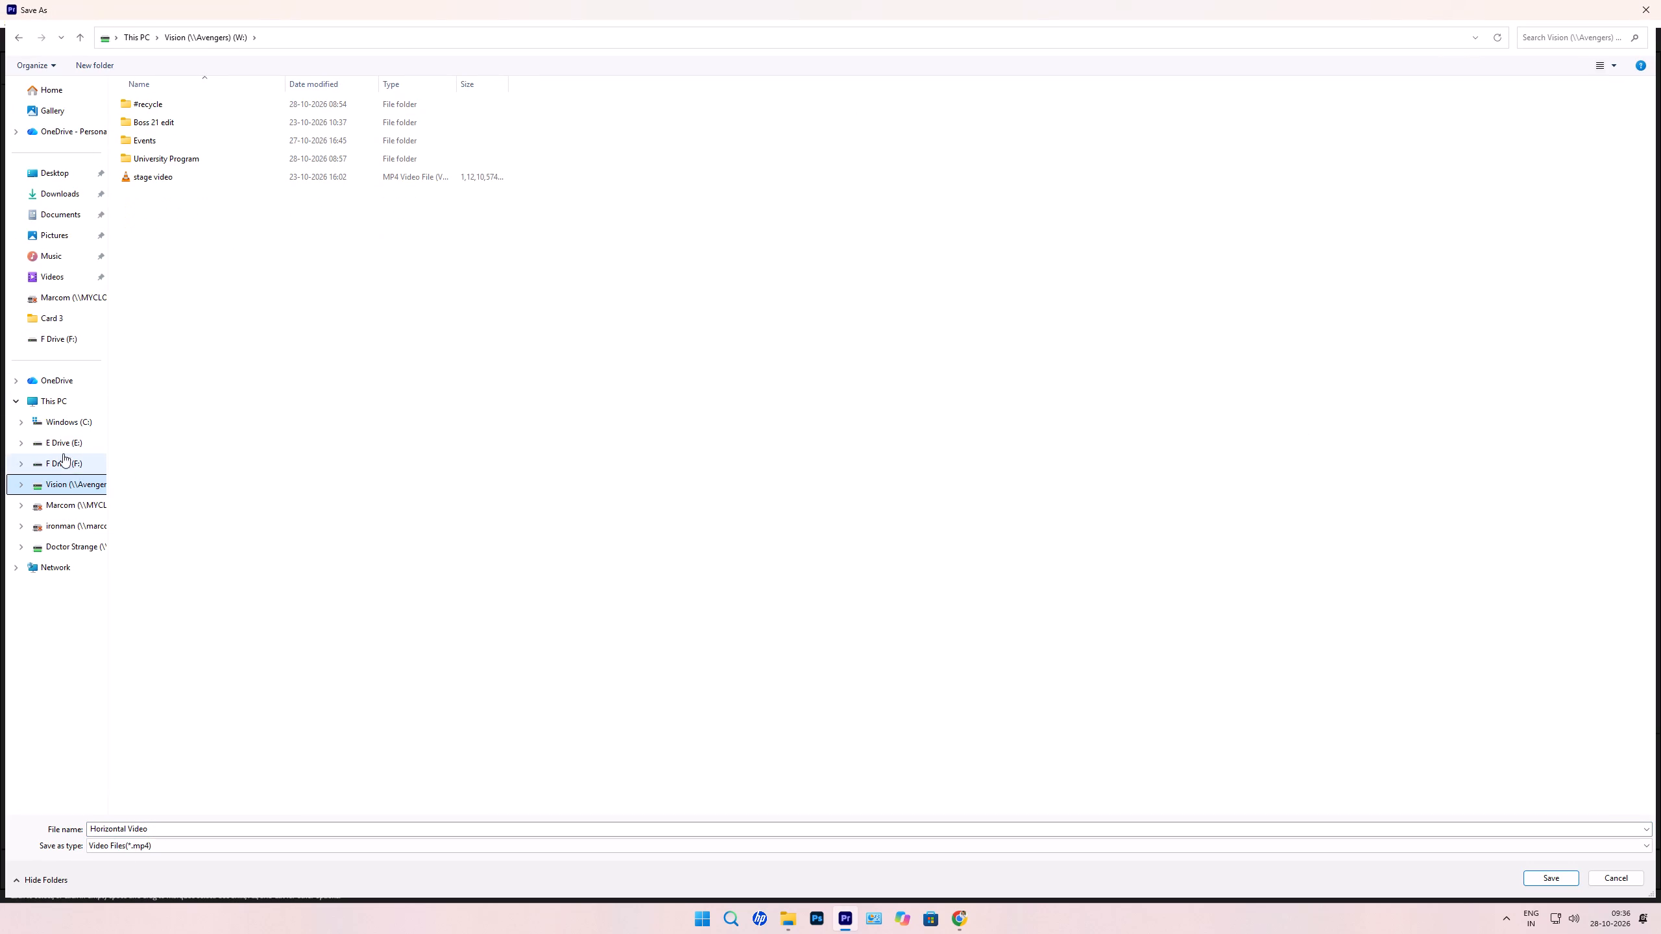
pyautogui.click(61, 447)
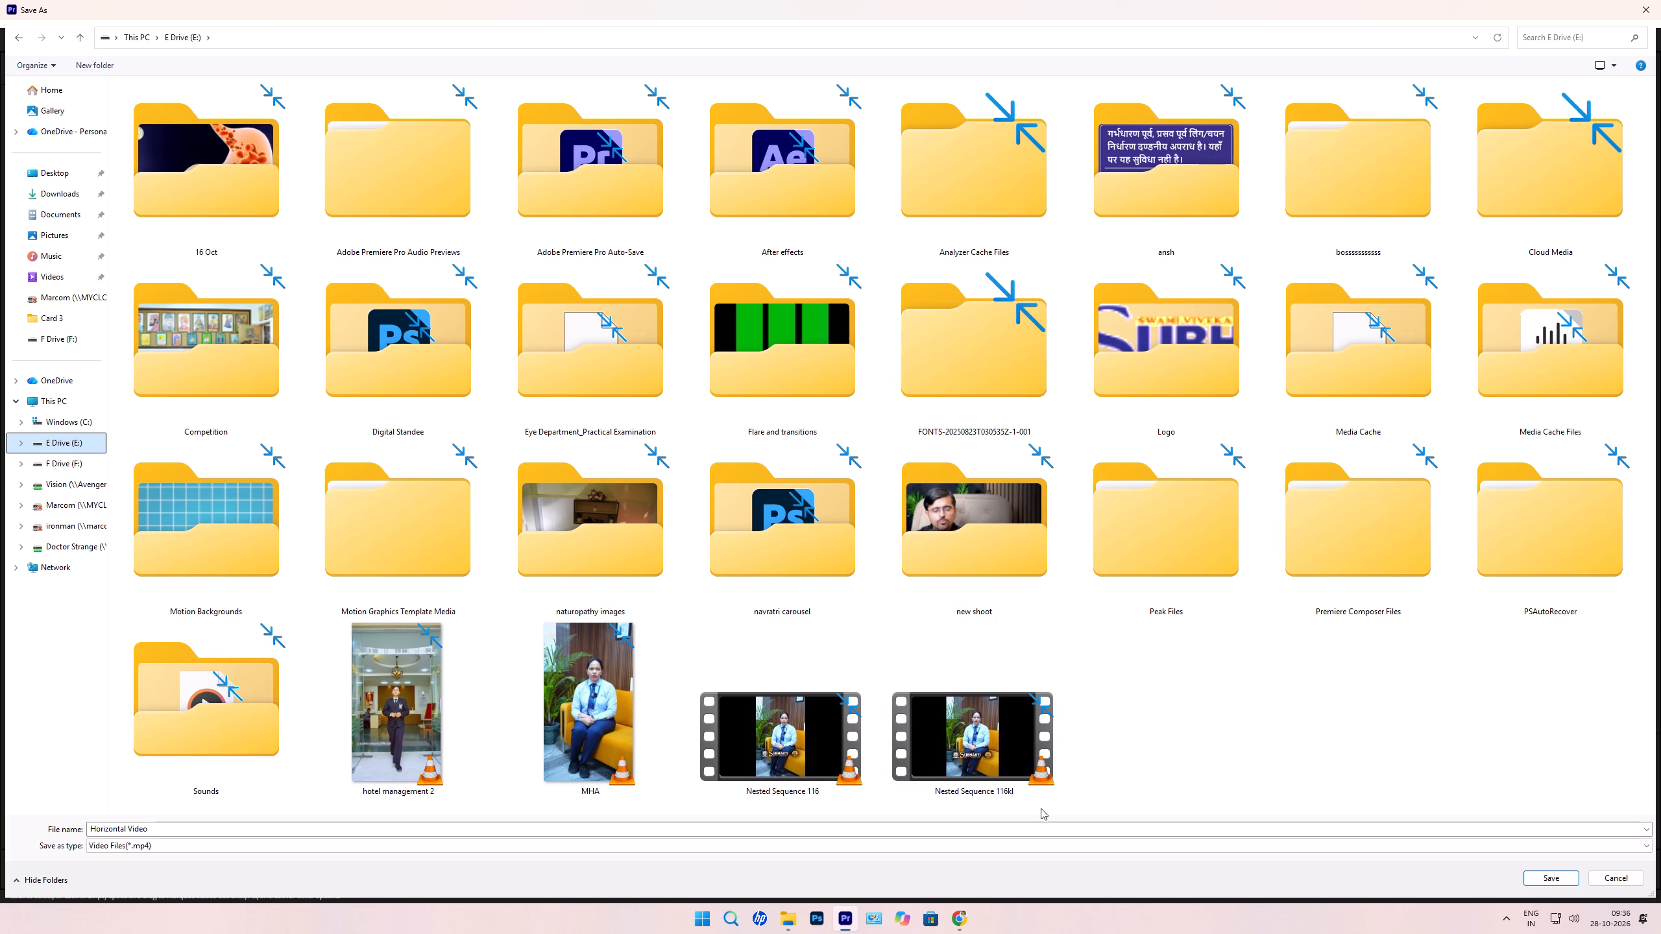
pyautogui.click(195, 833)
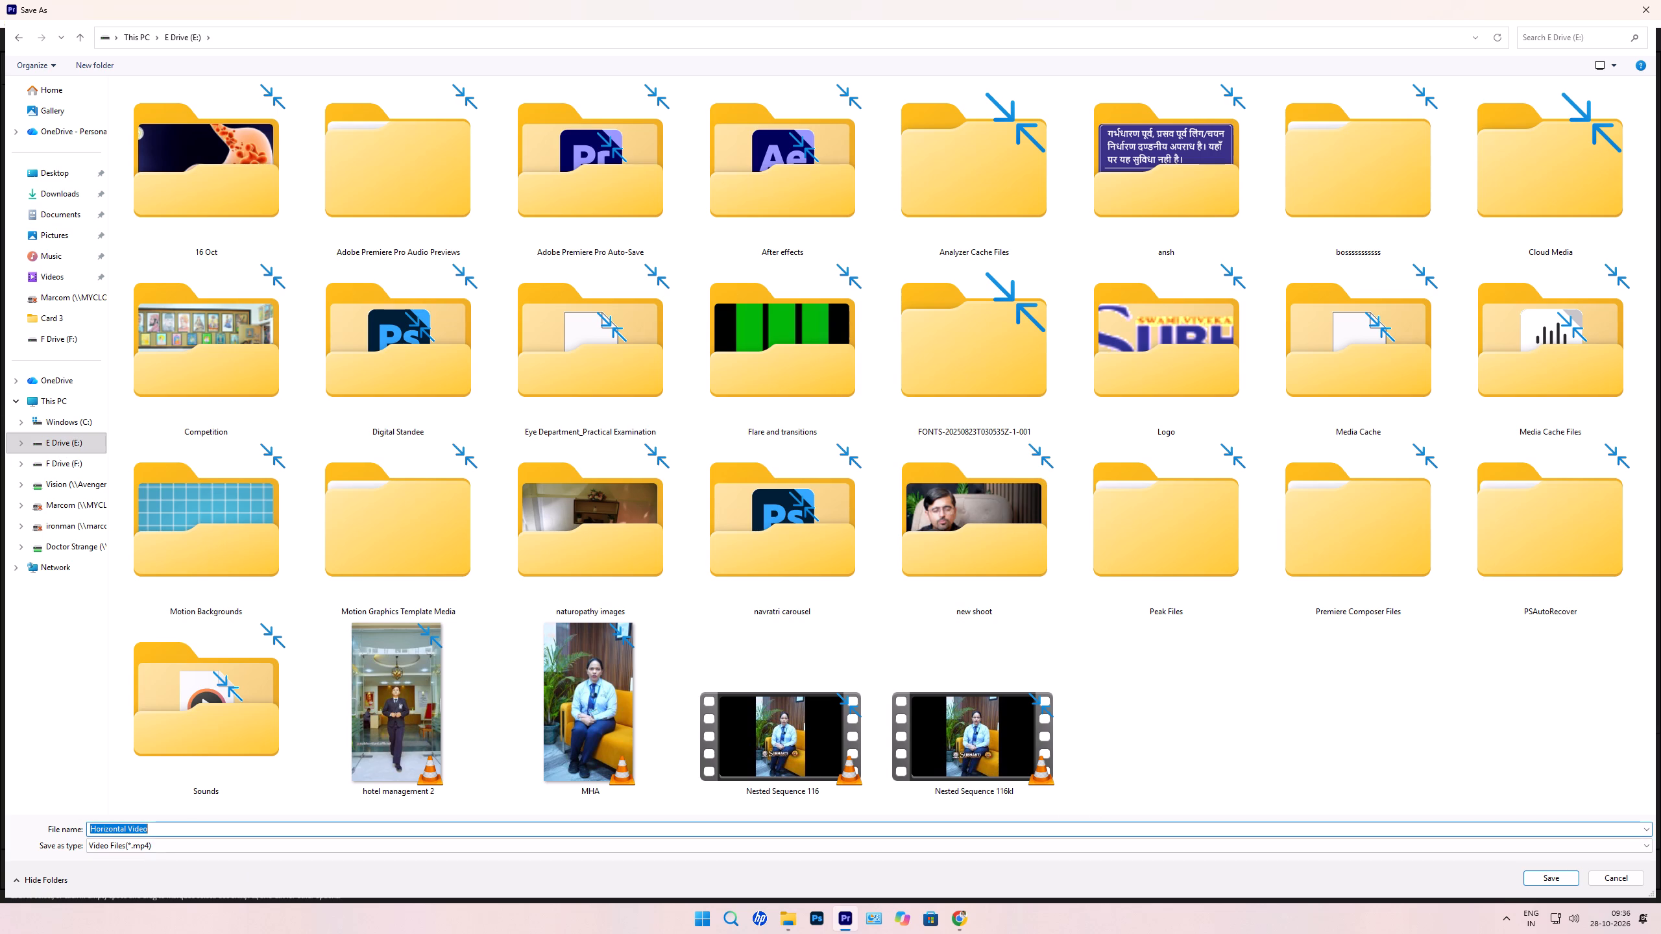
pyautogui.write('Indian army')
pyautogui.press('Return')
pyautogui.click(1627, 872)
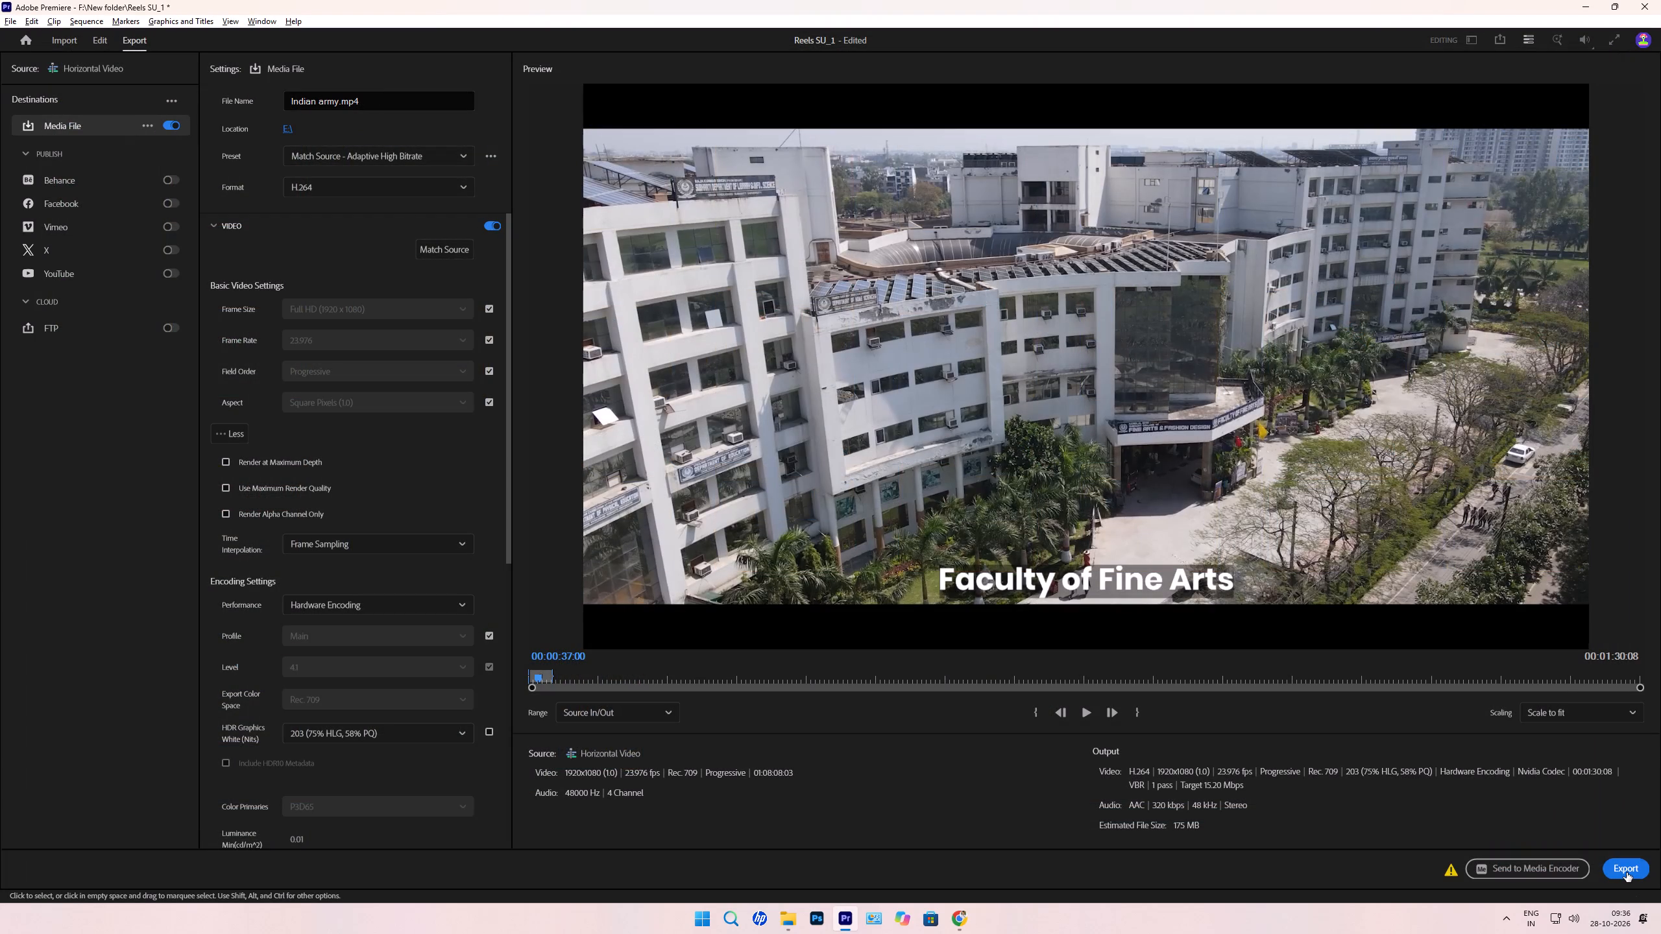
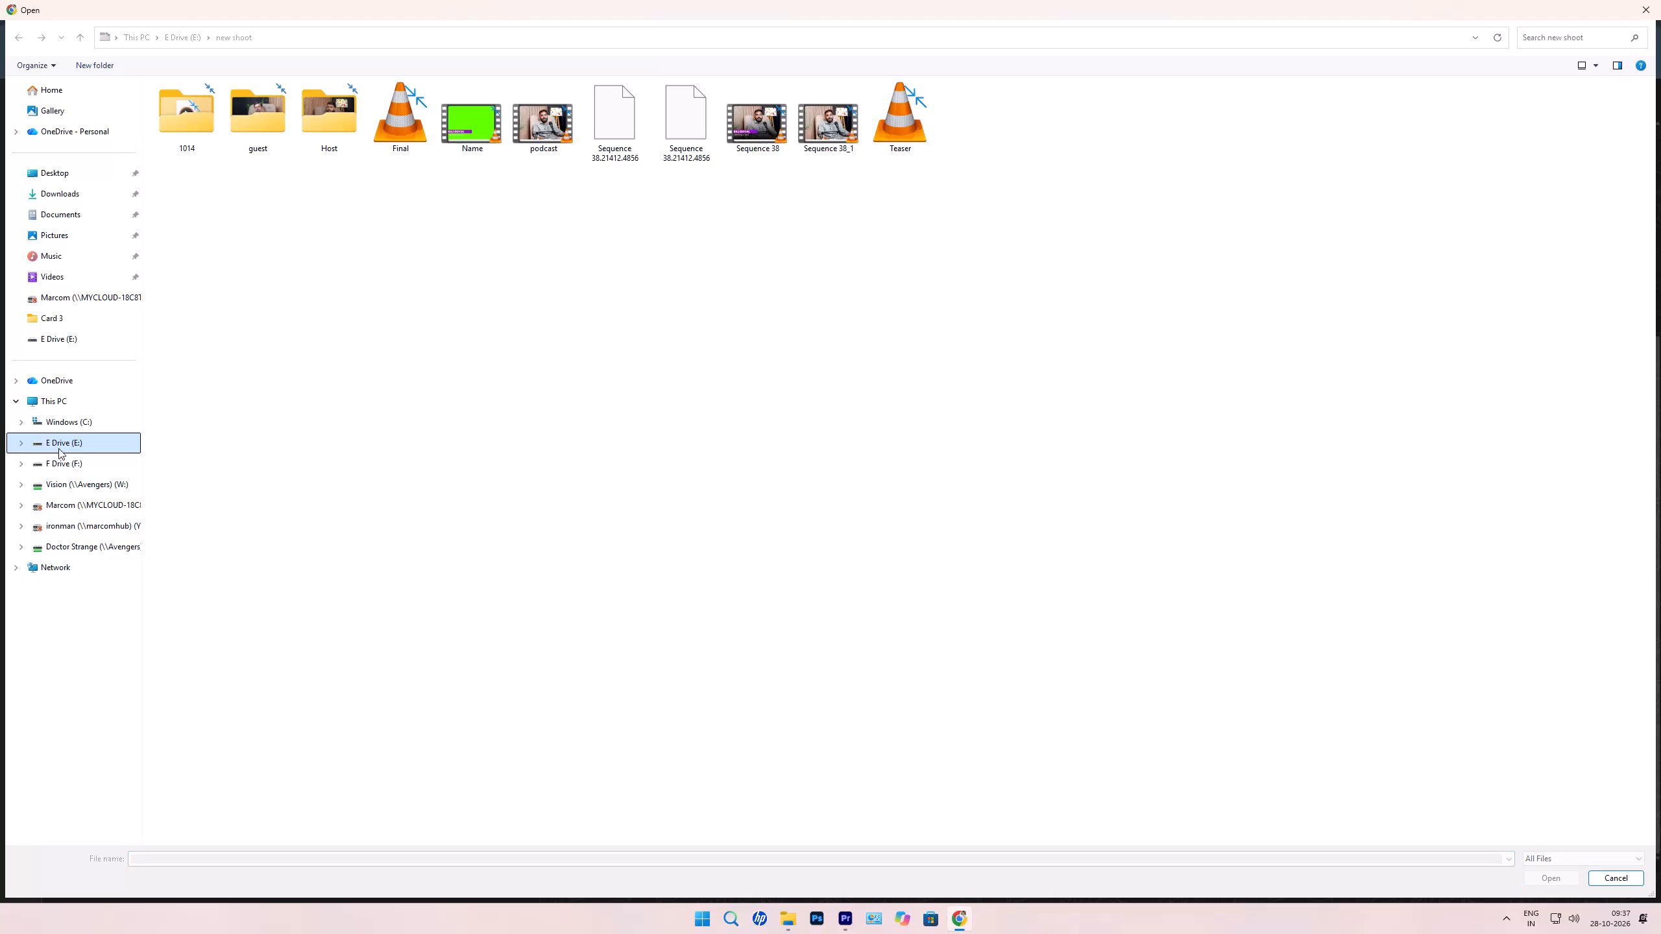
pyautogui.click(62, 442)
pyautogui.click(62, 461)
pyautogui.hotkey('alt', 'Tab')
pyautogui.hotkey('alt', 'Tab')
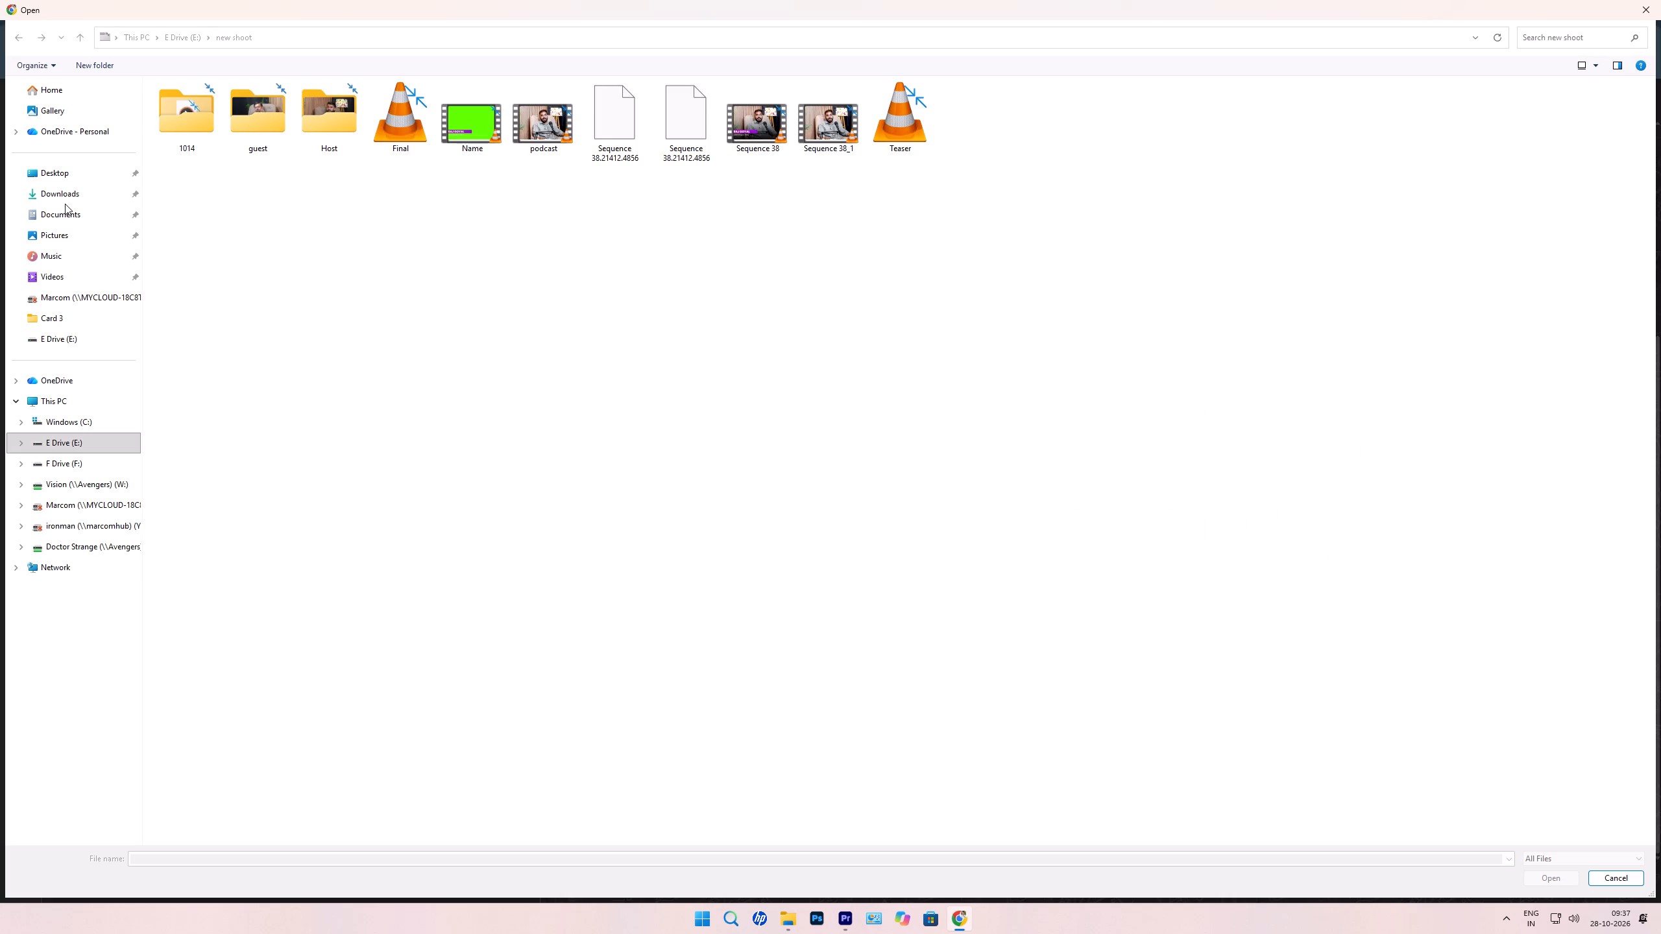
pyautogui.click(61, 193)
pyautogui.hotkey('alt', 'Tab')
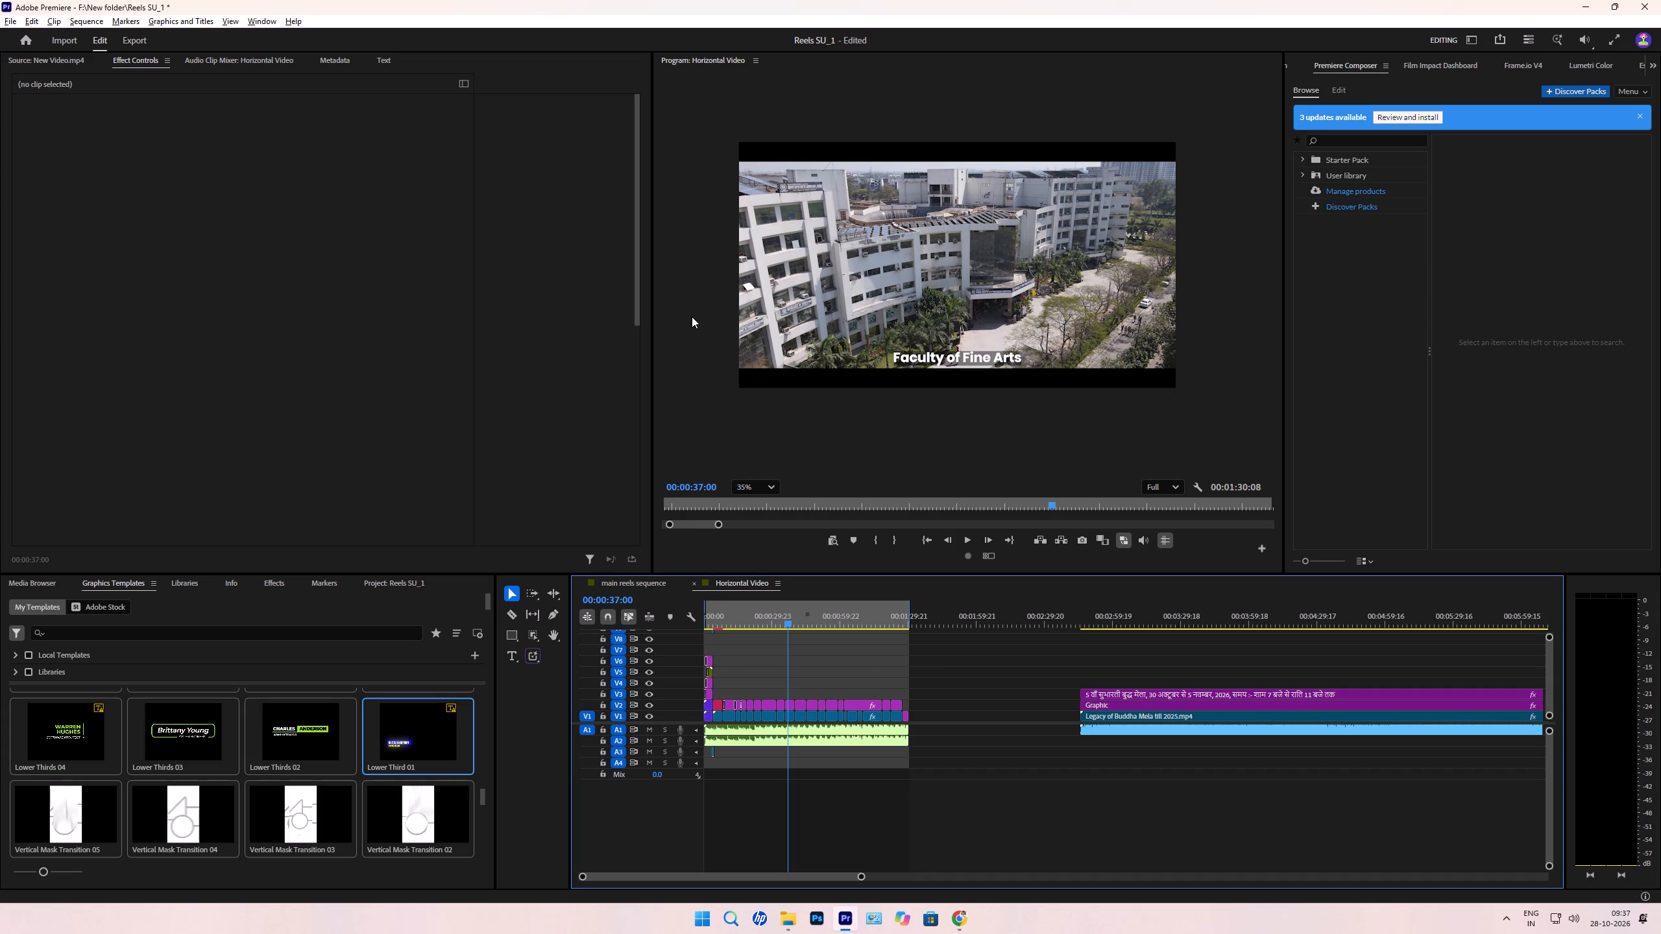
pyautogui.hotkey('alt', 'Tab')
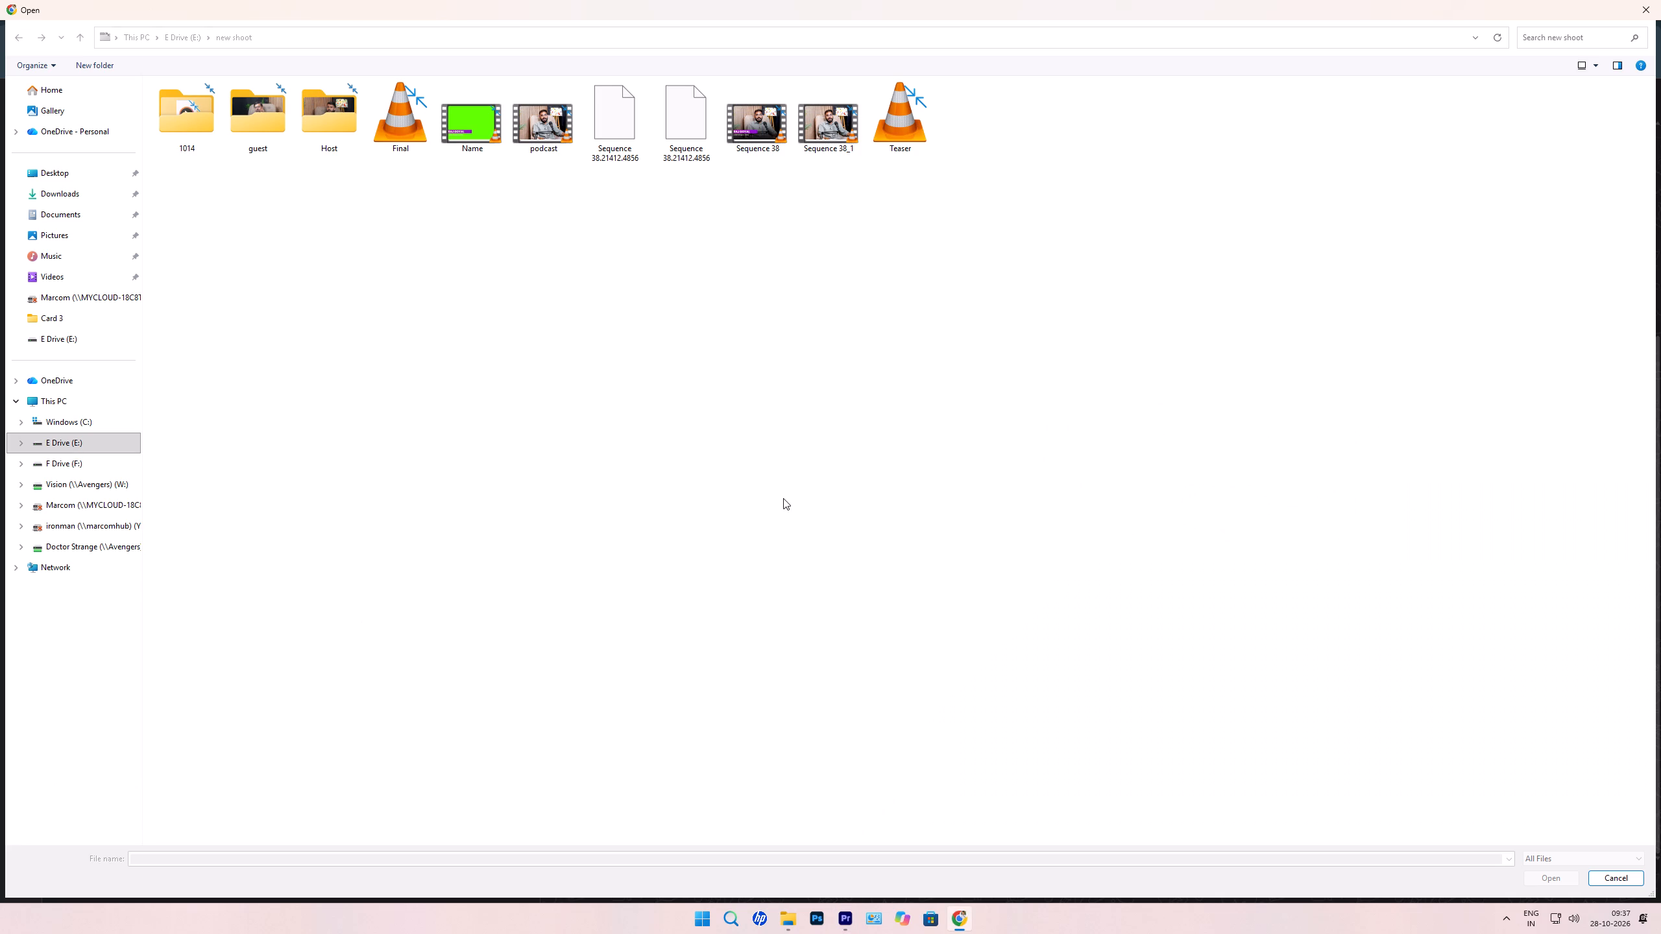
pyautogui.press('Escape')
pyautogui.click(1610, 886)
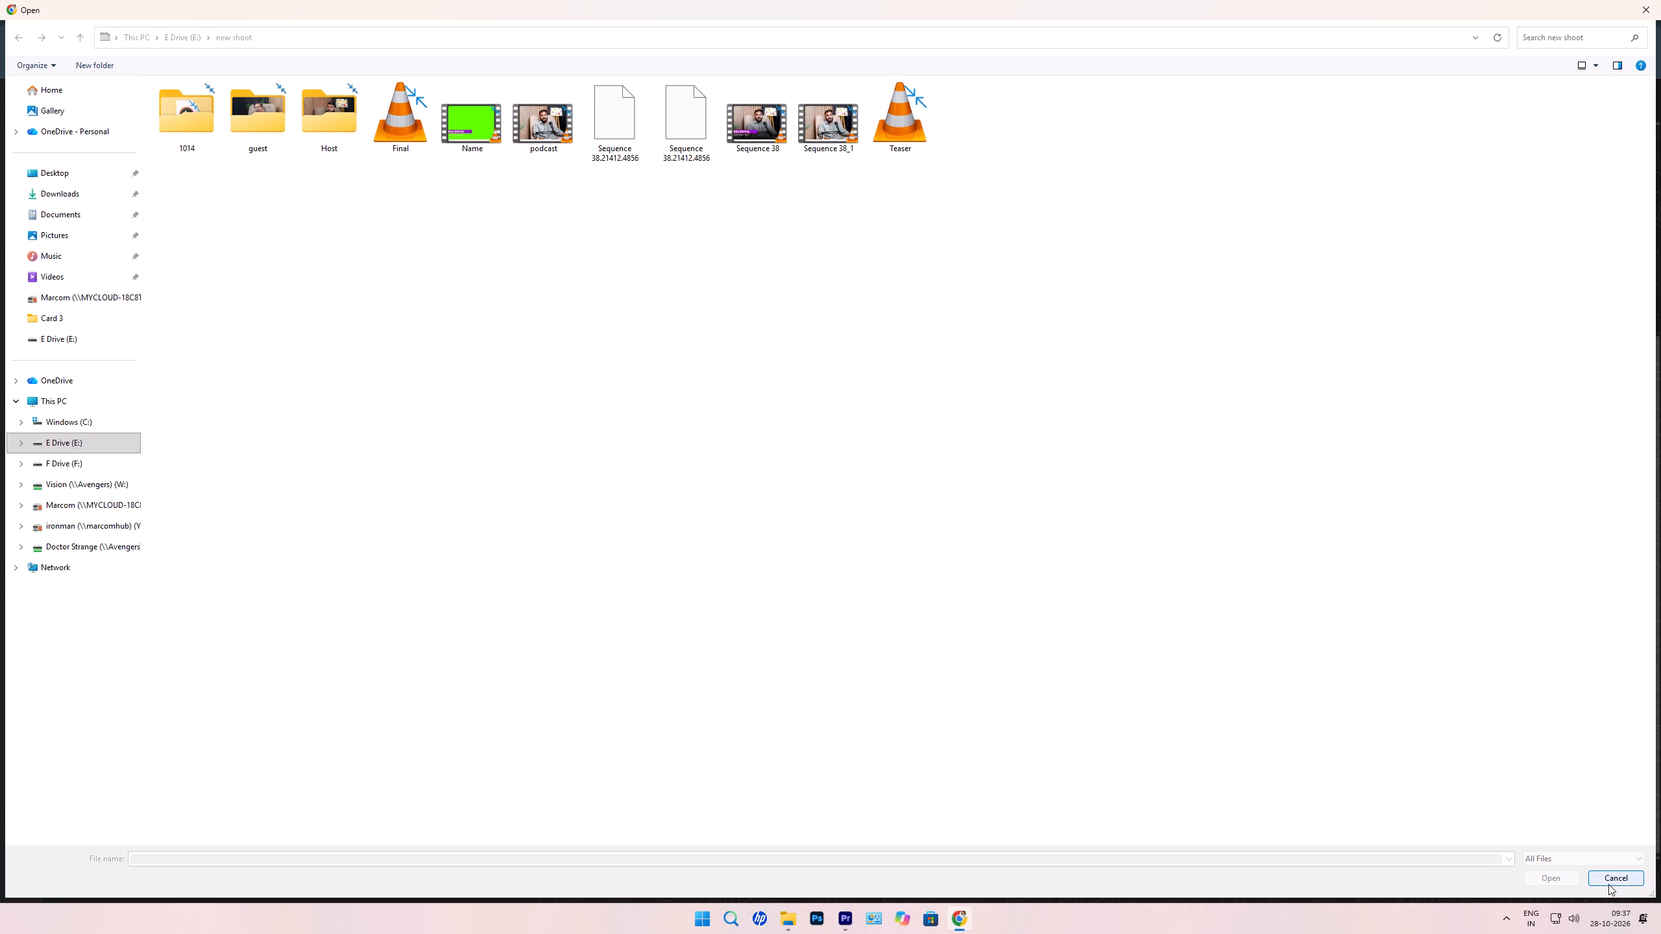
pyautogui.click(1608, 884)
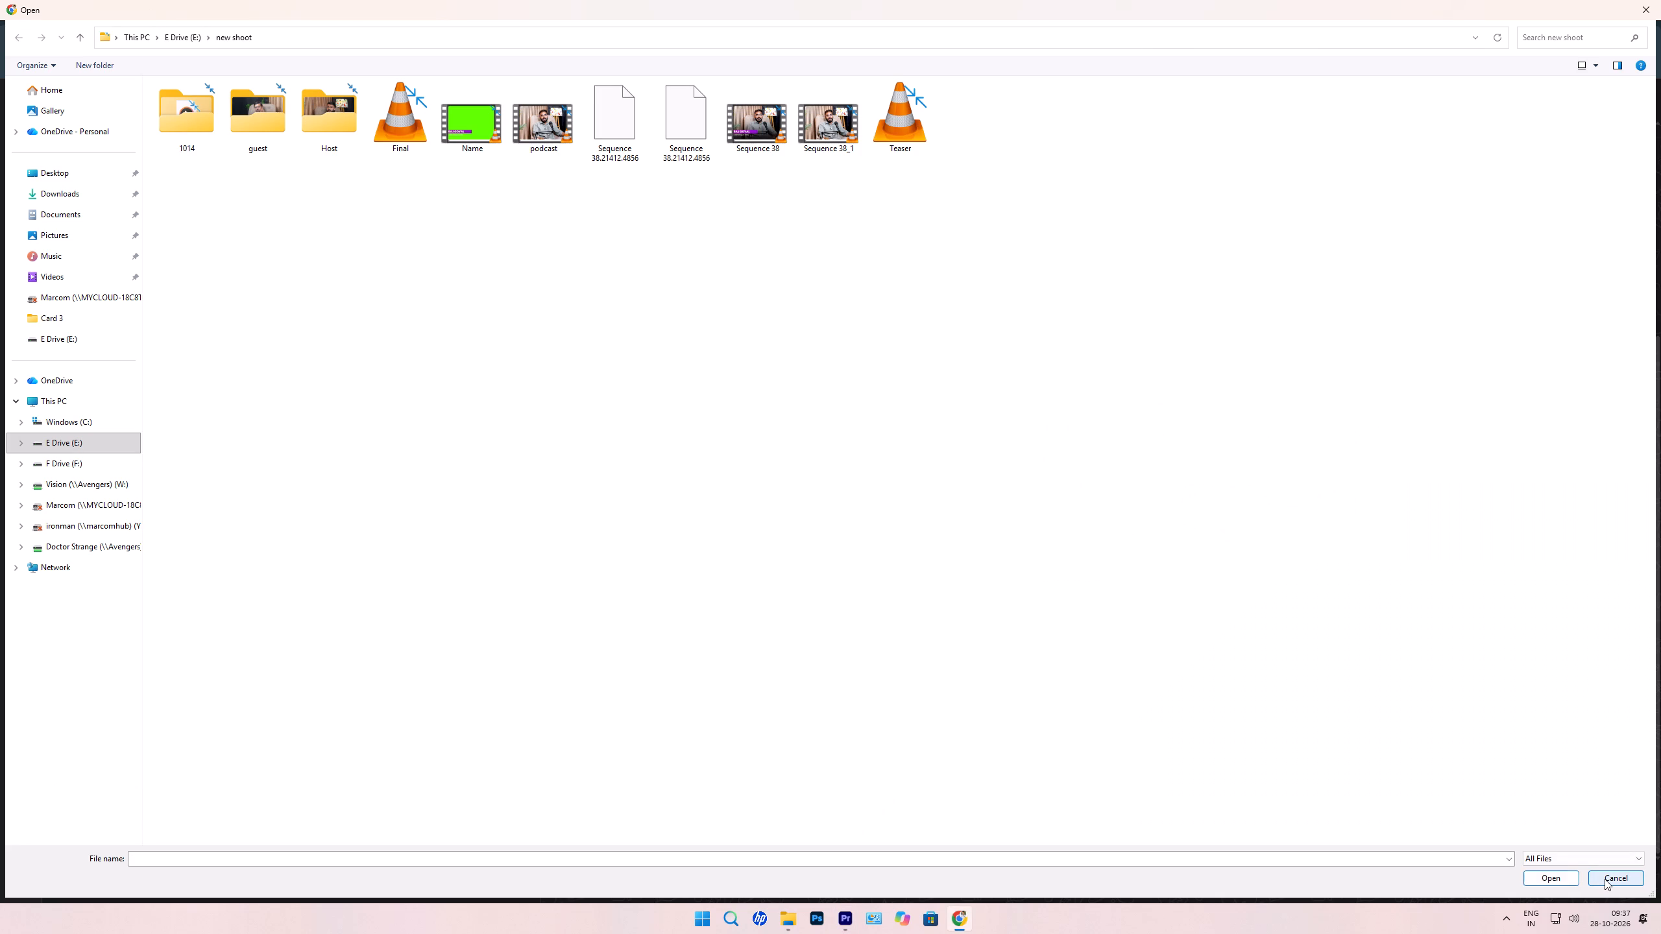